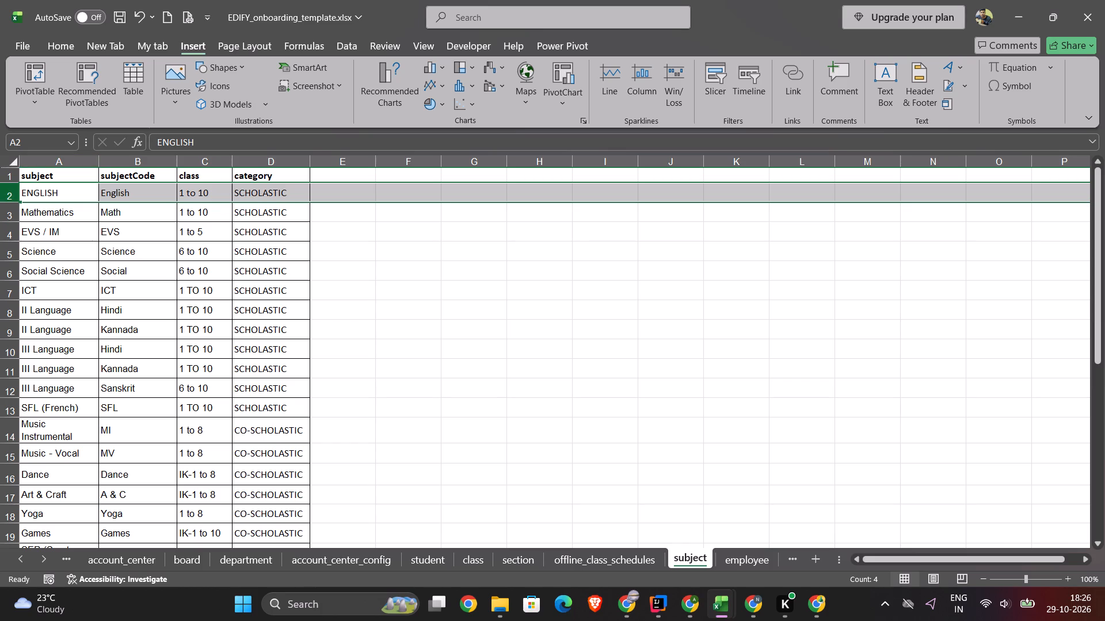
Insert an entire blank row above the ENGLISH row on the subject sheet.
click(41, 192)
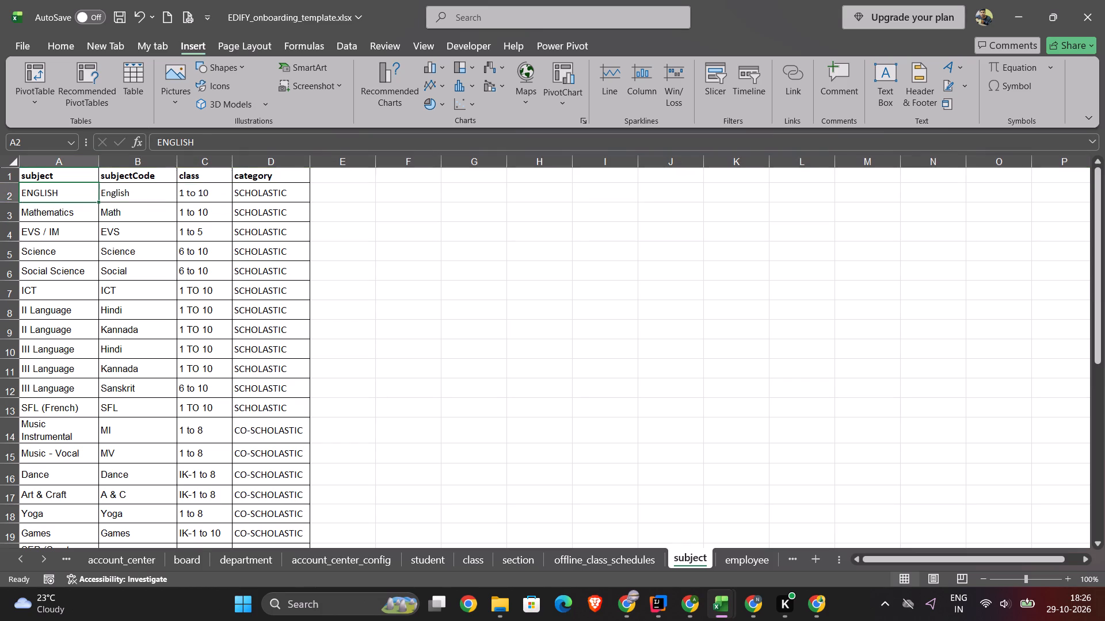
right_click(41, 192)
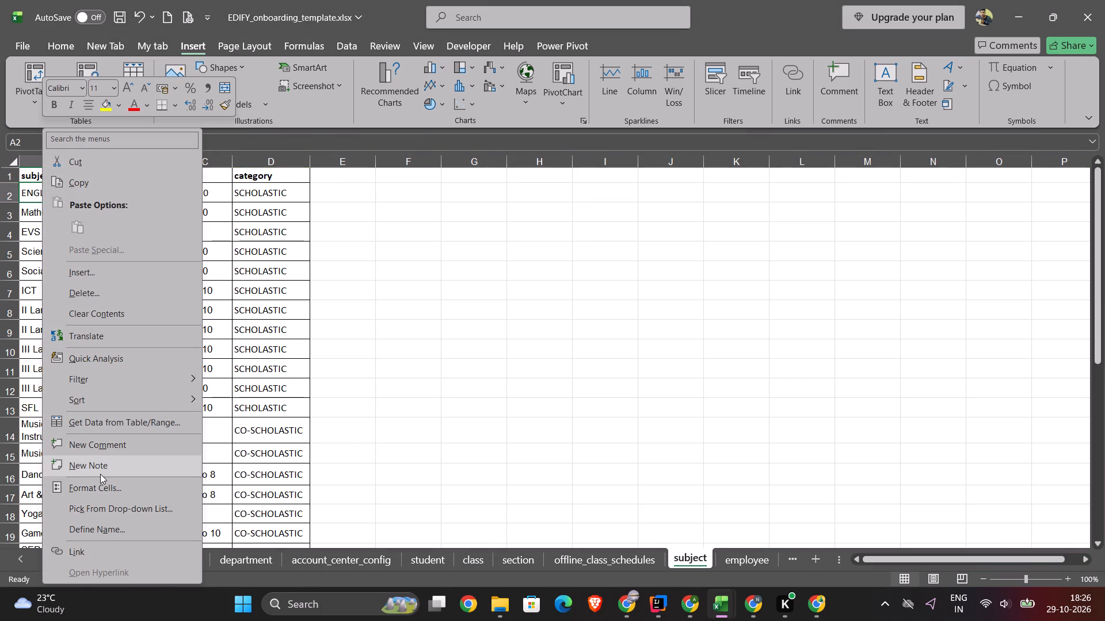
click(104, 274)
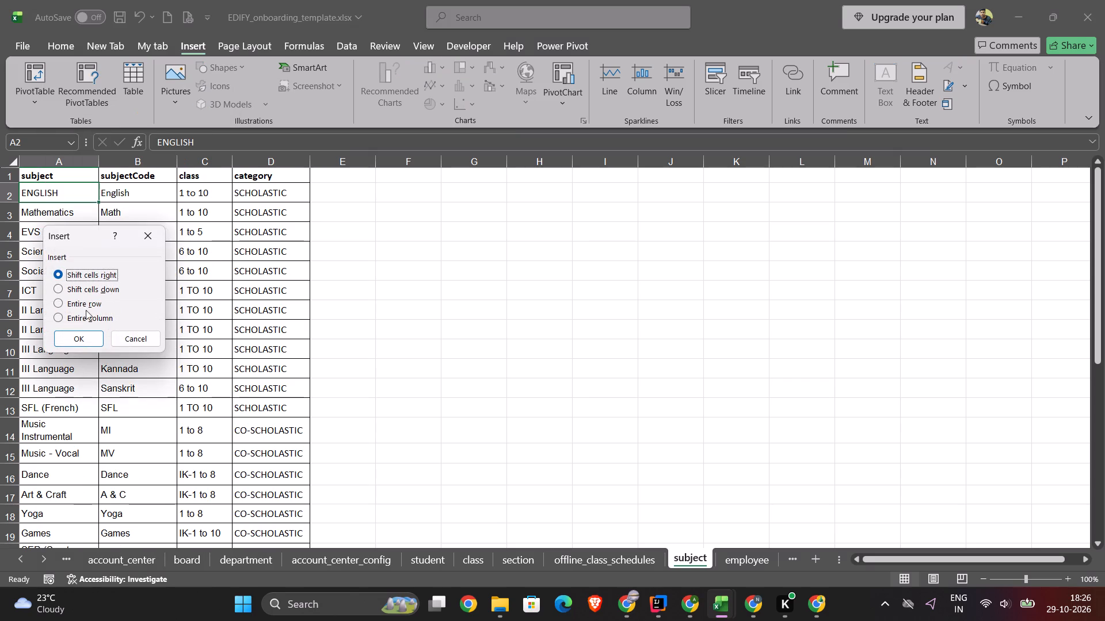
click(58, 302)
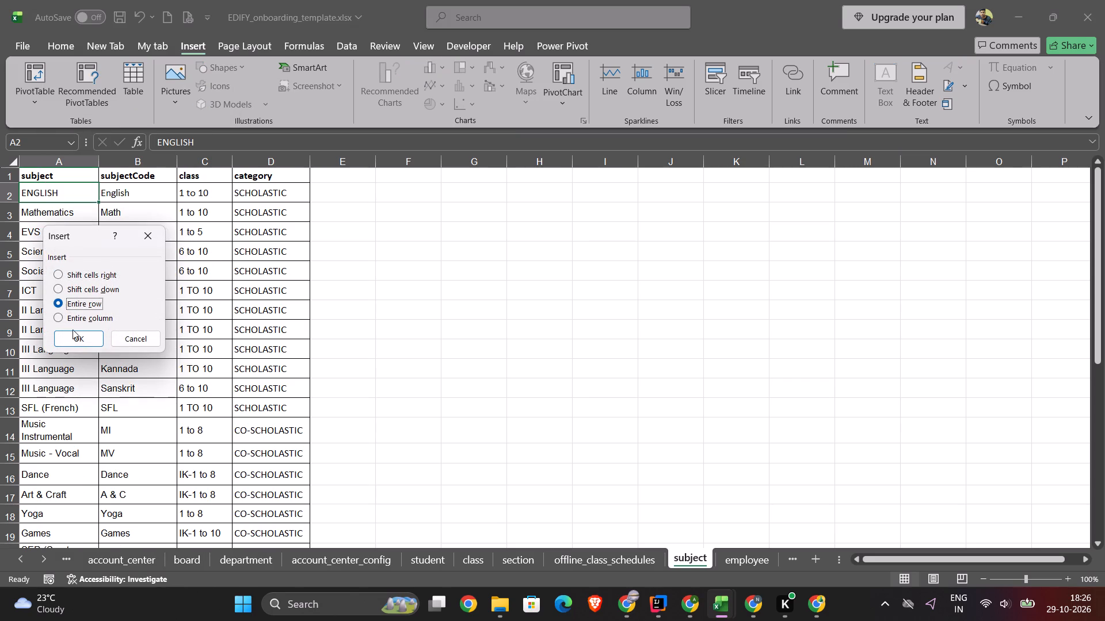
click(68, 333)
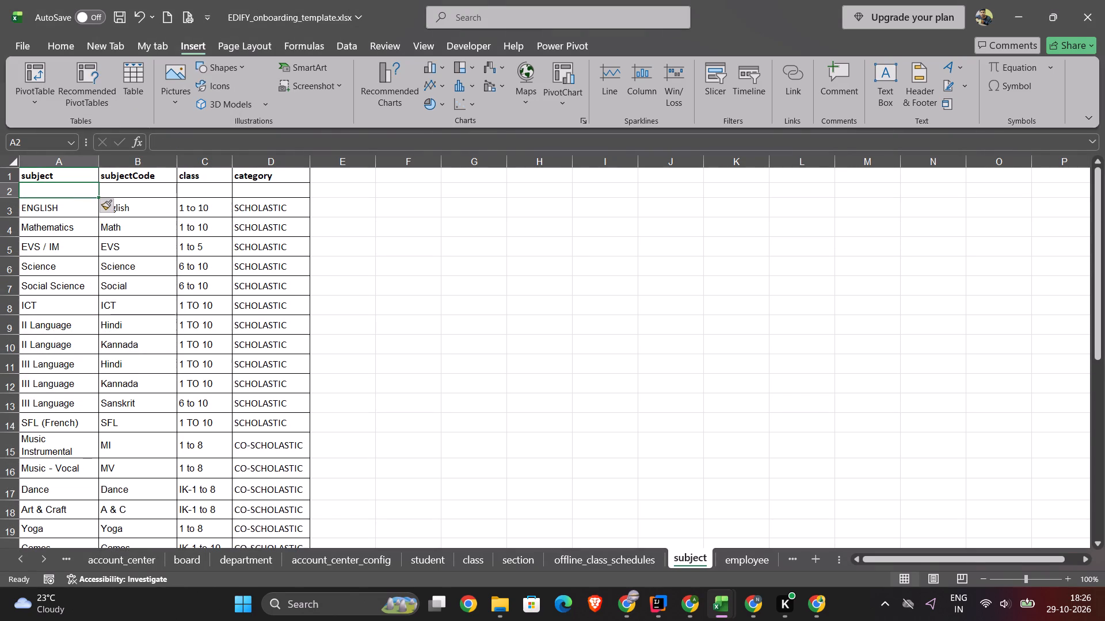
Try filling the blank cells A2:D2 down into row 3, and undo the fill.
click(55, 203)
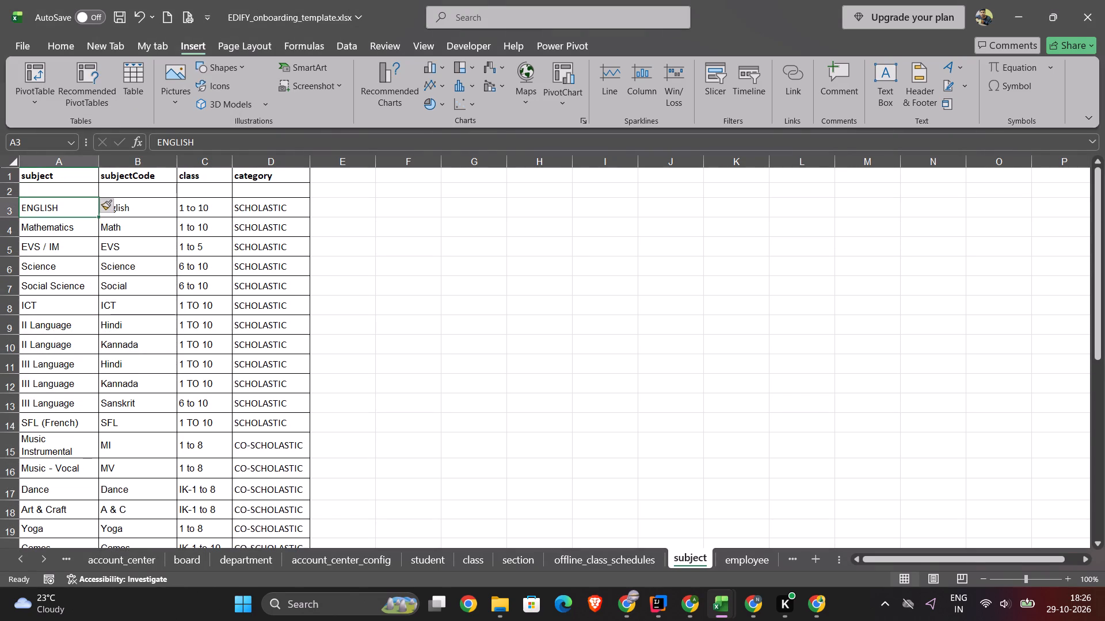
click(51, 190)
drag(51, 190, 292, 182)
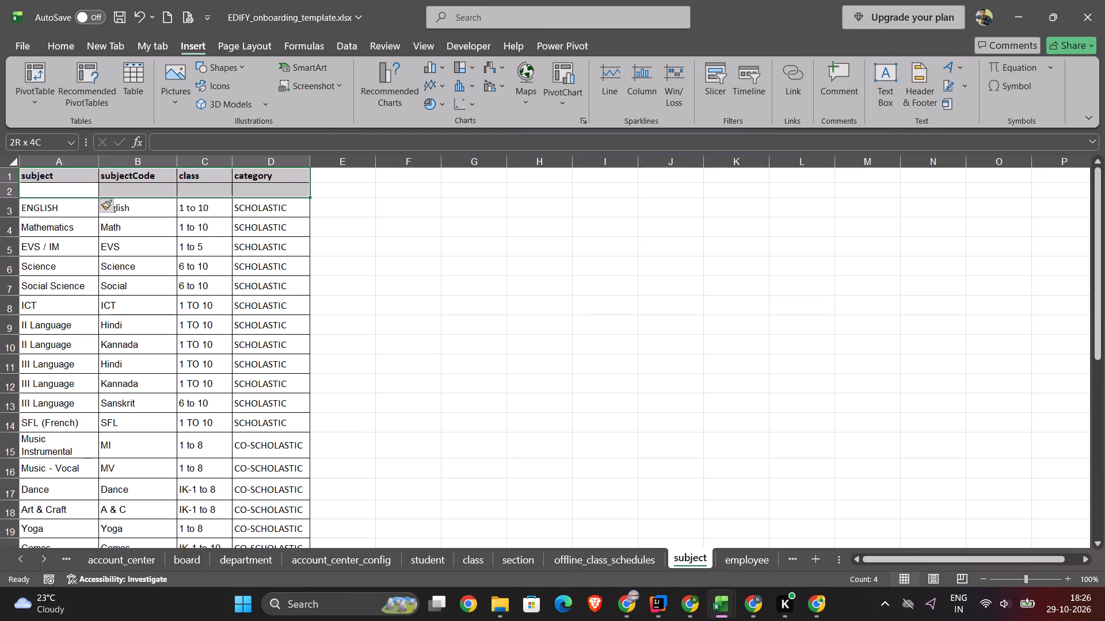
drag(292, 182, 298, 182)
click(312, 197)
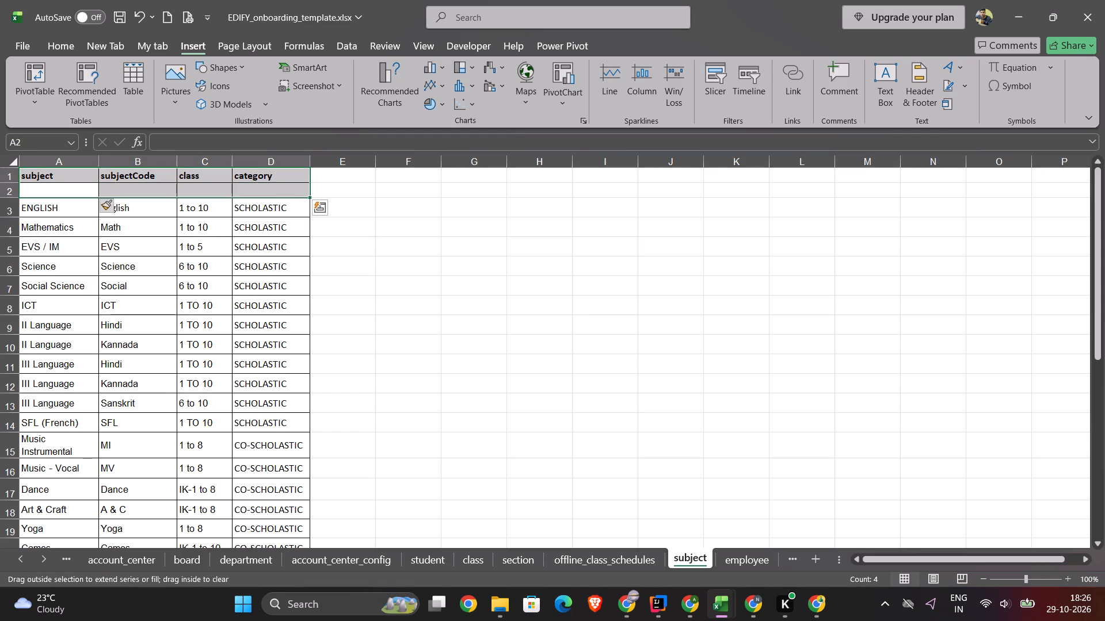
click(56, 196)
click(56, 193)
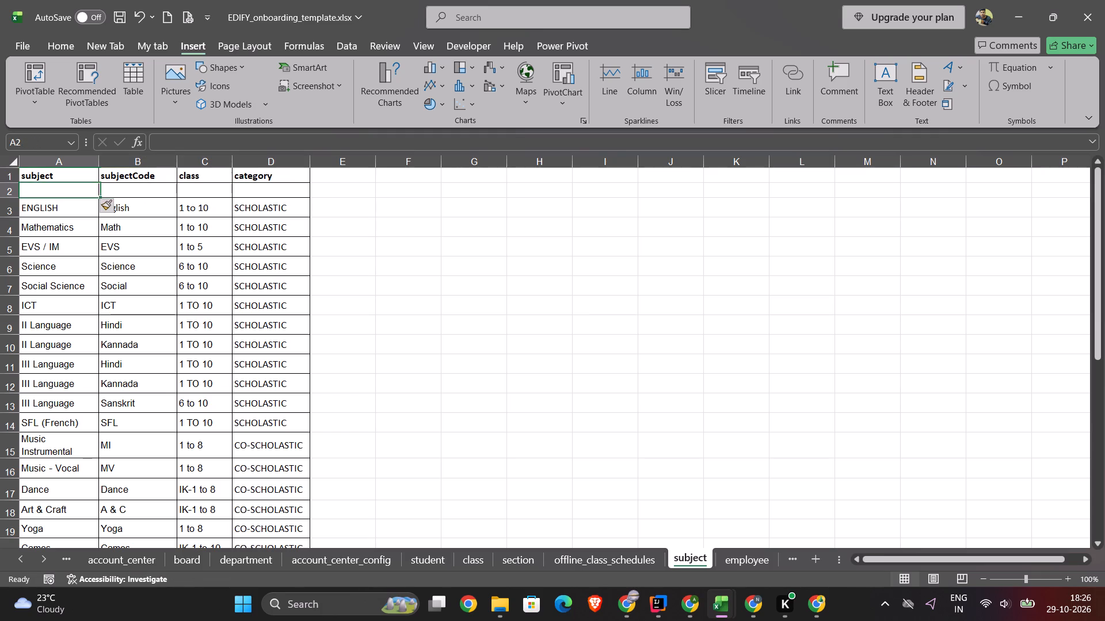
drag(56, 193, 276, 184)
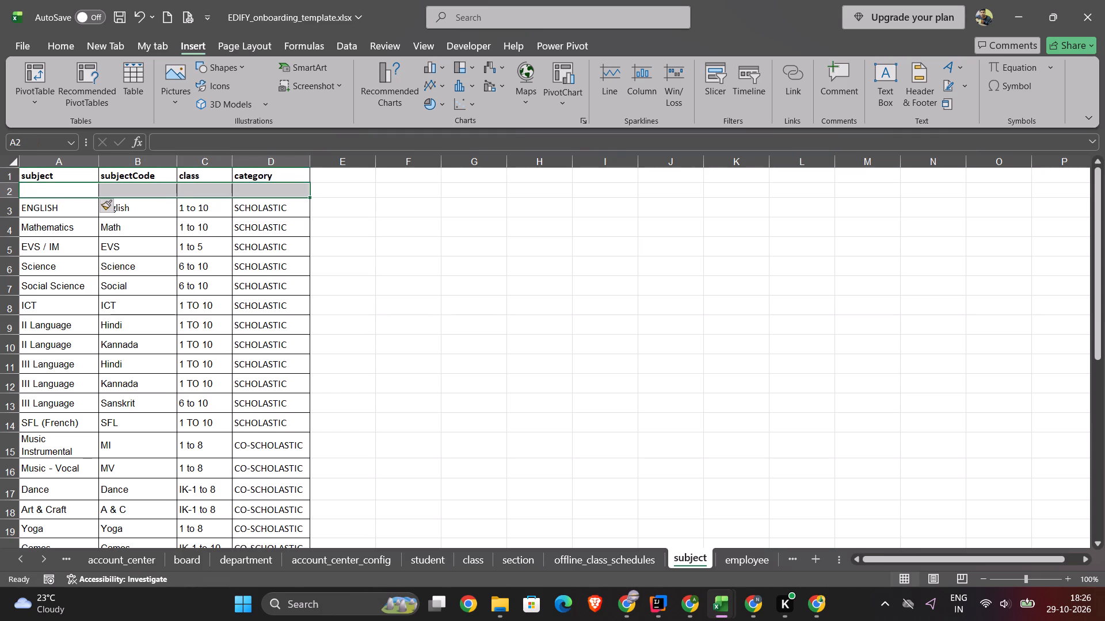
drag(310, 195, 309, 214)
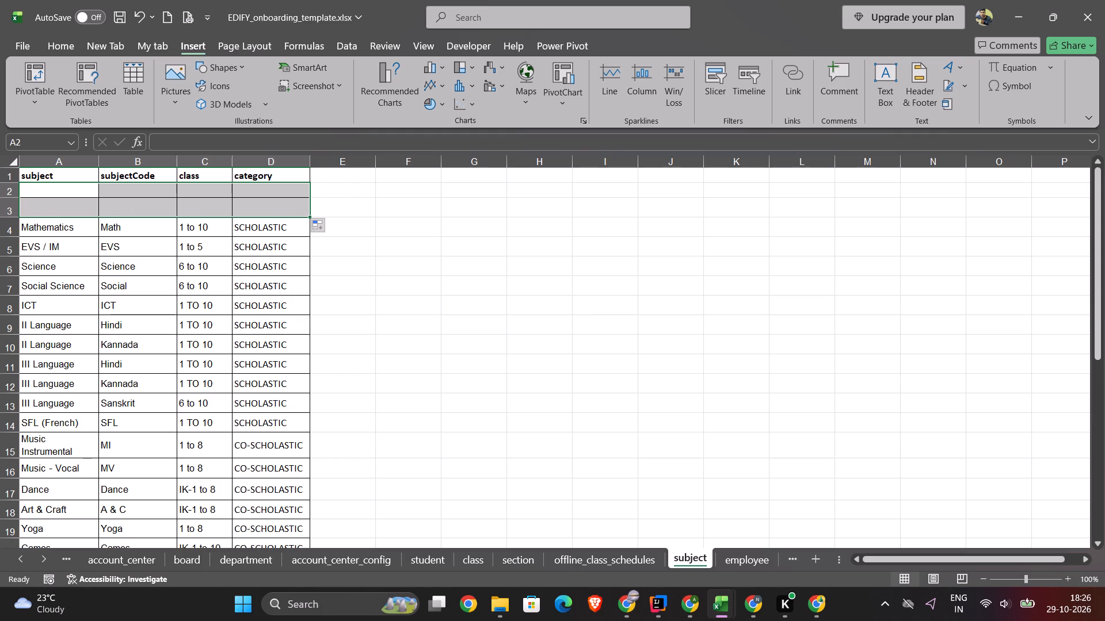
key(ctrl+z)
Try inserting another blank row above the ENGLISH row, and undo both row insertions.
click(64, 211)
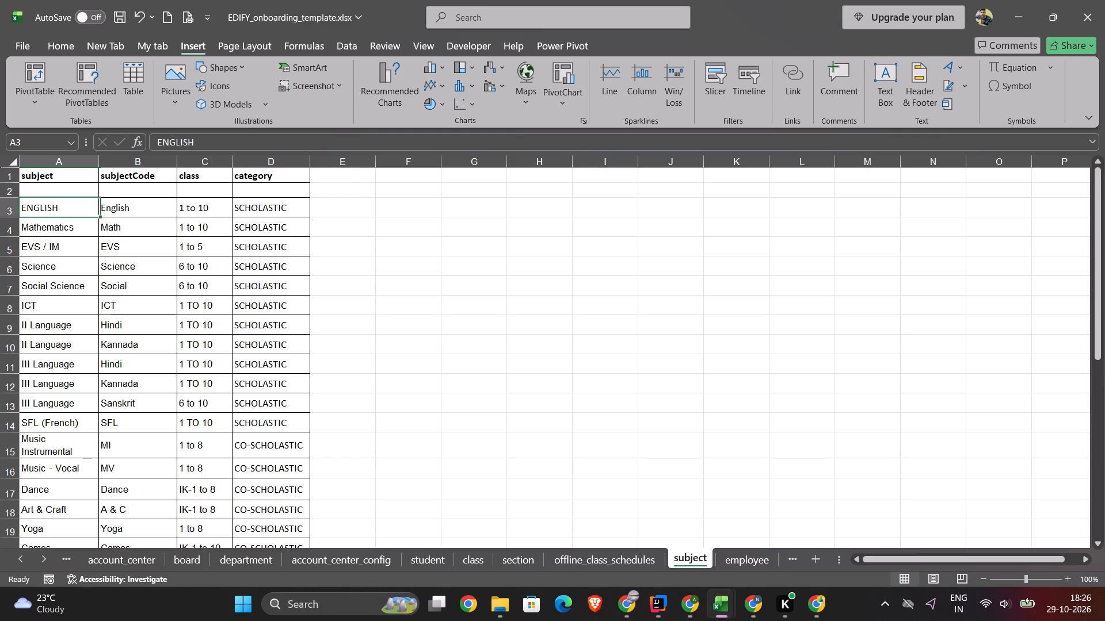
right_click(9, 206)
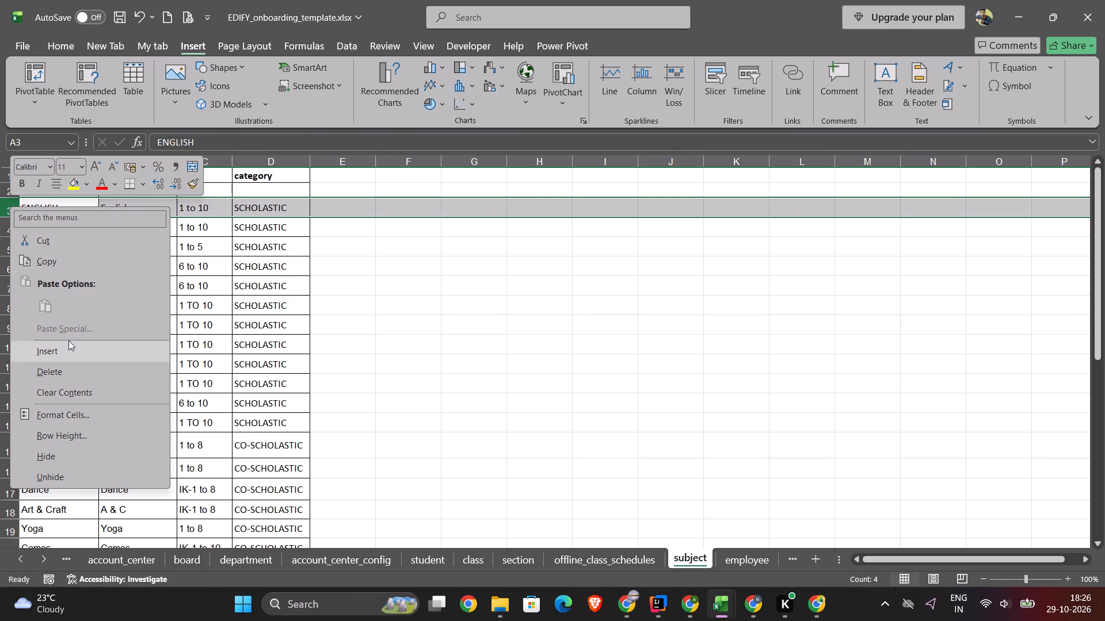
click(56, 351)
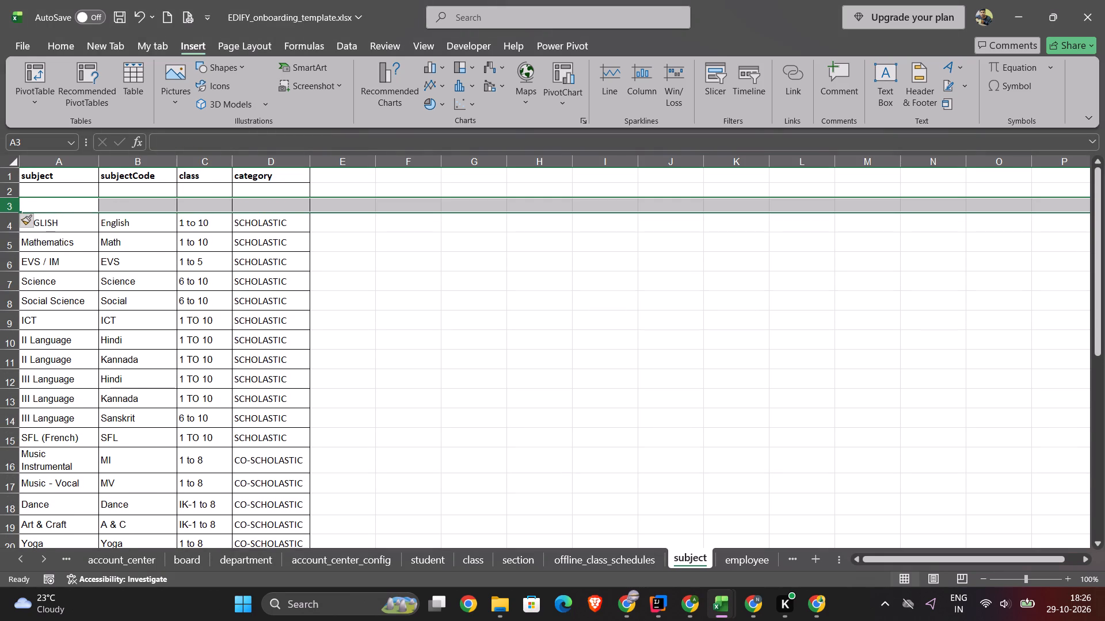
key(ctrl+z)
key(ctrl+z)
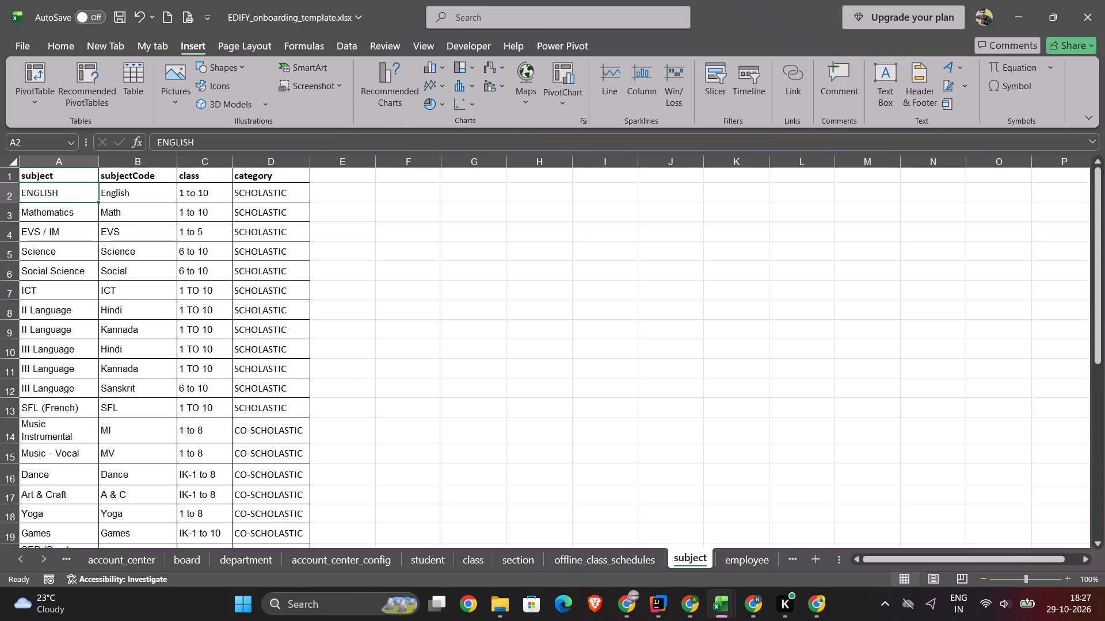
Copy the ENGLISH entry in A2:D2 and paste it alongside, starting at E2.
click(56, 193)
drag(45, 193, 268, 198)
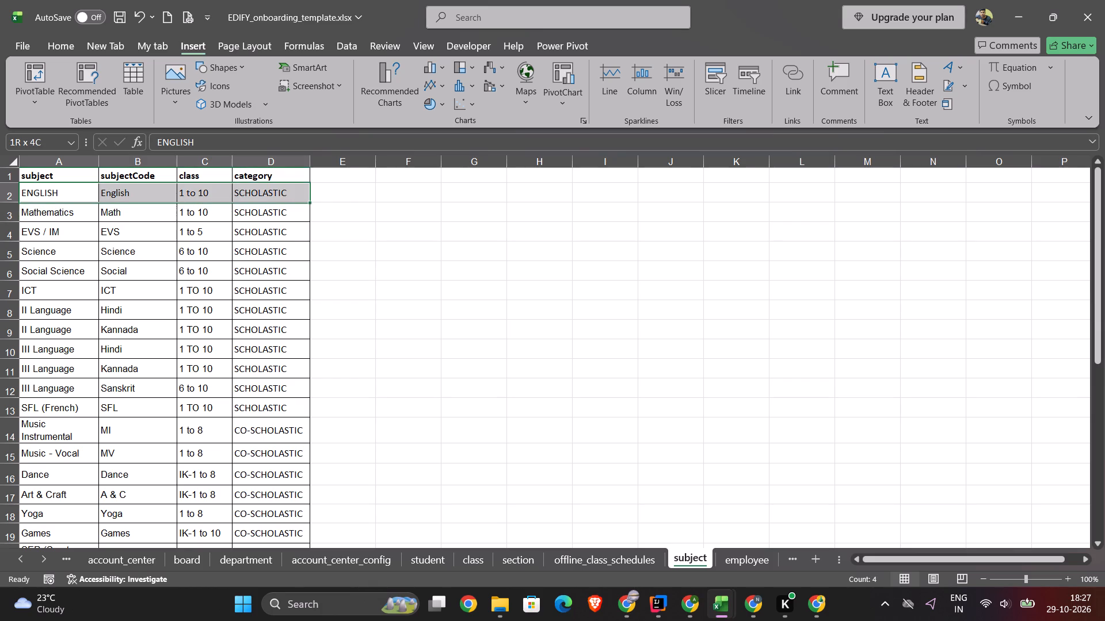
drag(268, 198, 272, 196)
key(ctrl+c)
click(335, 194)
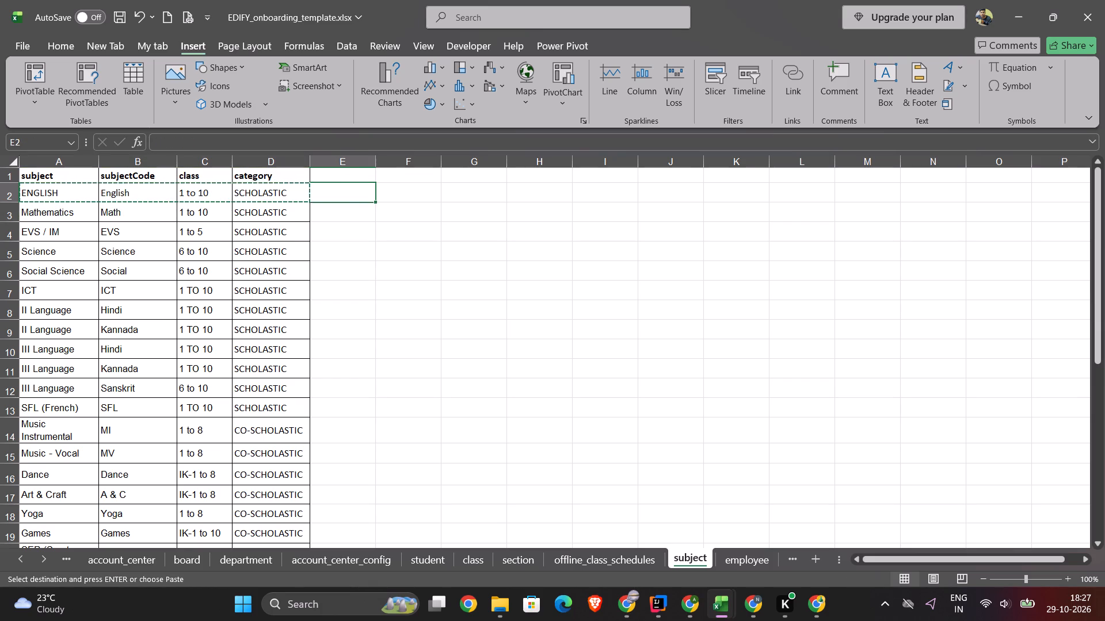
key(ctrl+v)
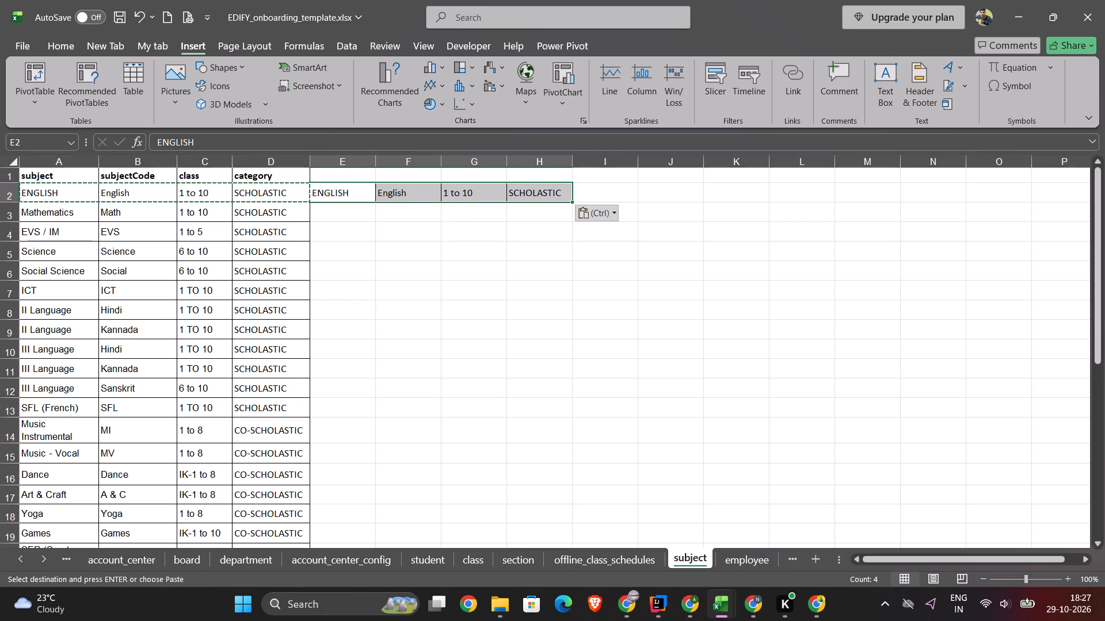
drag(571, 204, 561, 381)
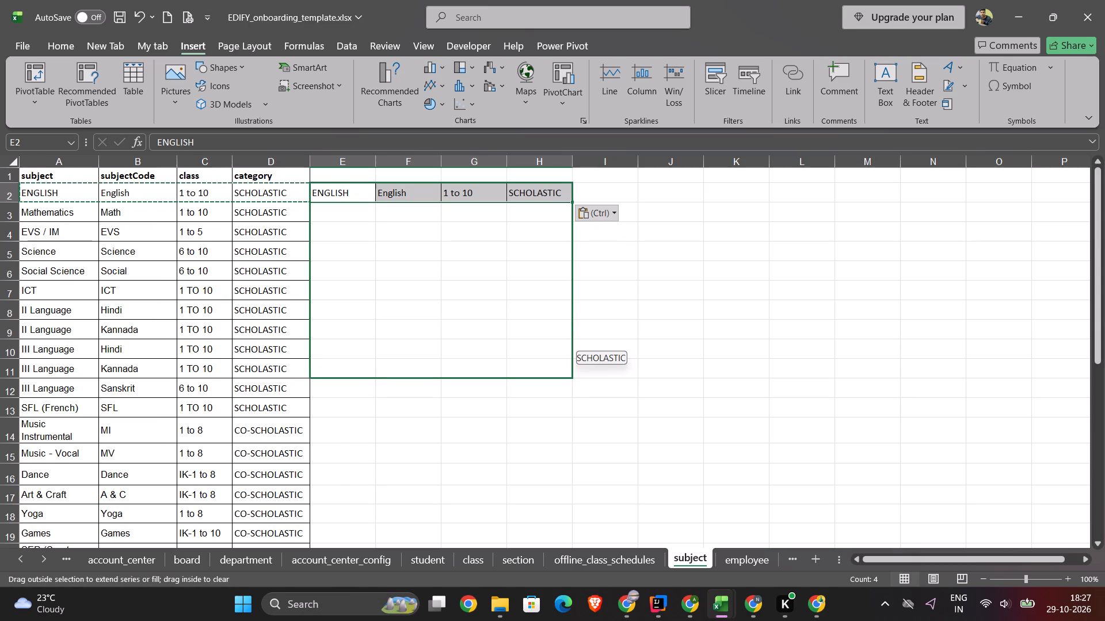
drag(561, 381, 558, 200)
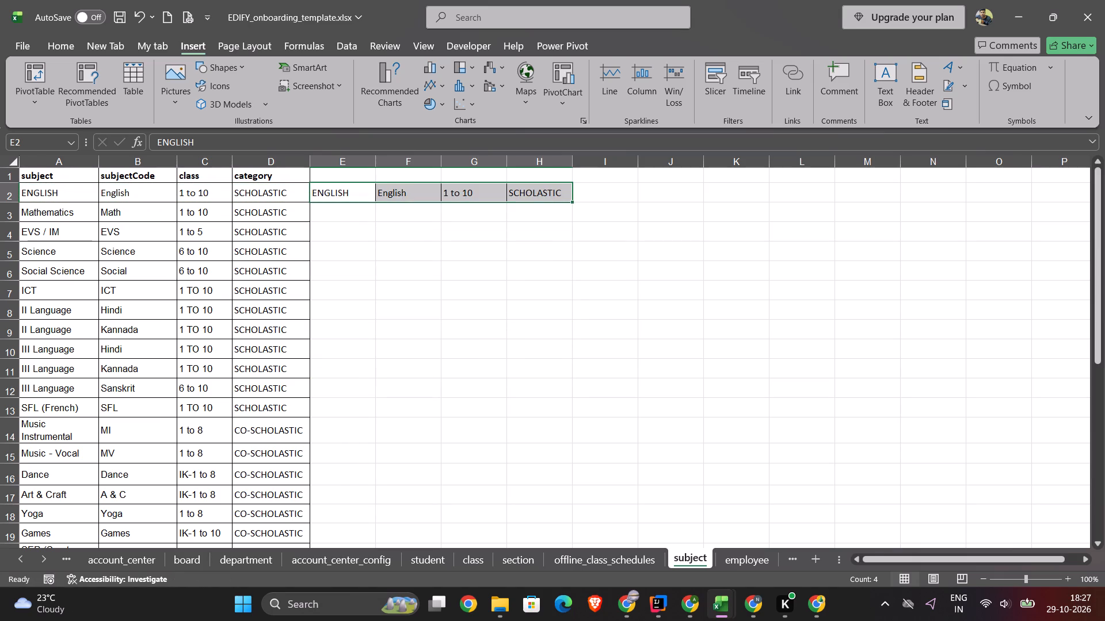
Set the class of the pasted ENGLISH entry in G2 to 1.
triple_click(467, 192)
click(467, 192)
click(477, 187)
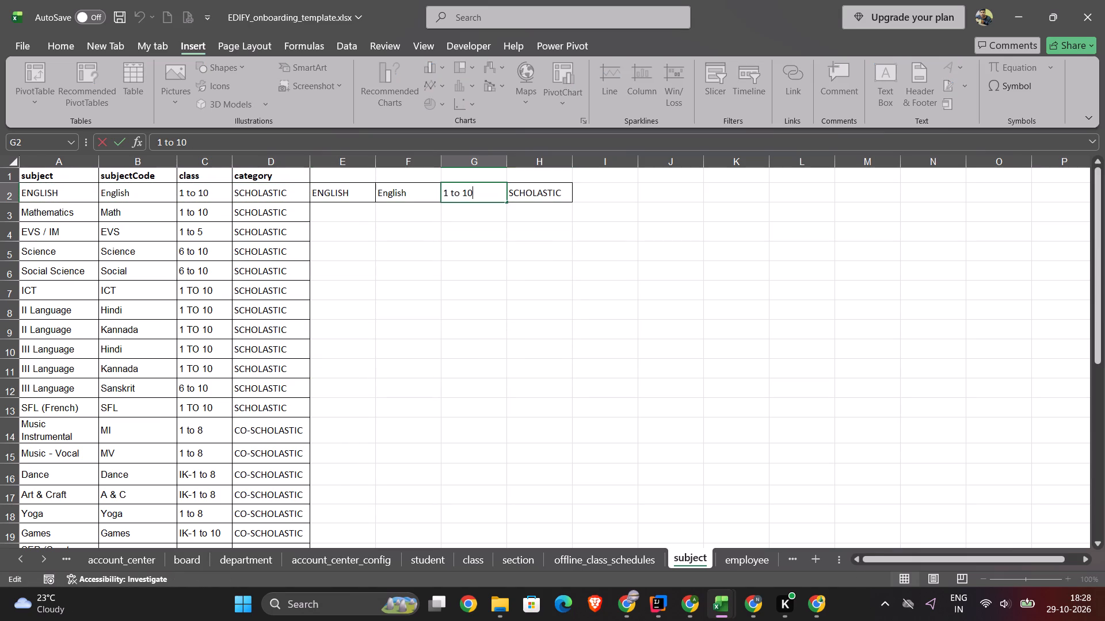
key(BackSpace)
key(BackSpace)
key(BackSpace)
key(BackSpace)
key(BackSpace)
key(BackSpace)
Fill the ENGLISH entry E2:H2 down to row 11 so the class values run from 1 to 10.
click(363, 191)
drag(363, 191, 534, 202)
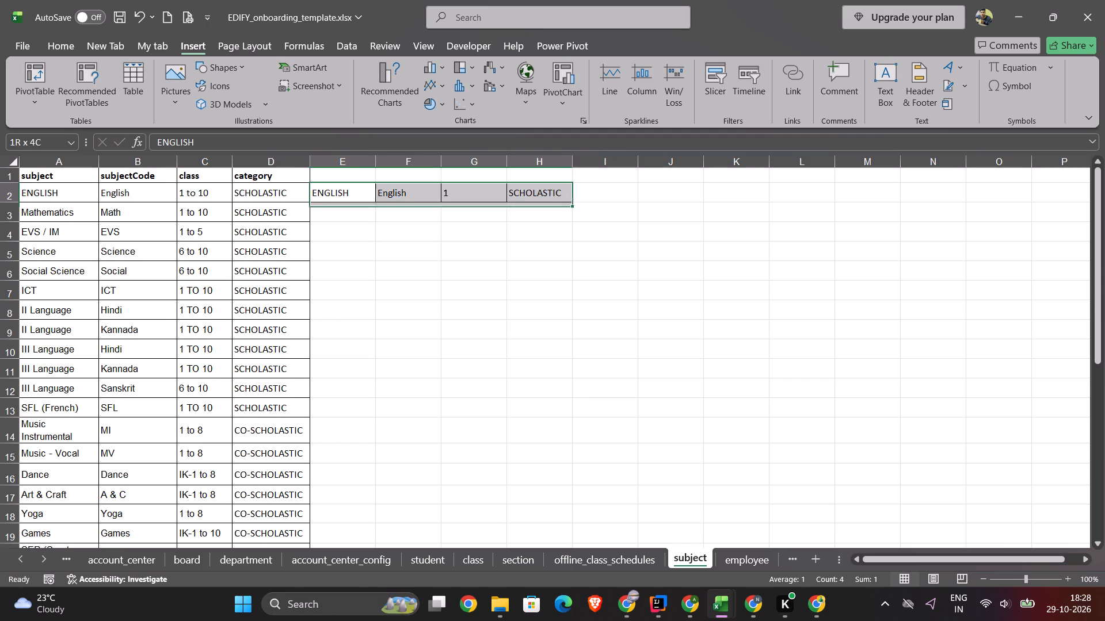
drag(534, 202, 552, 195)
drag(571, 200, 561, 370)
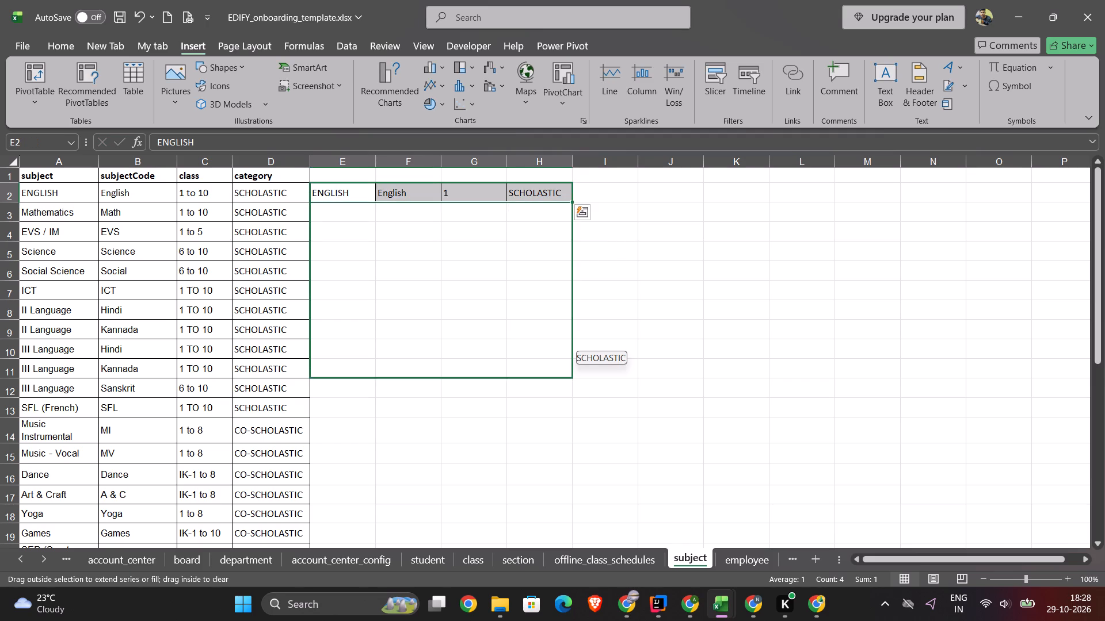
drag(561, 370, 555, 407)
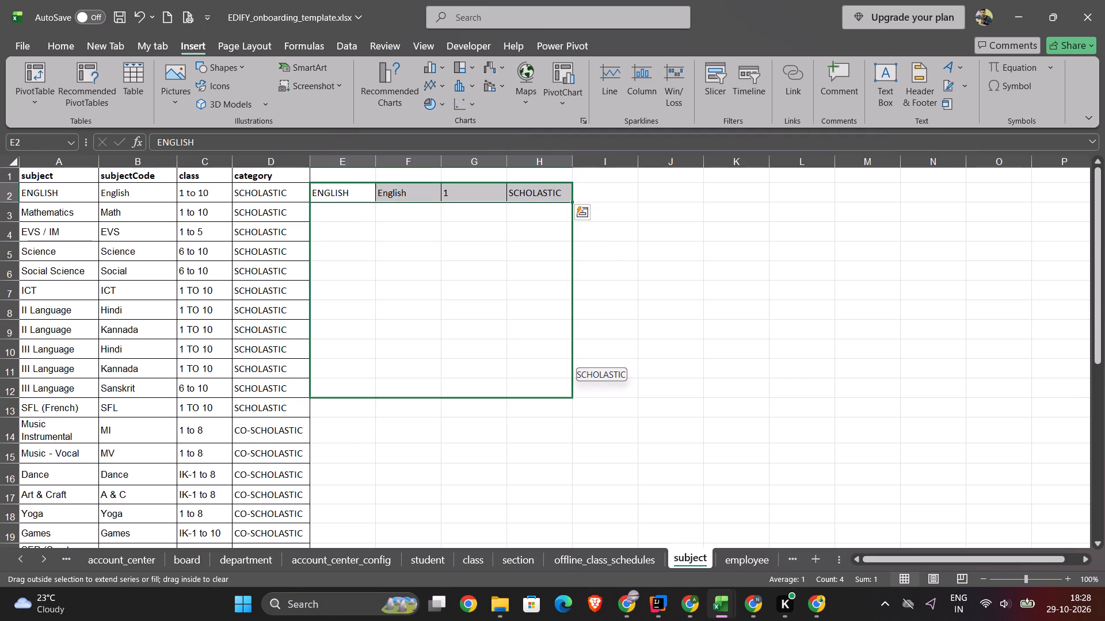
drag(555, 407, 555, 404)
drag(555, 404, 565, 372)
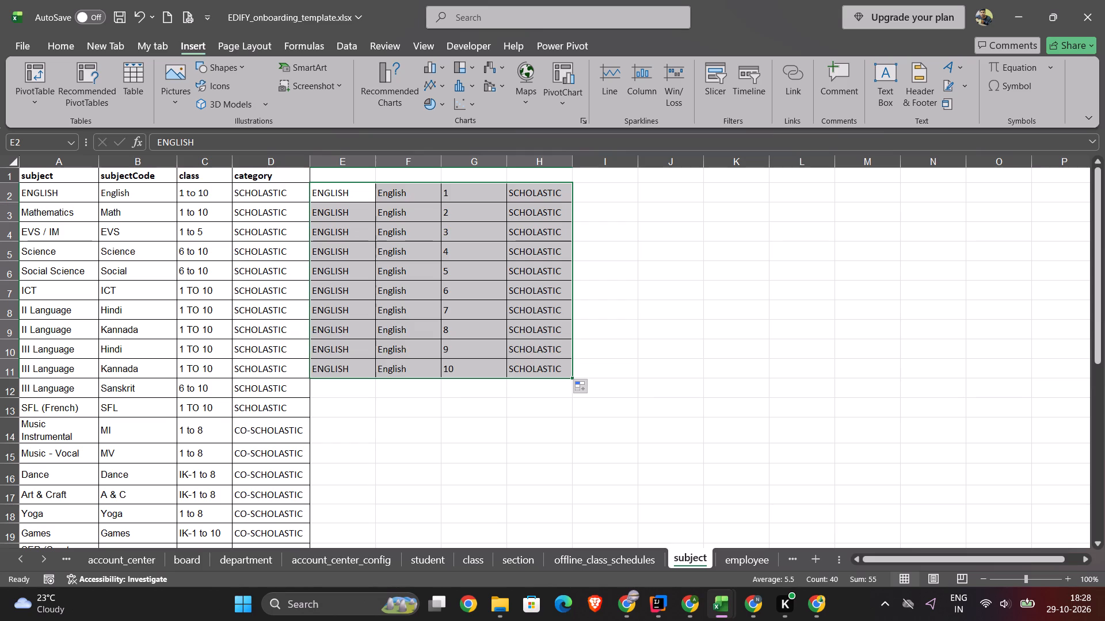
Copy the Mathematics entry in A3:D3 and paste it below the ENGLISH block, starting at E12.
click(341, 382)
click(51, 209)
drag(51, 209, 285, 218)
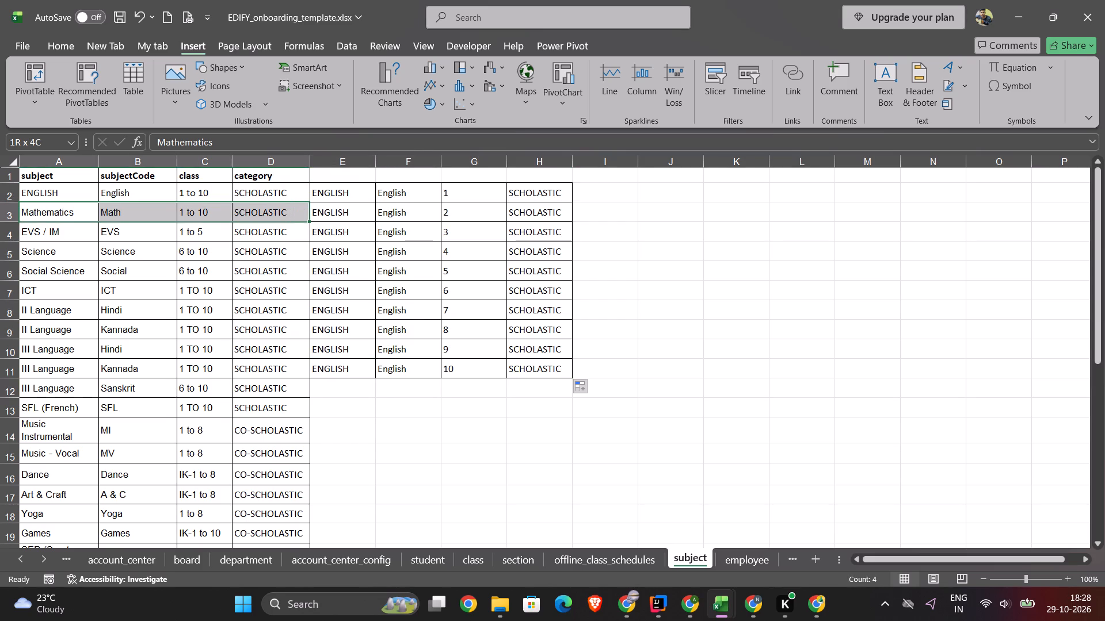
drag(285, 218, 287, 218)
key(ctrl+c)
click(343, 385)
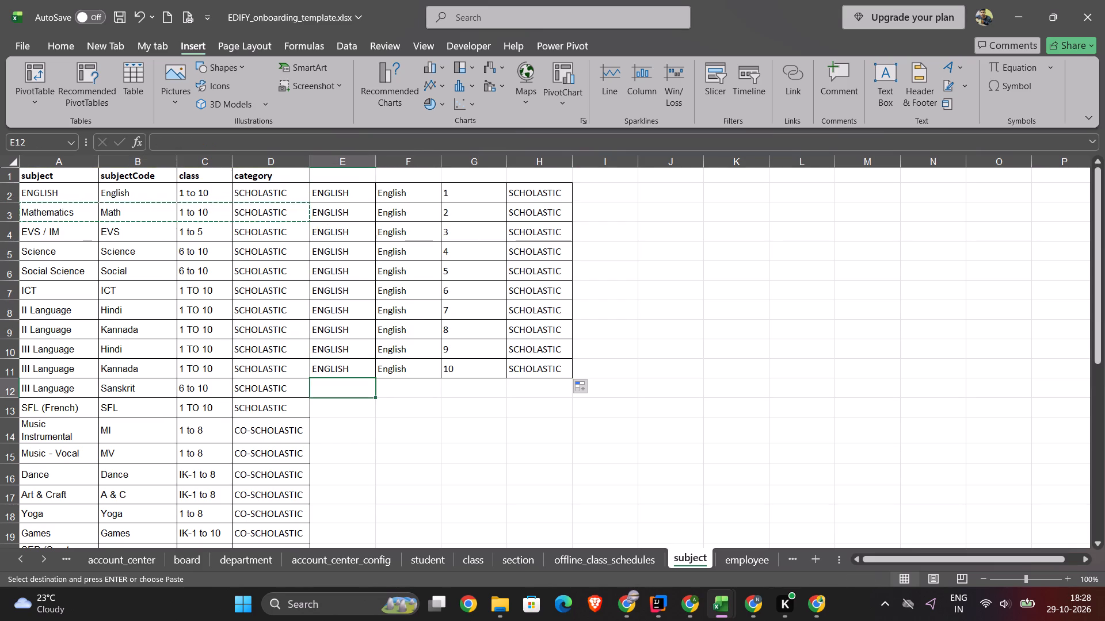
key(ctrl+v)
Set the class of the pasted Mathematics entry in G12 to 1.
triple_click(479, 385)
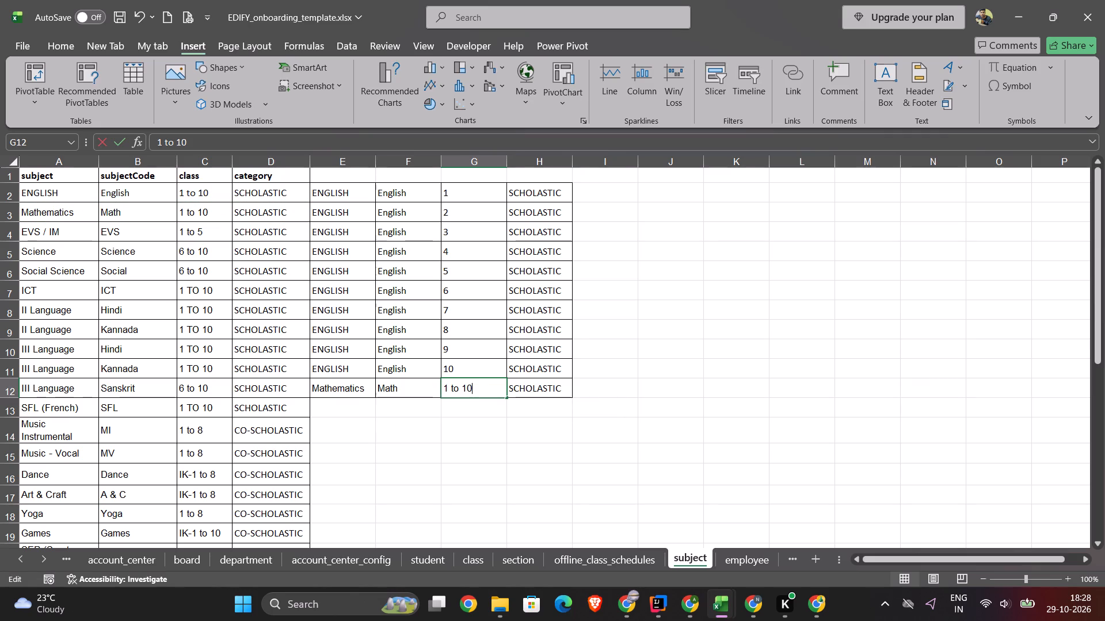
key(BackSpace)
key(BackSpace)
key(BackSpace)
key(BackSpace)
key(BackSpace)
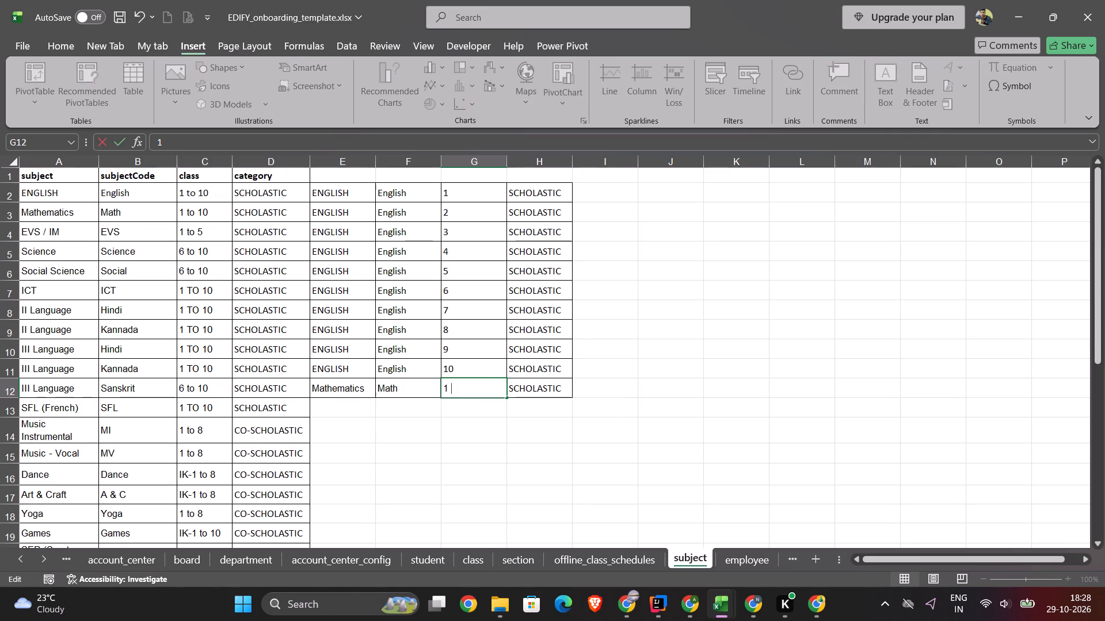
key(BackSpace)
Fill the Mathematics entry E12:H12 down to row 22 with class values running from 1 to 11.
drag(350, 387, 413, 387)
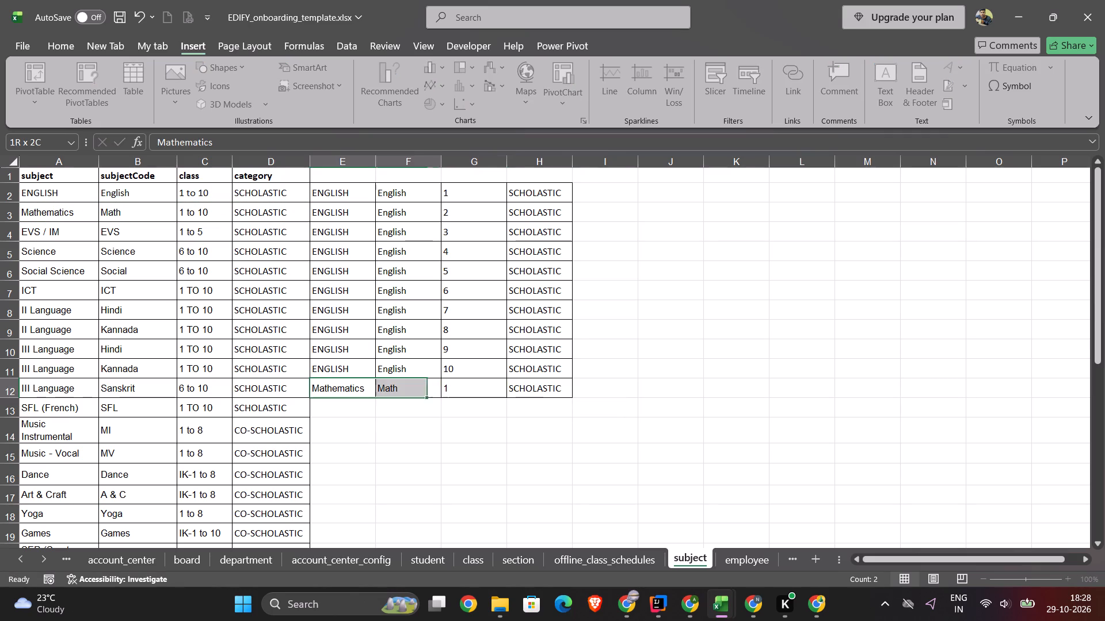
drag(413, 387, 543, 383)
drag(572, 398, 567, 473)
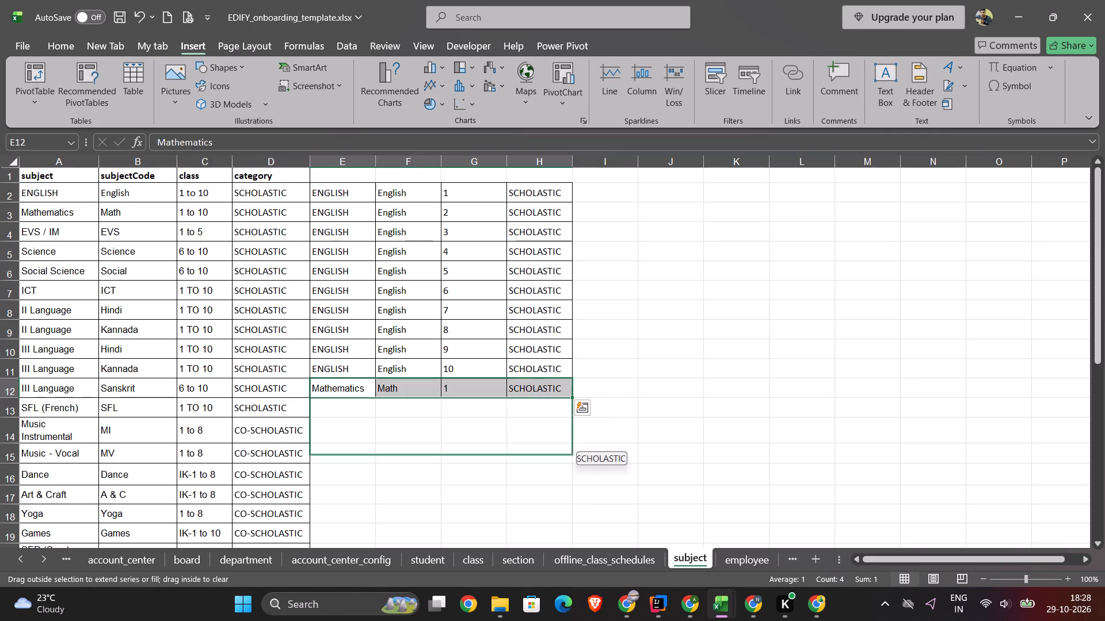
drag(567, 473, 572, 485)
Clear the surplus Mathematics class 11 entry in E22:H22.
triple_click(530, 473)
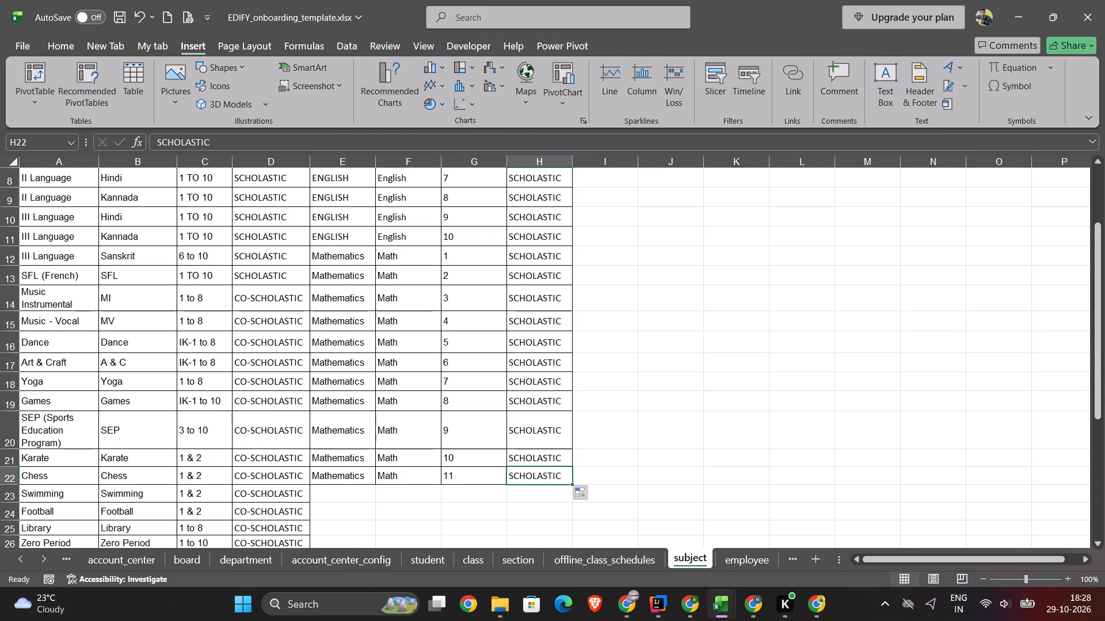
click(342, 478)
drag(342, 478, 515, 477)
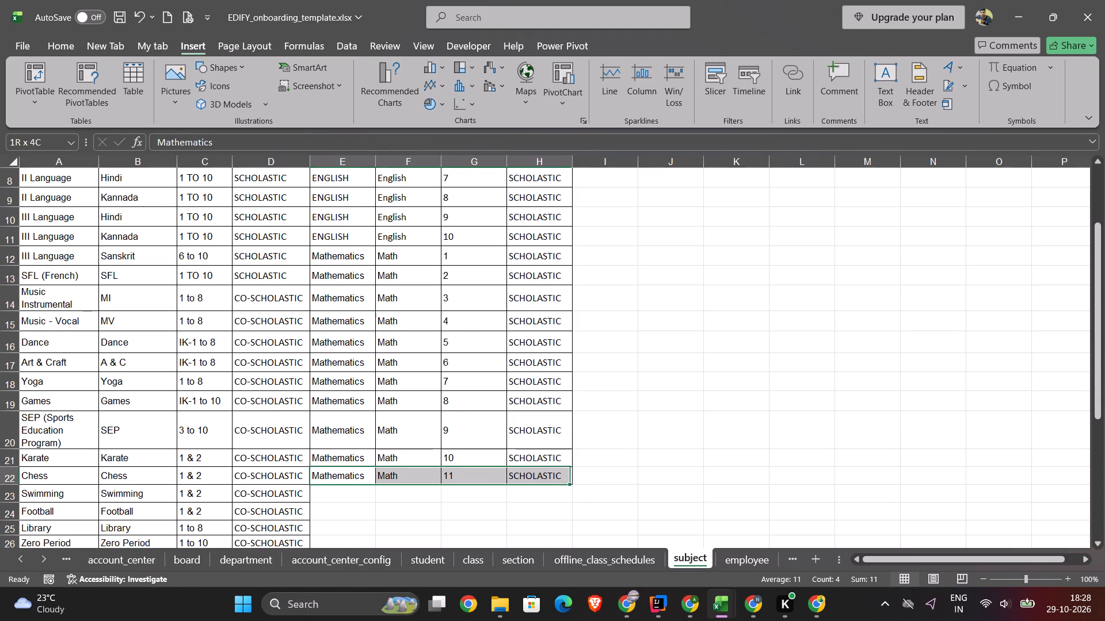
drag(515, 477, 525, 476)
key(Delete)
click(357, 519)
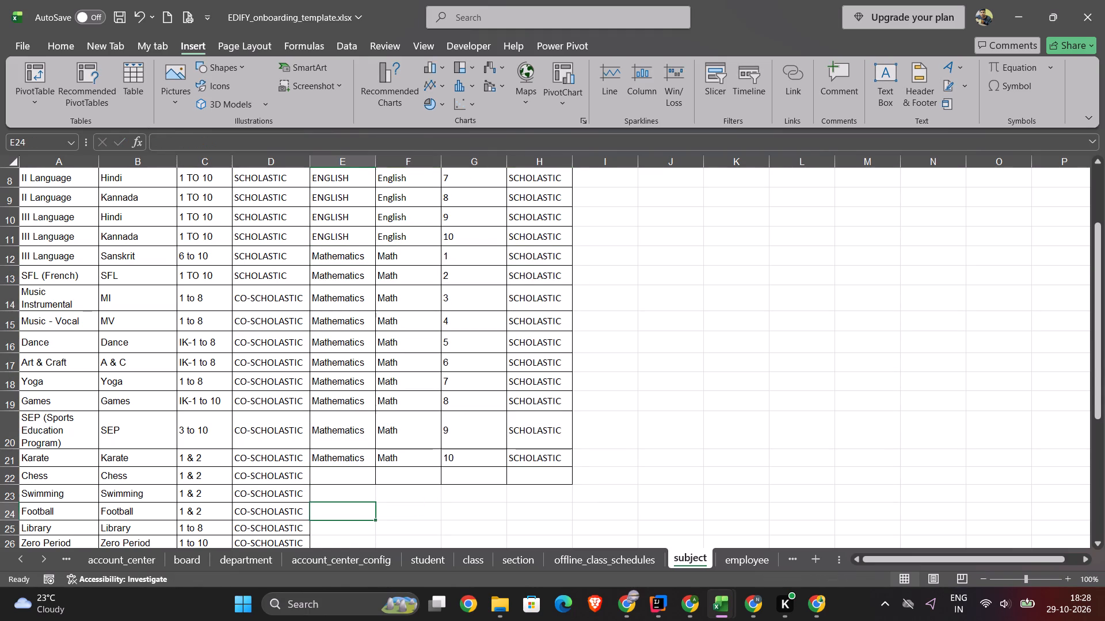
Copy the EVS / IM entry in A4:D4 and paste it below the Mathematics block, starting at E22.
scroll(379, 433, up, 2)
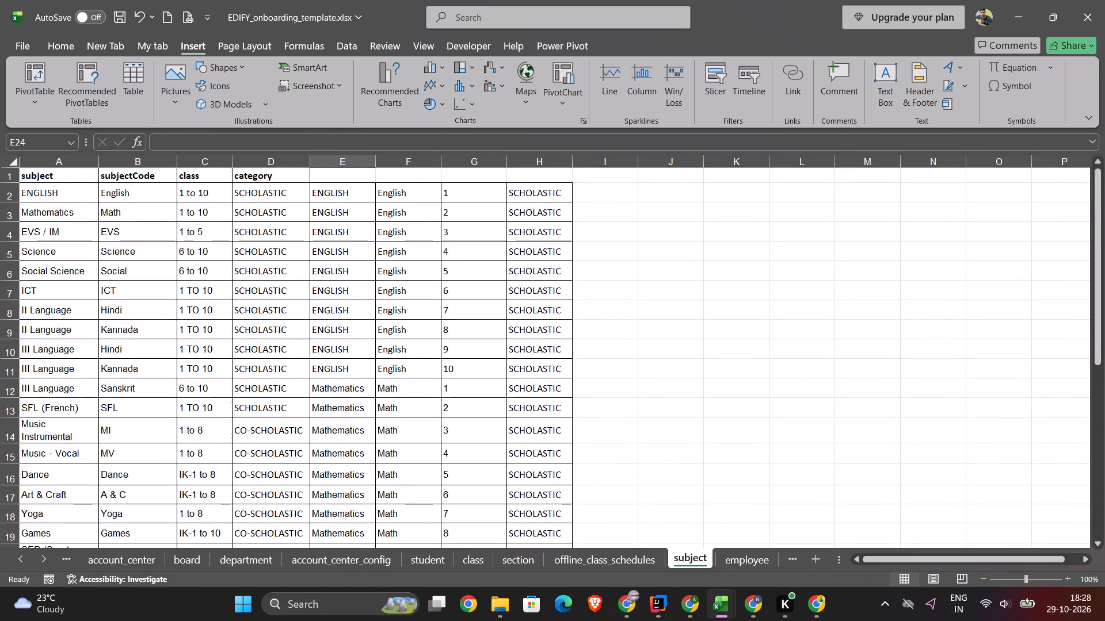
click(74, 233)
drag(53, 228, 125, 234)
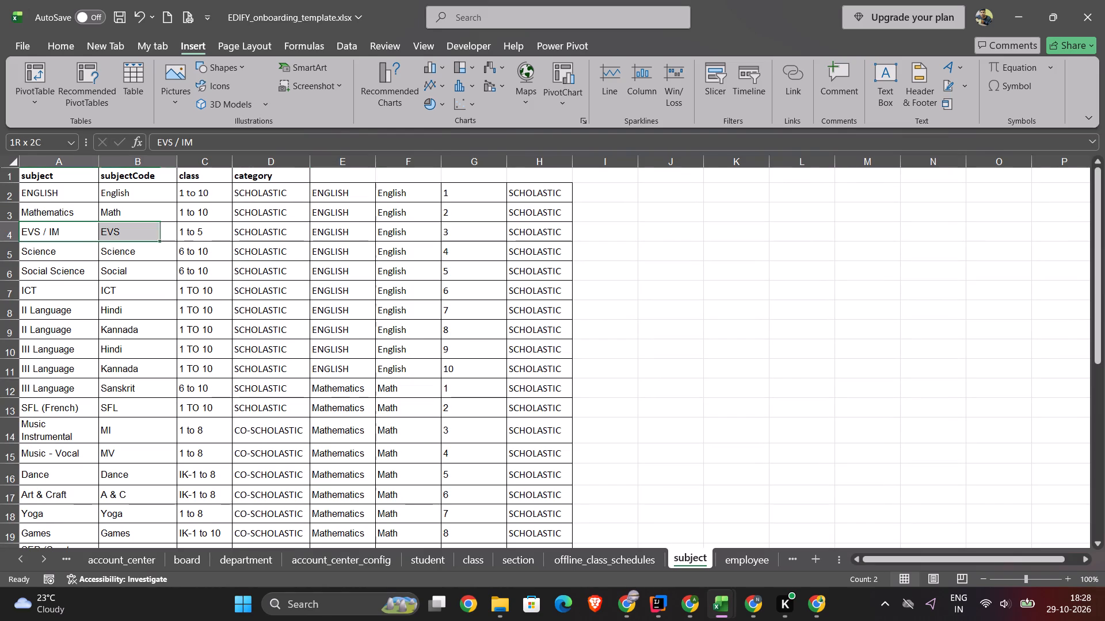
drag(125, 234, 294, 236)
key(ctrl+c)
scroll(430, 277, down, 2)
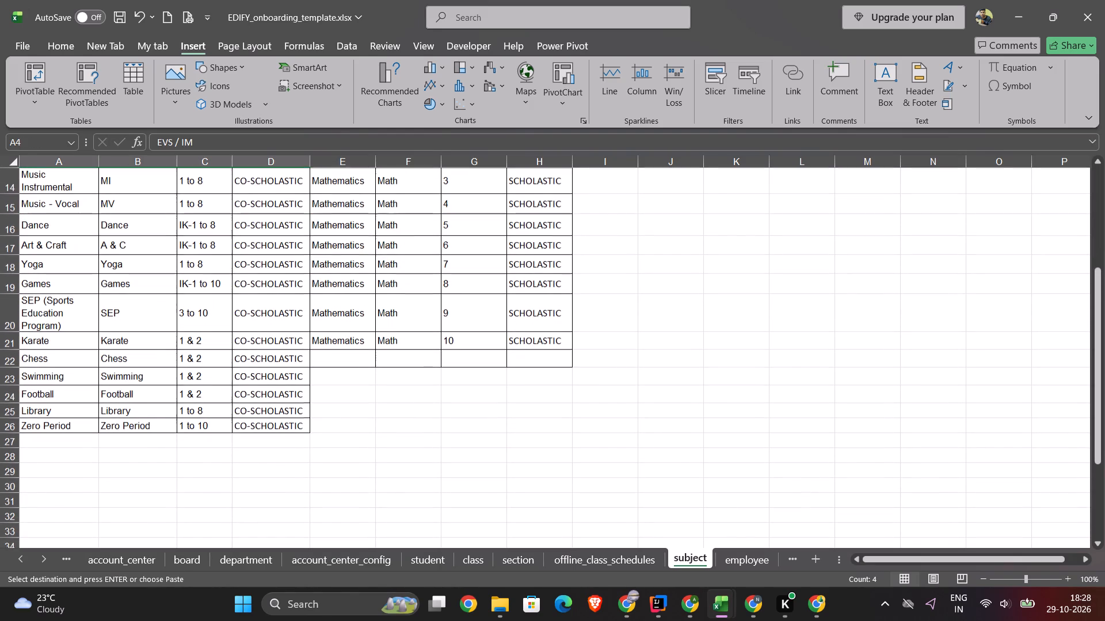
click(321, 356)
key(ctrl+v)
Set the class of the pasted EVS / IM entry in G22 to 1.
triple_click(489, 359)
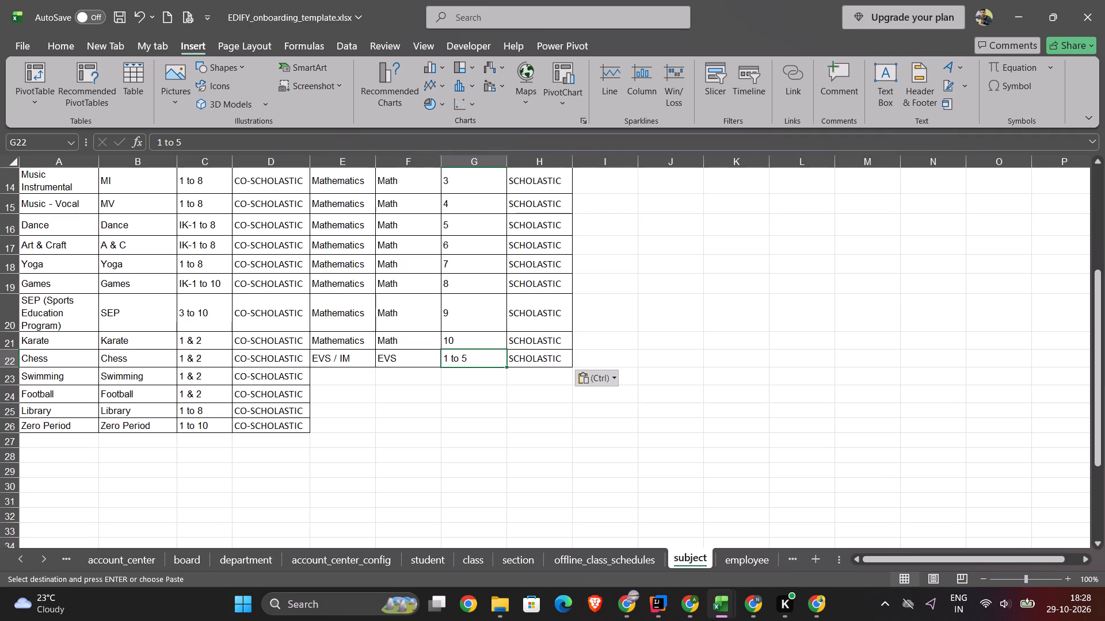
key(BackSpace)
key(BackSpace)
key(BackSpace)
key(BackSpace)
key(BackSpace)
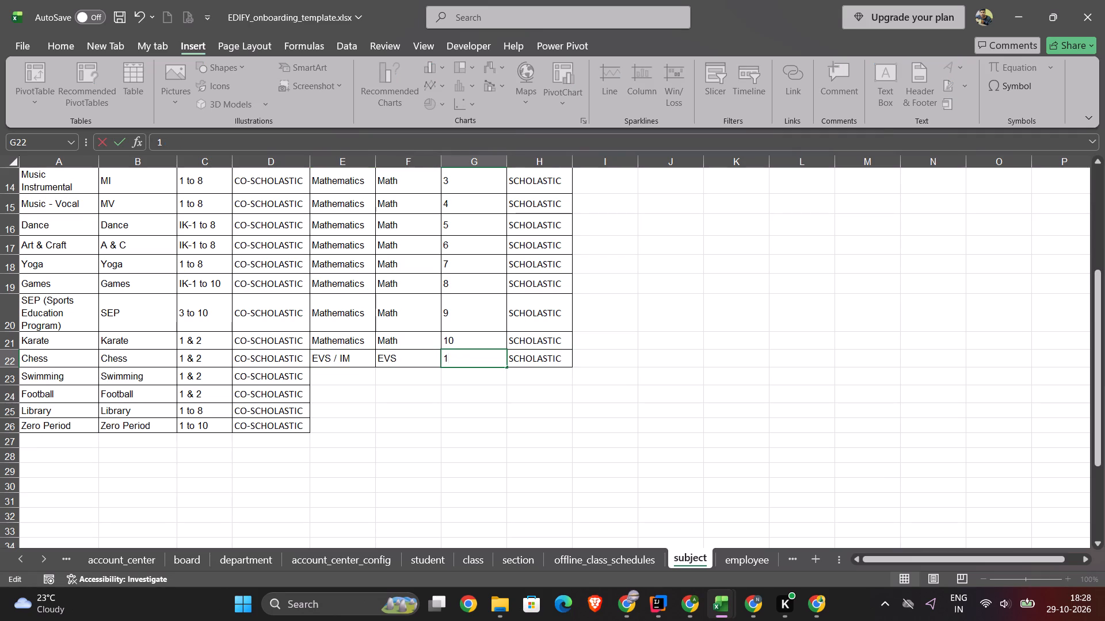
Fill the EVS / IM entry E22:H22 down to row 26 with class values running from 1 to 5.
drag(322, 360, 535, 363)
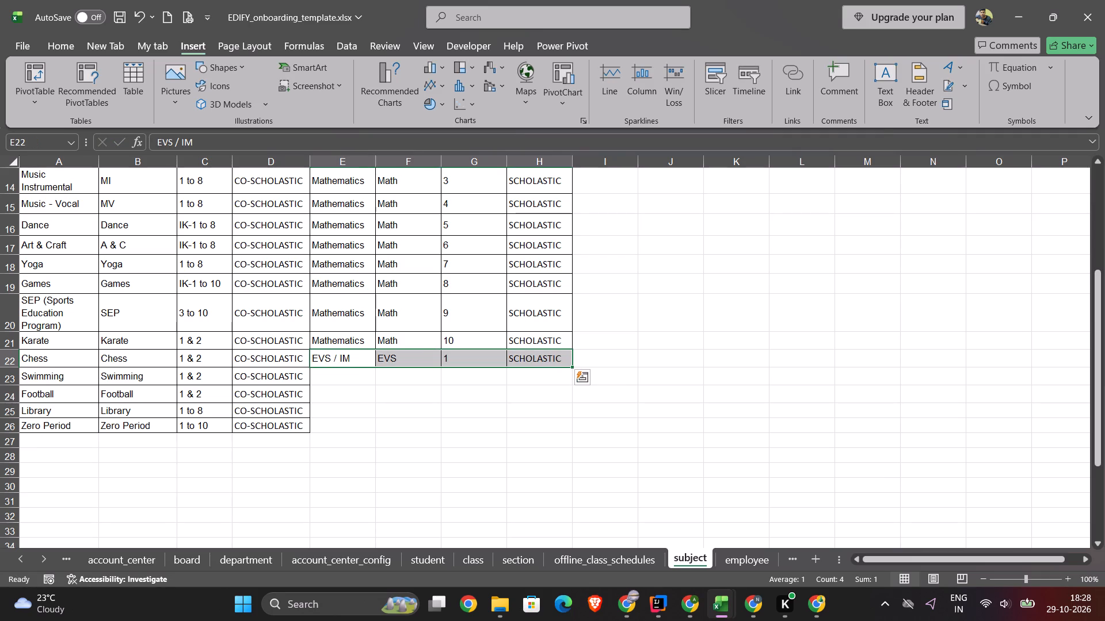
click(575, 365)
click(358, 364)
drag(358, 364, 406, 368)
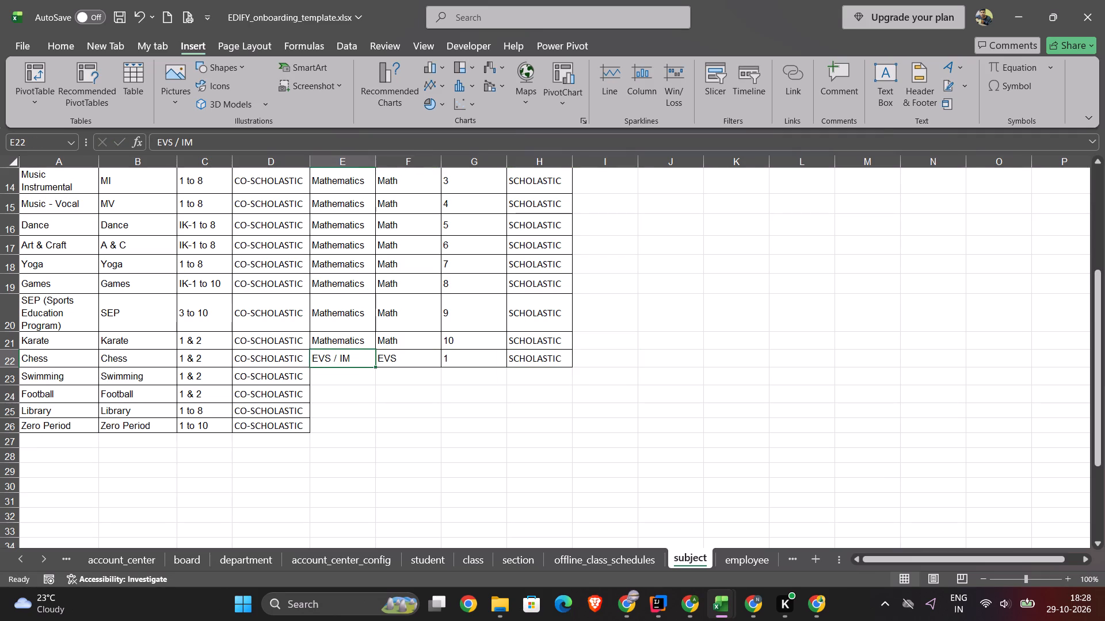
drag(406, 368, 557, 362)
drag(573, 365, 567, 398)
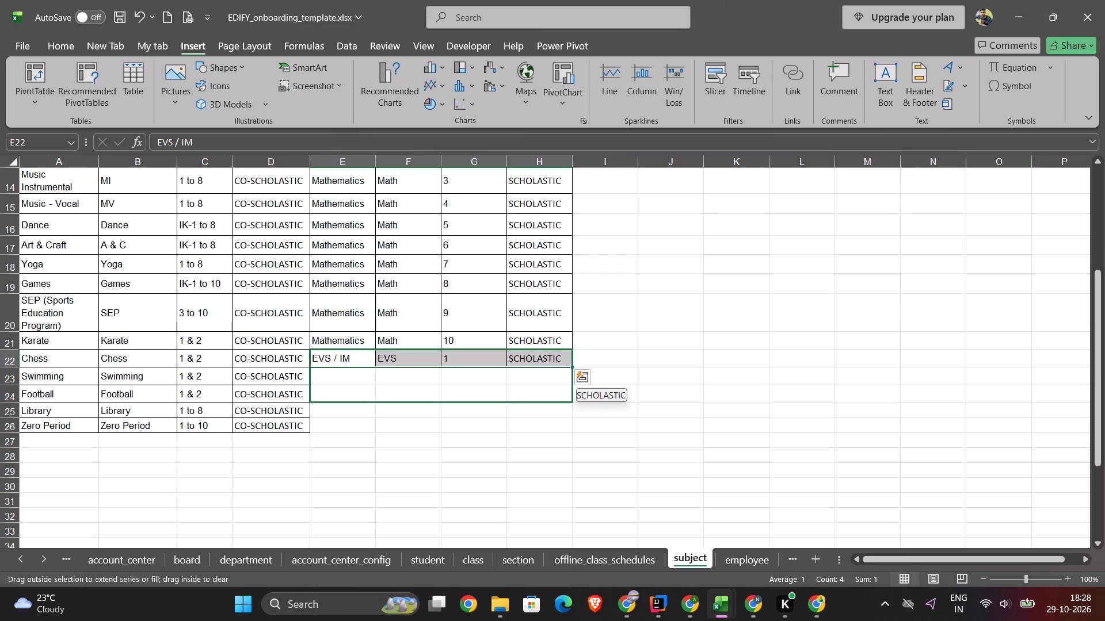
drag(567, 398, 563, 426)
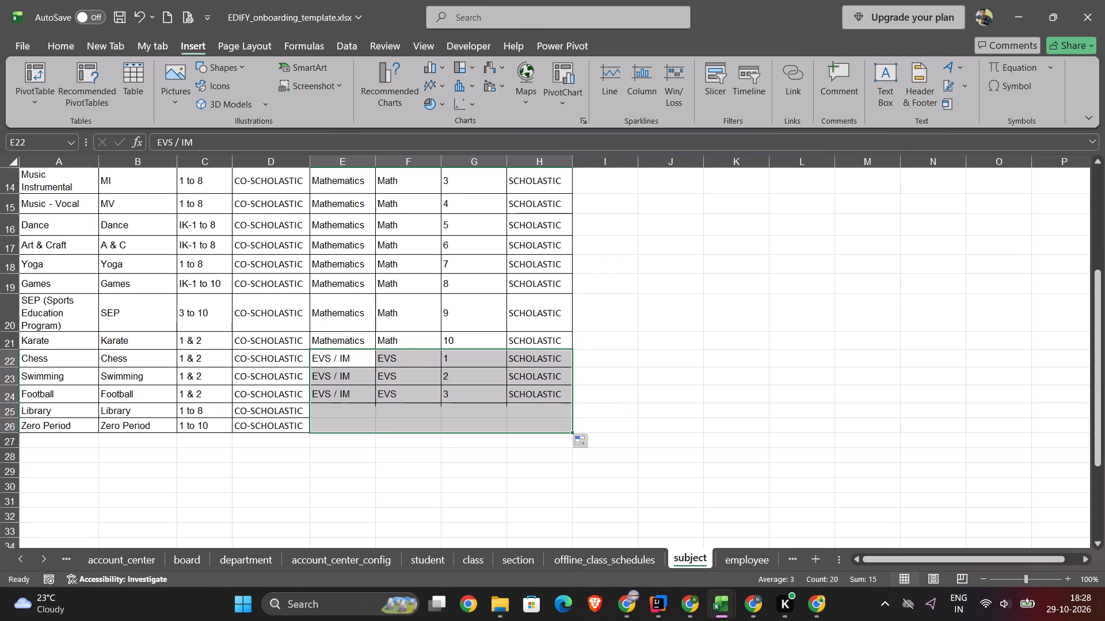
click(338, 444)
triple_click(338, 444)
click(338, 444)
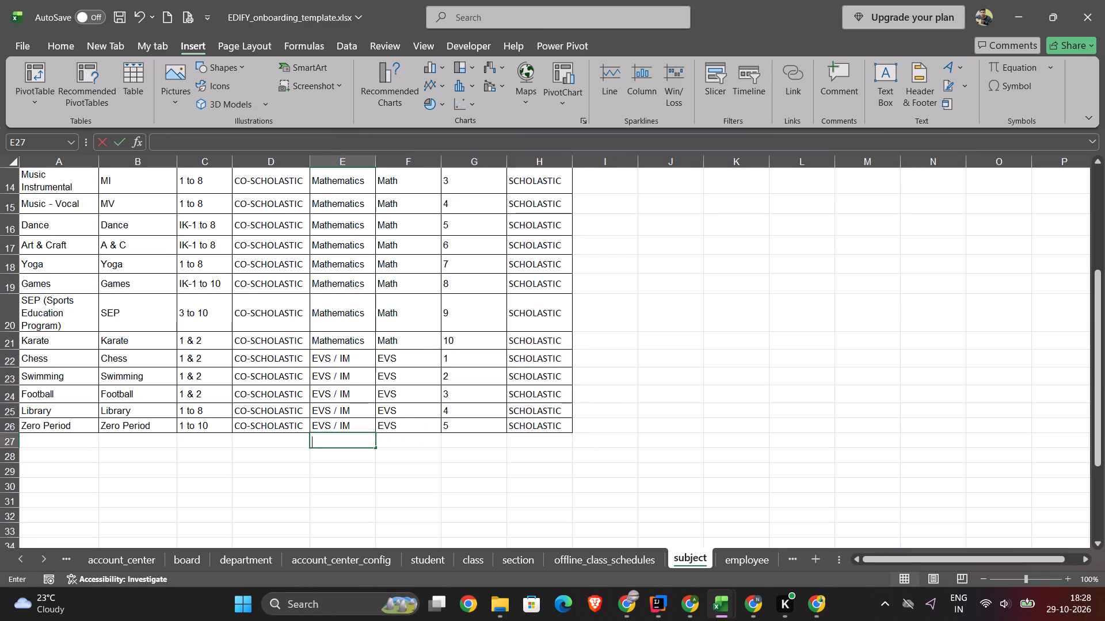
Copy the Science entry in A5:D5 and paste it below the EVS / IM block, starting at E27.
scroll(286, 314, up, 2)
scroll(51, 205, up, 1)
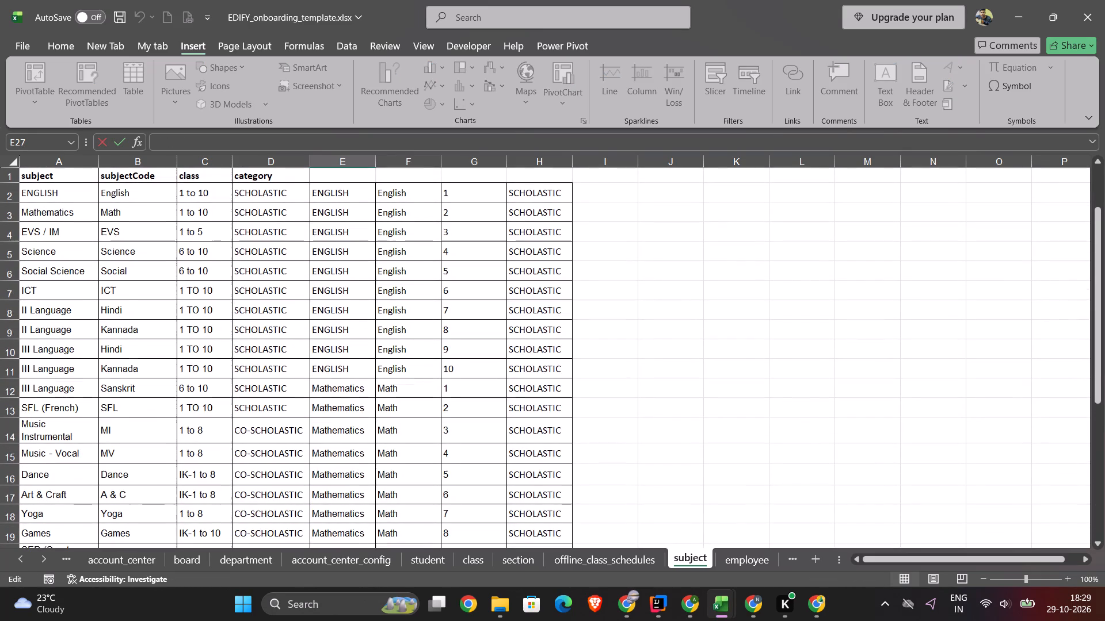
click(43, 250)
drag(43, 250, 261, 251)
key(ctrl+c)
scroll(436, 269, down, 3)
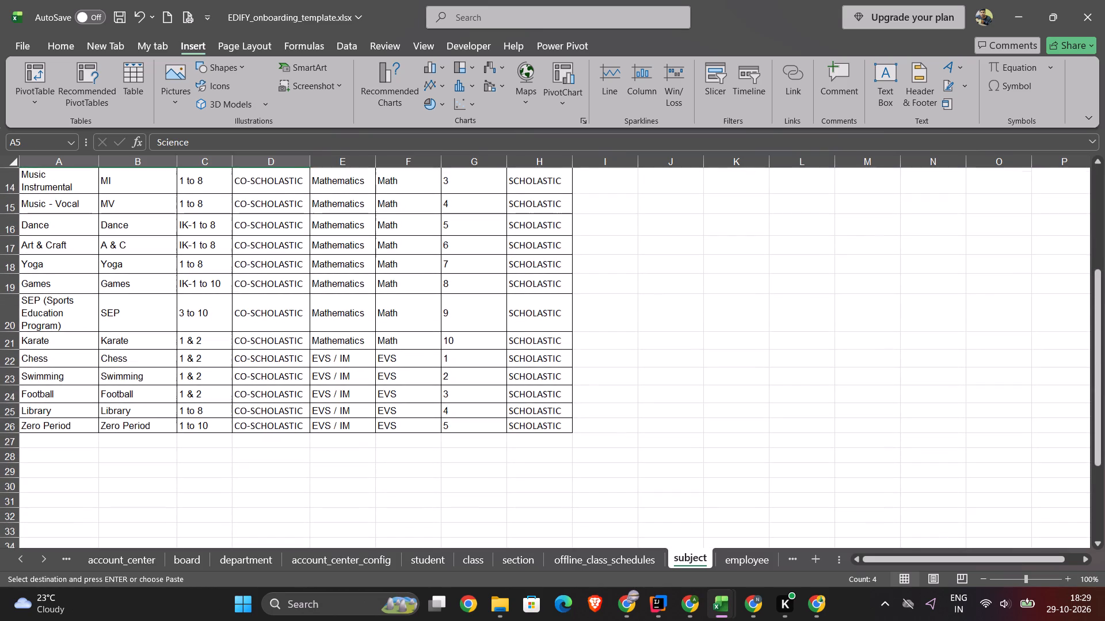
click(351, 438)
key(ctrl+v)
Set the class of the pasted Science entry in G27 to 6.
triple_click(465, 439)
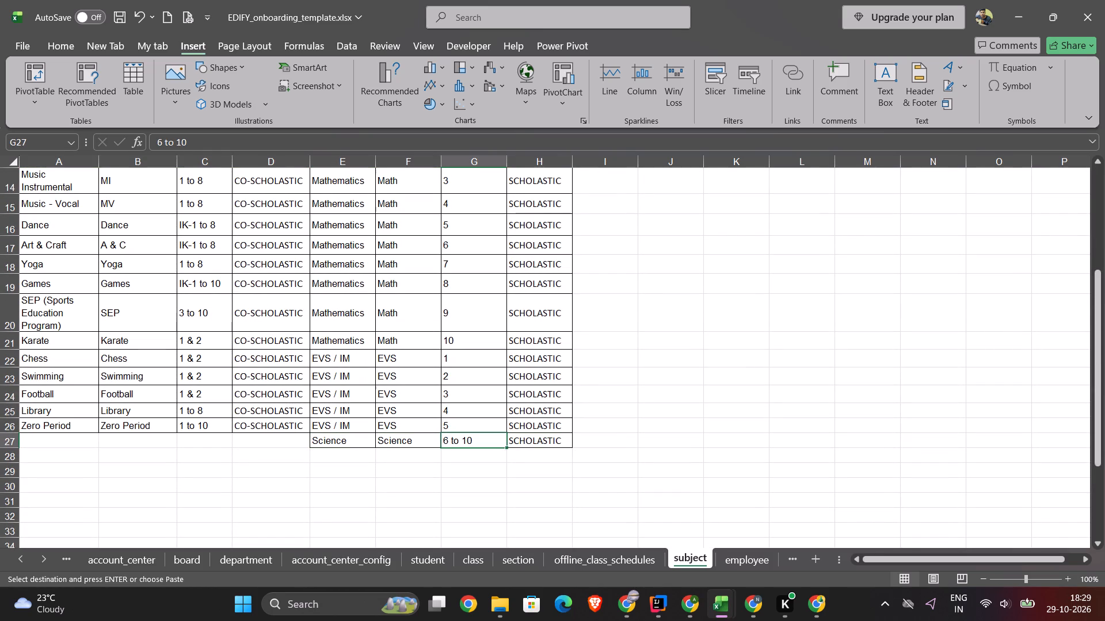
click(475, 439)
key(BackSpace)
key(BackSpace)
key(BackSpace)
key(BackSpace)
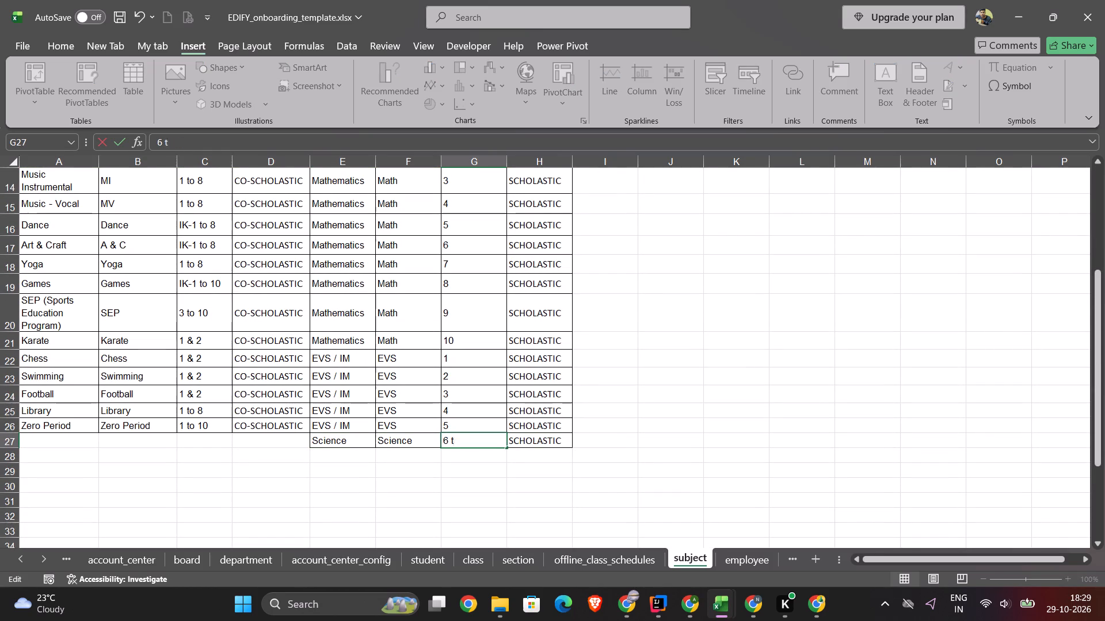
key(BackSpace)
key(BackSpace)
Fill the Science entry E27:H27 down to row 31 with class values running from 6 to 10.
drag(328, 443, 544, 434)
click(568, 446)
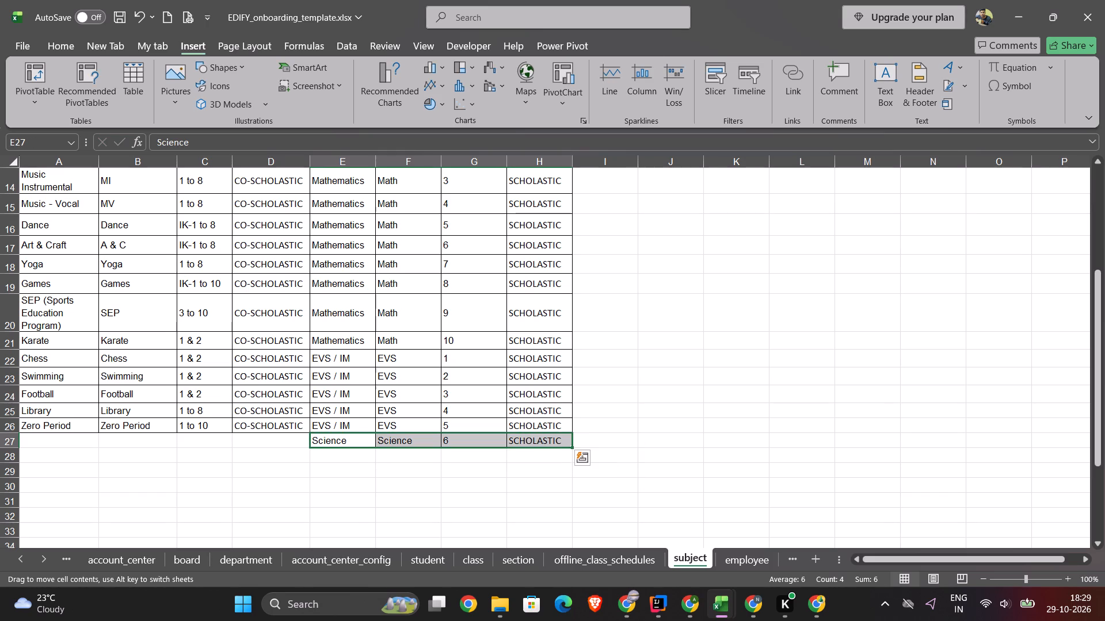
drag(569, 447, 566, 505)
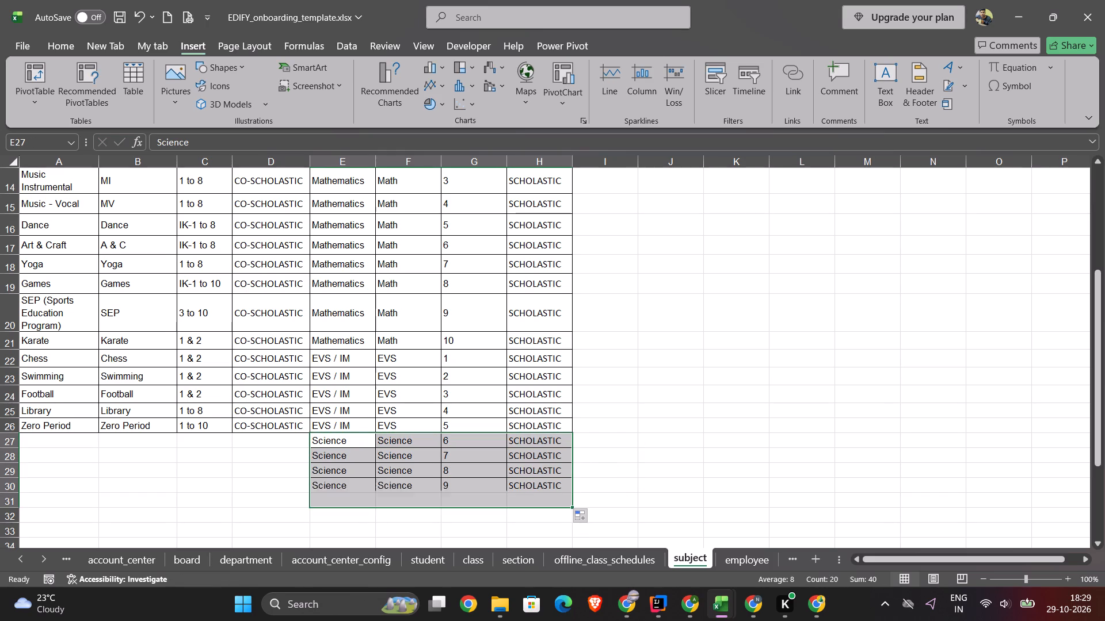
Copy the header cells A1:D1 and paste them above the expanded rows, starting at E1.
scroll(468, 362, up, 4)
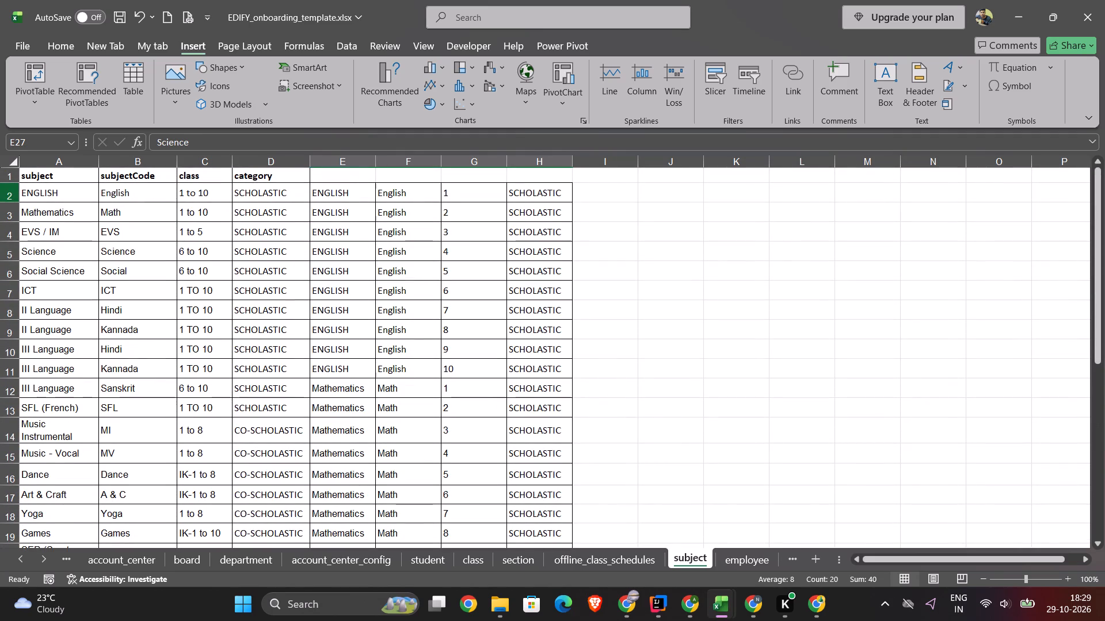
drag(61, 175, 283, 177)
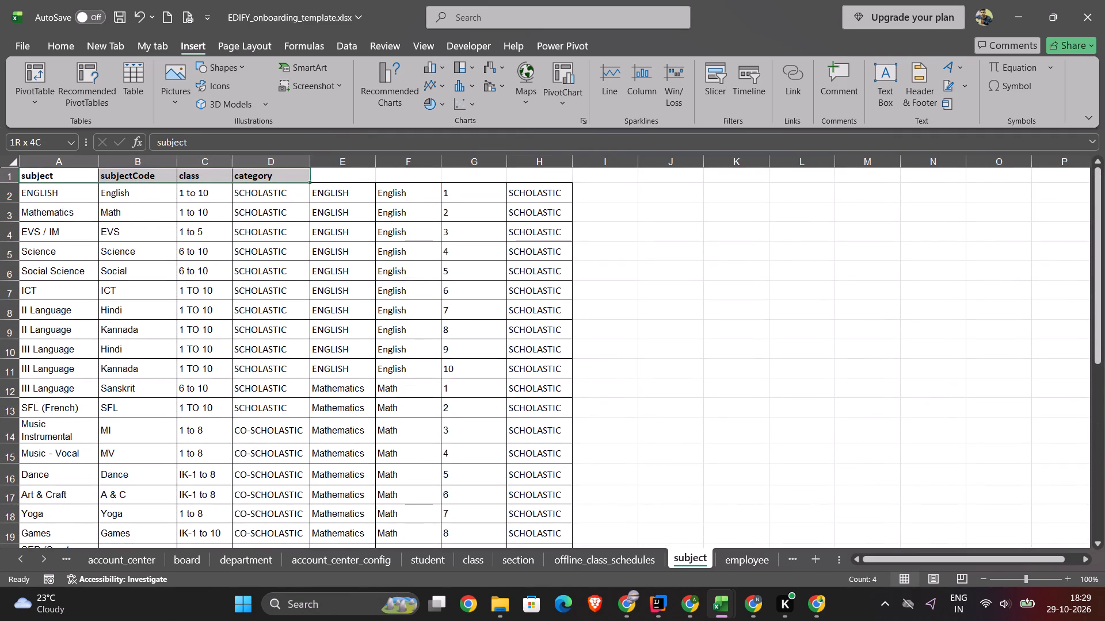
key(ctrl+c)
click(341, 174)
key(ctrl+v)
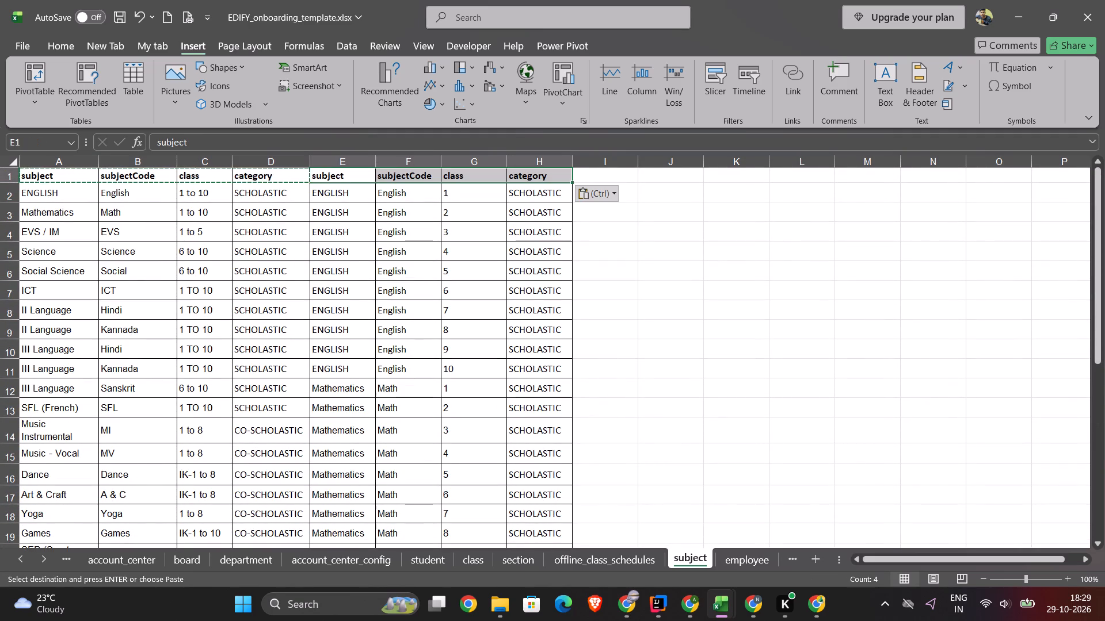
click(227, 206)
scroll(227, 206, down, 1)
scroll(334, 254, up, 1)
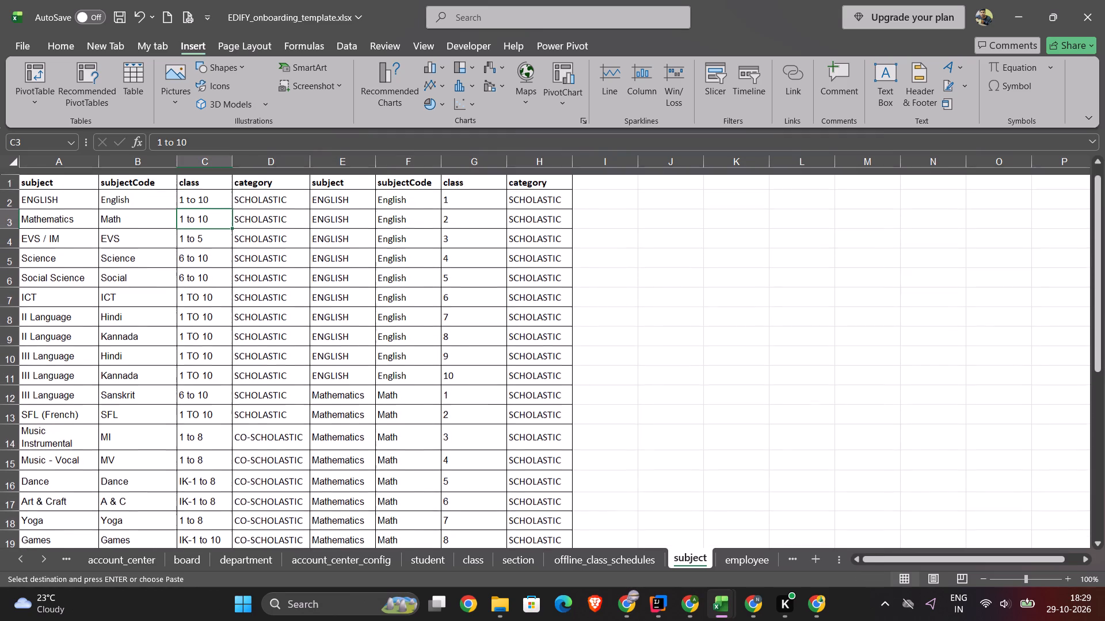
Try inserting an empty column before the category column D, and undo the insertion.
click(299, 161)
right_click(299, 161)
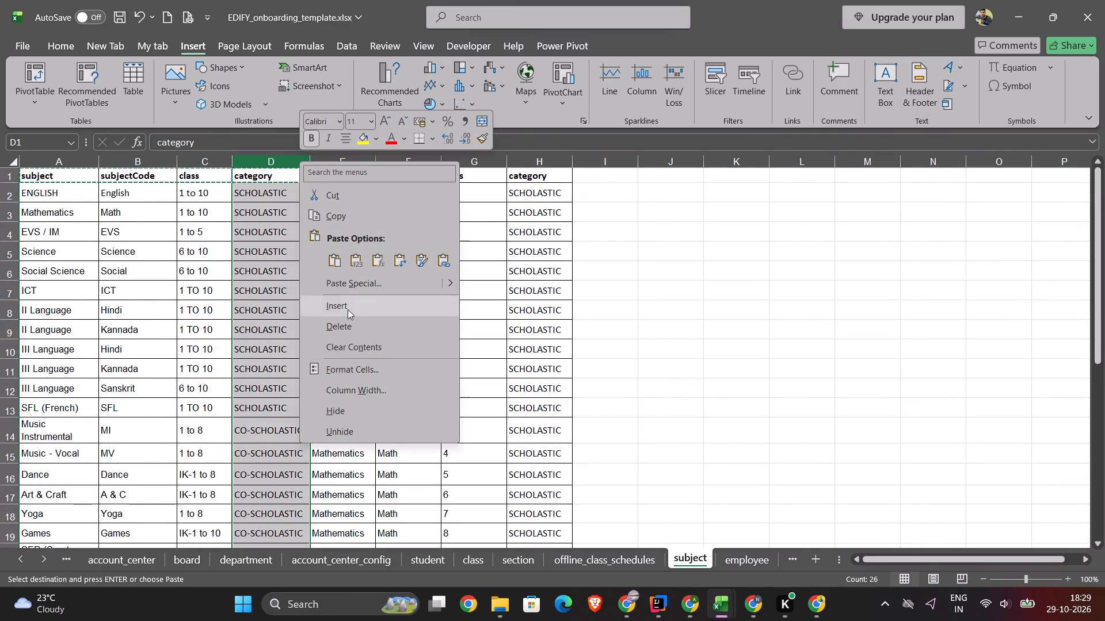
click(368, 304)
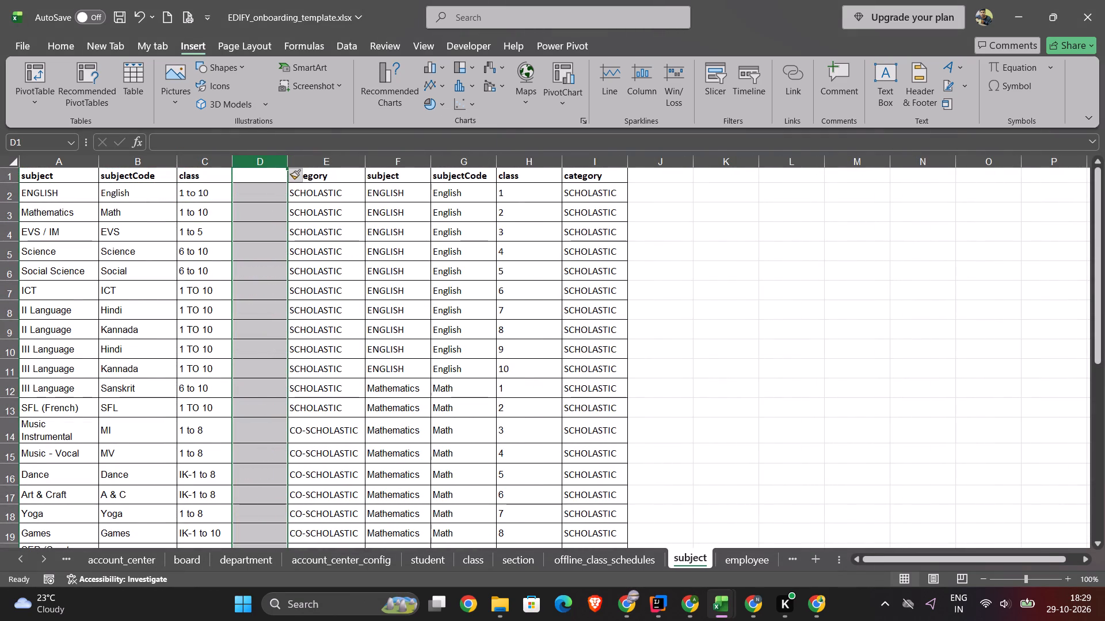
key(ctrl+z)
Insert an empty column before column E to separate the original table from the expanded rows.
click(337, 164)
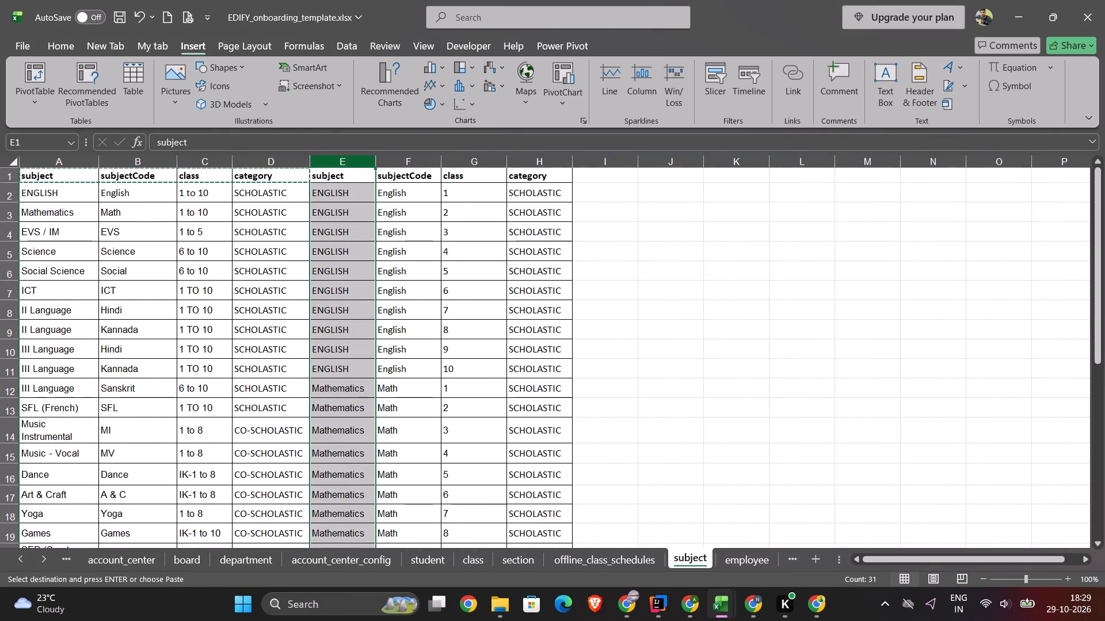
right_click(337, 164)
click(394, 312)
click(398, 269)
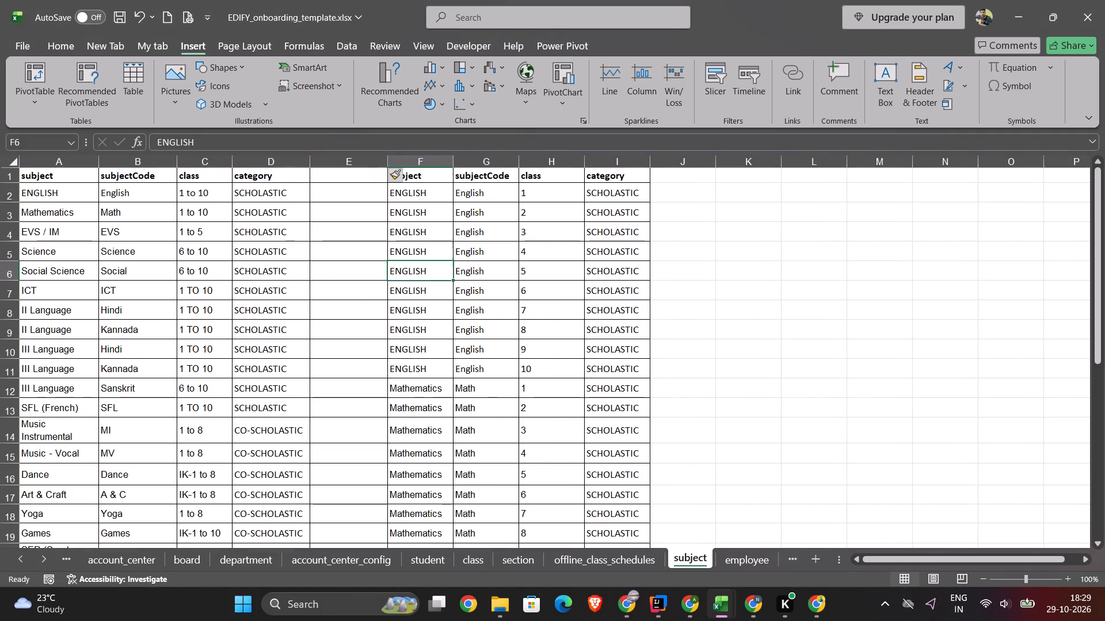
click(371, 259)
double_click(451, 254)
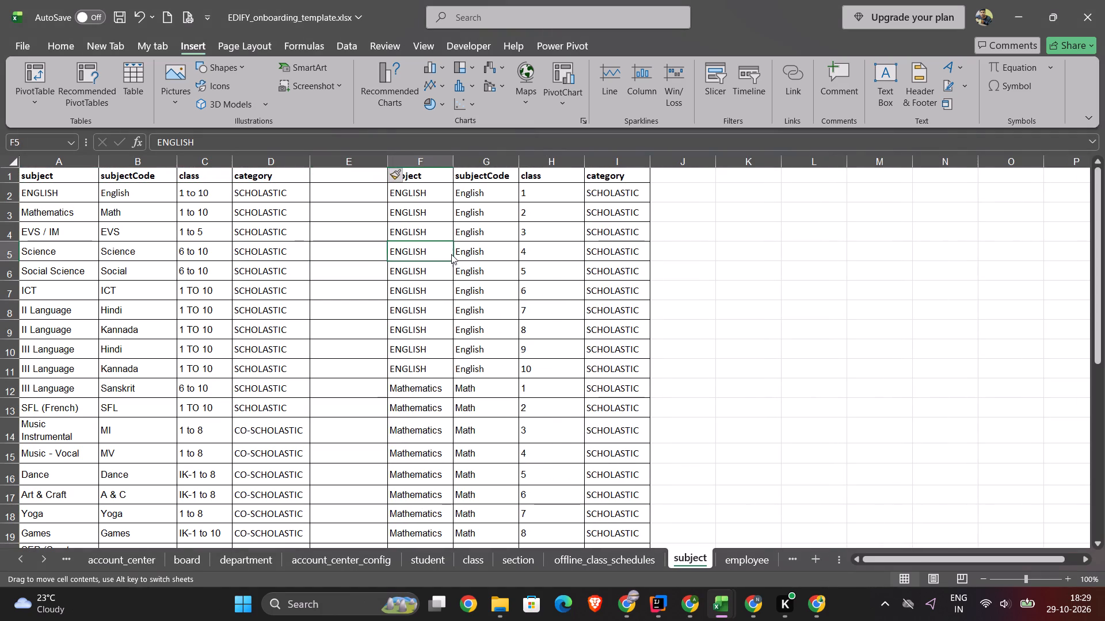
Copy the Social Science entry in A6:D6 and paste it below the Science block, starting at F32.
scroll(517, 264, down, 4)
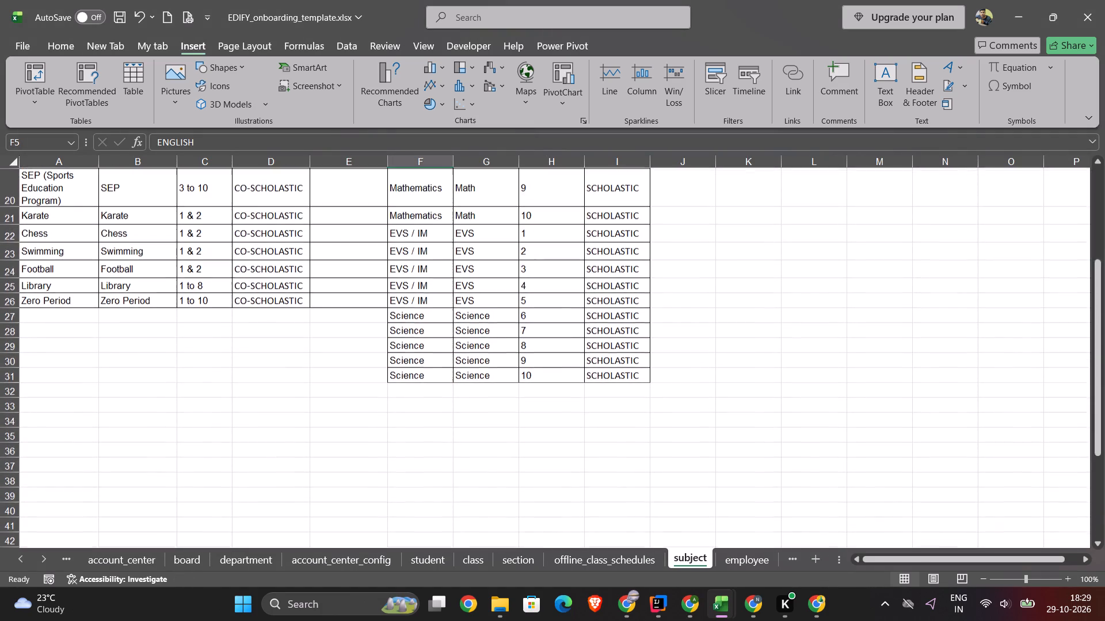
scroll(517, 264, up, 4)
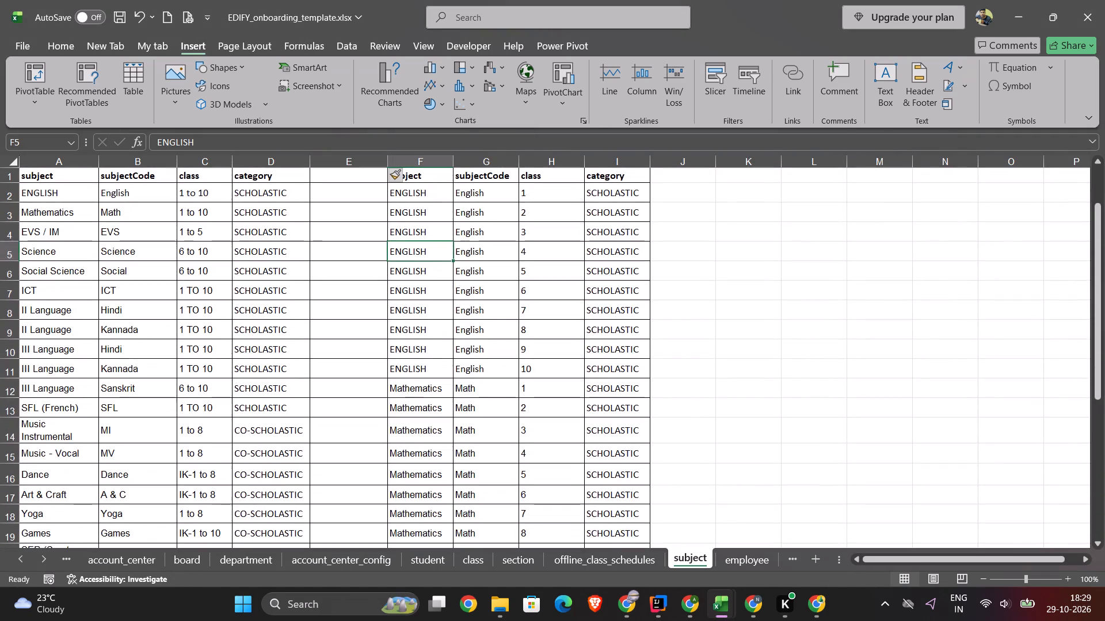
click(55, 270)
drag(55, 270, 262, 278)
key(ctrl+c)
scroll(401, 311, down, 1)
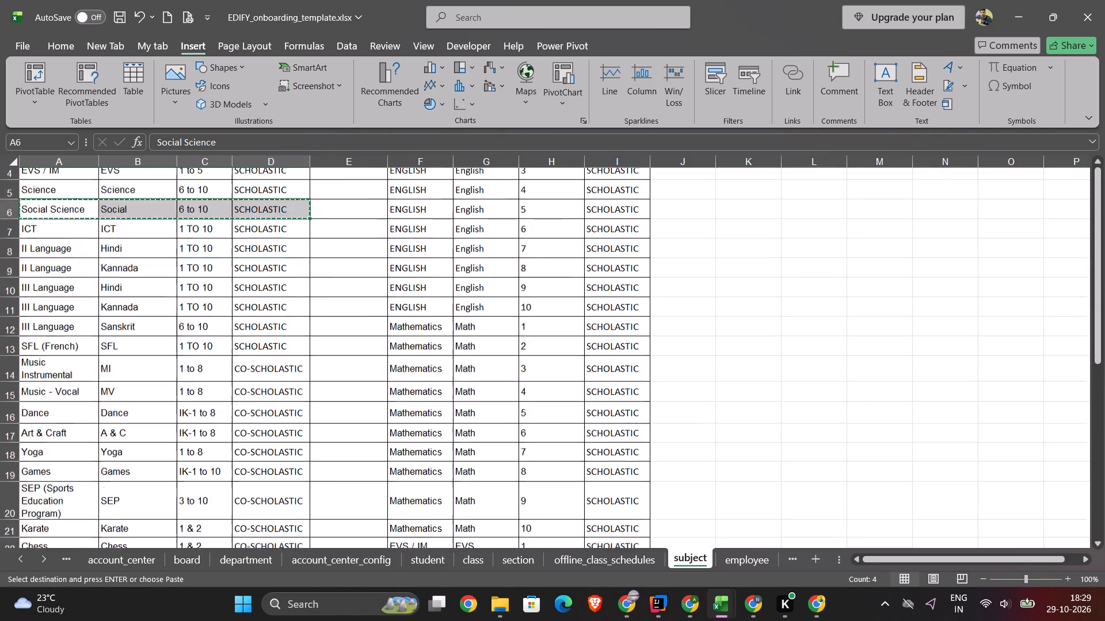
scroll(401, 311, down, 2)
click(428, 515)
key(ctrl+v)
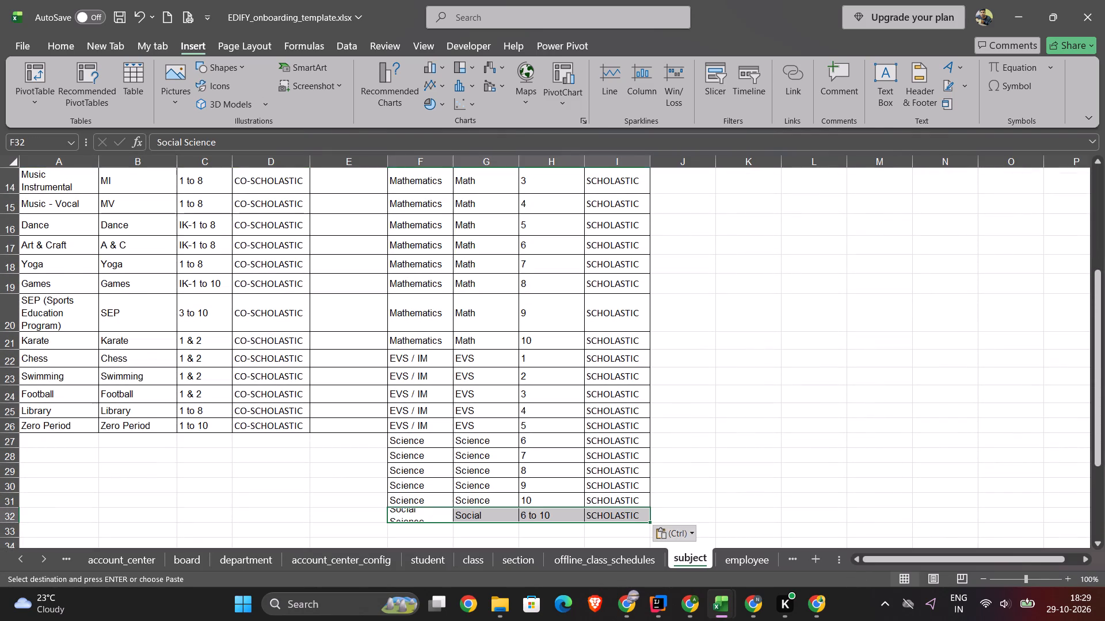
Widen column F so that the Social Science name fits on one line.
scroll(536, 520, down, 1)
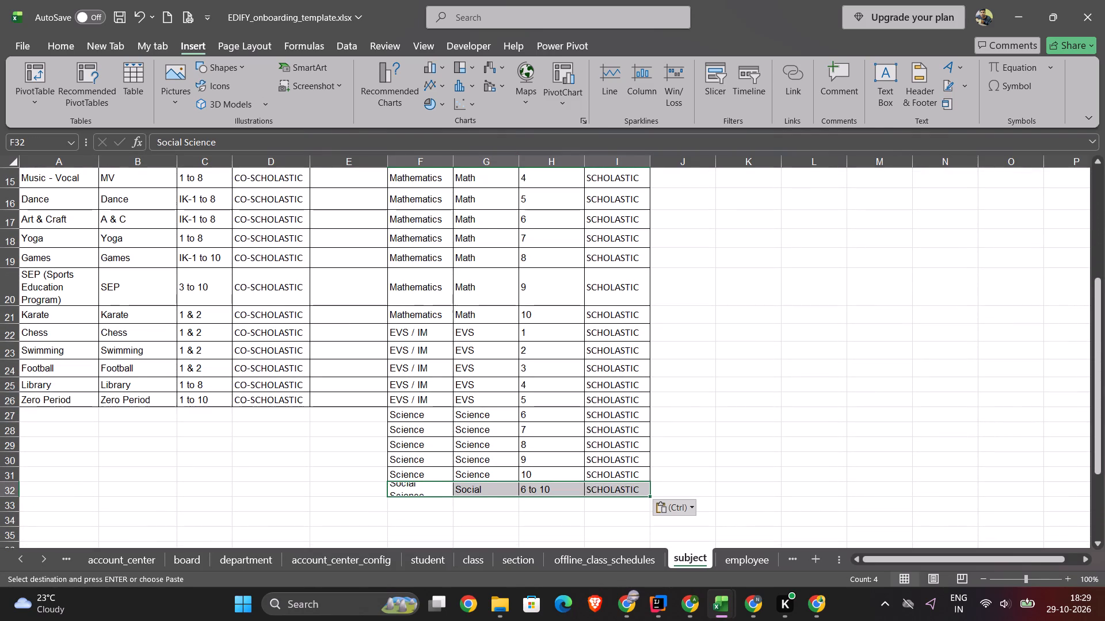
drag(455, 163, 490, 170)
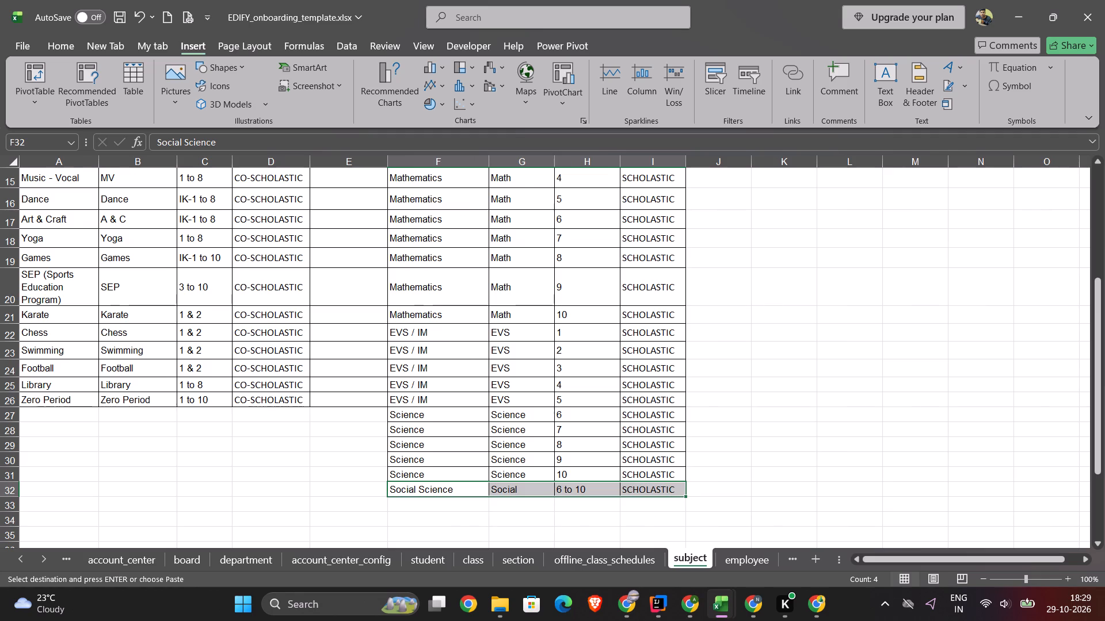
Set the Social Science class in H32 to 6 and fill F32:I32 down to row 36 for classes 6 to 10.
triple_click(603, 487)
key(BackSpace)
key(BackSpace)
key(BackSpace)
key(BackSpace)
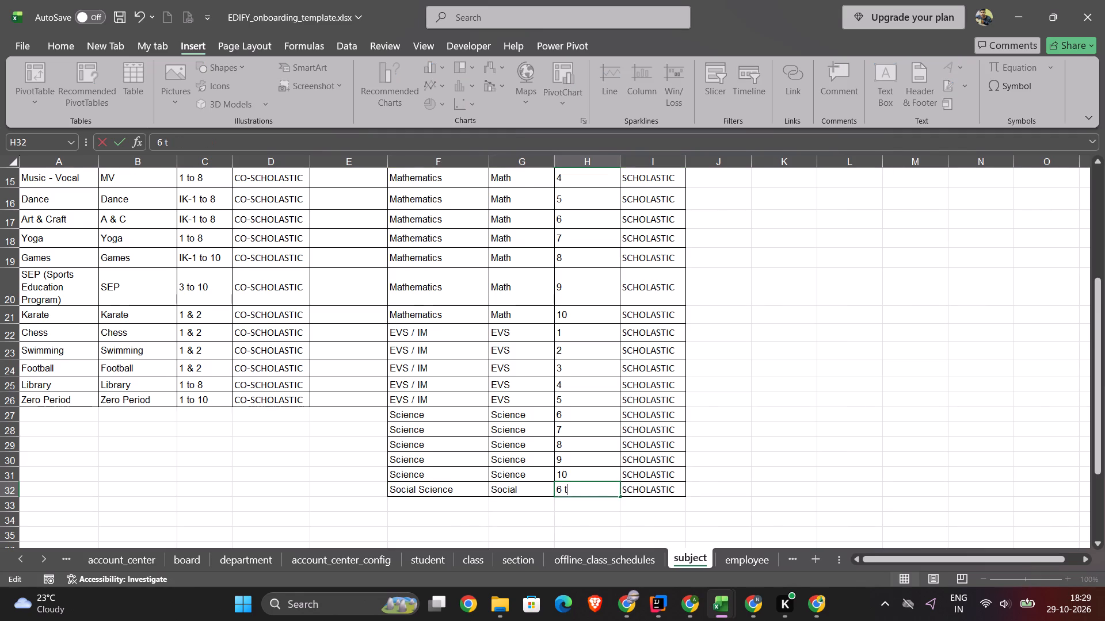
key(BackSpace)
key(BackSpace)
click(411, 492)
drag(411, 492, 637, 480)
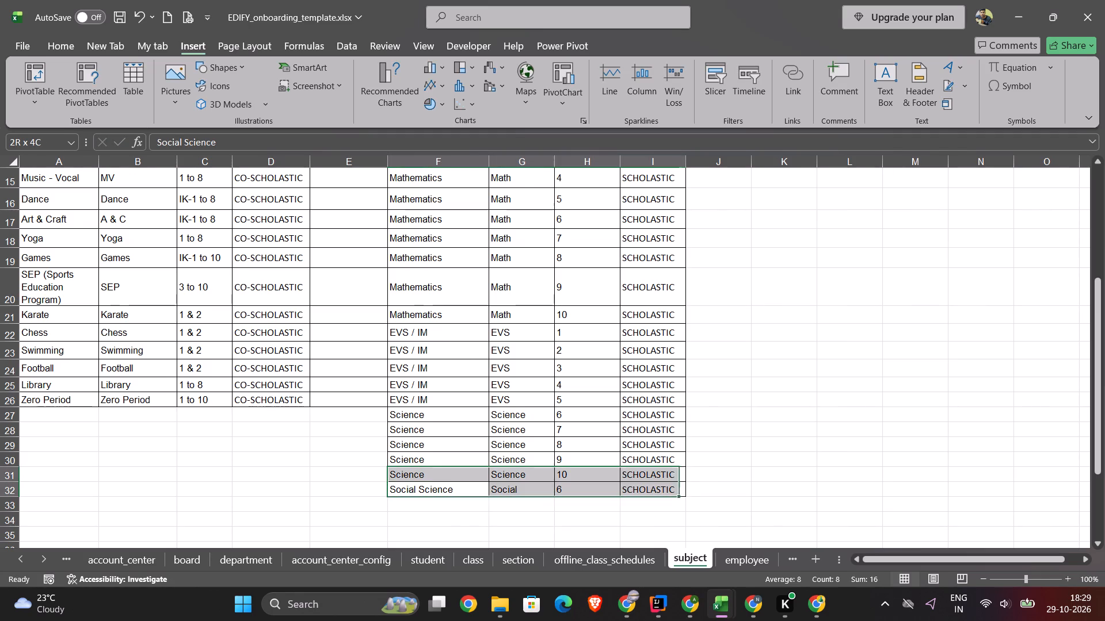
drag(637, 480, 673, 488)
drag(685, 497, 683, 543)
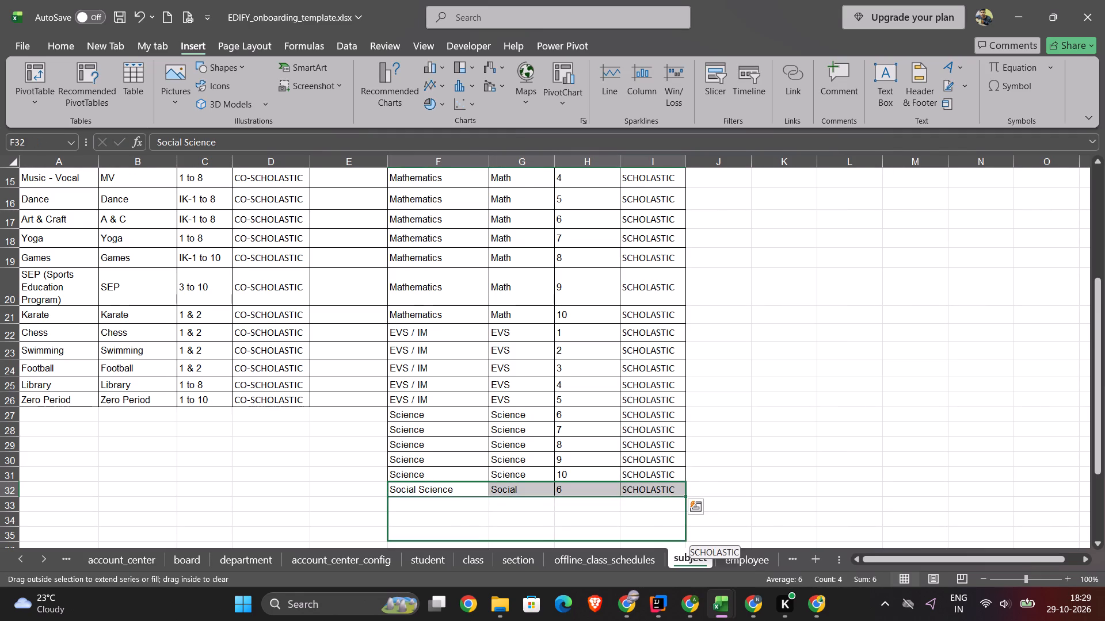
drag(683, 543, 684, 491)
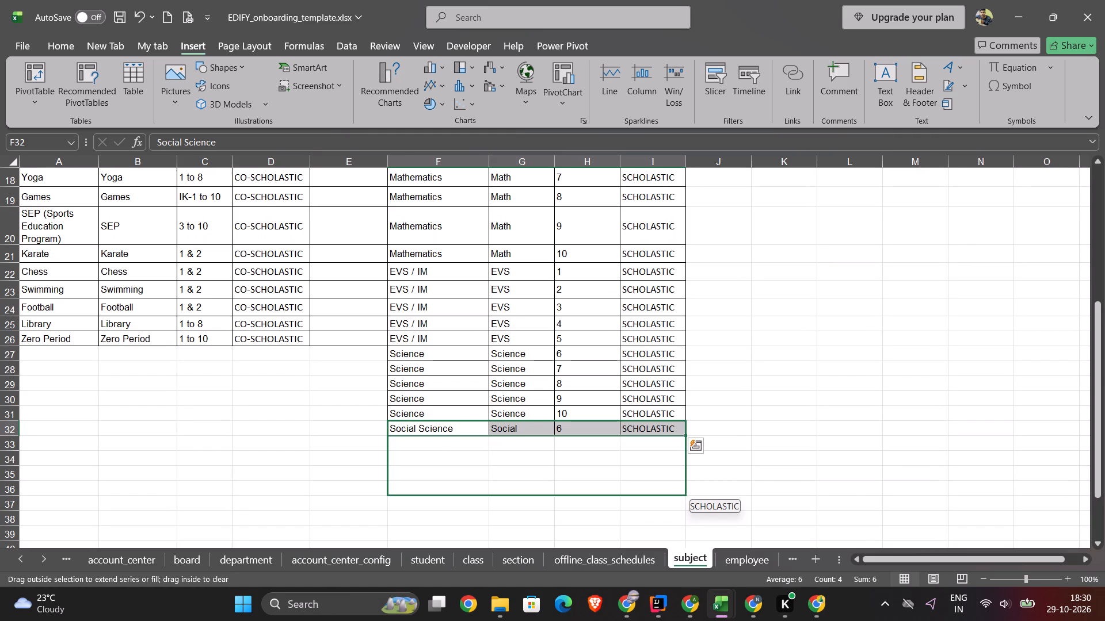
drag(684, 491, 684, 492)
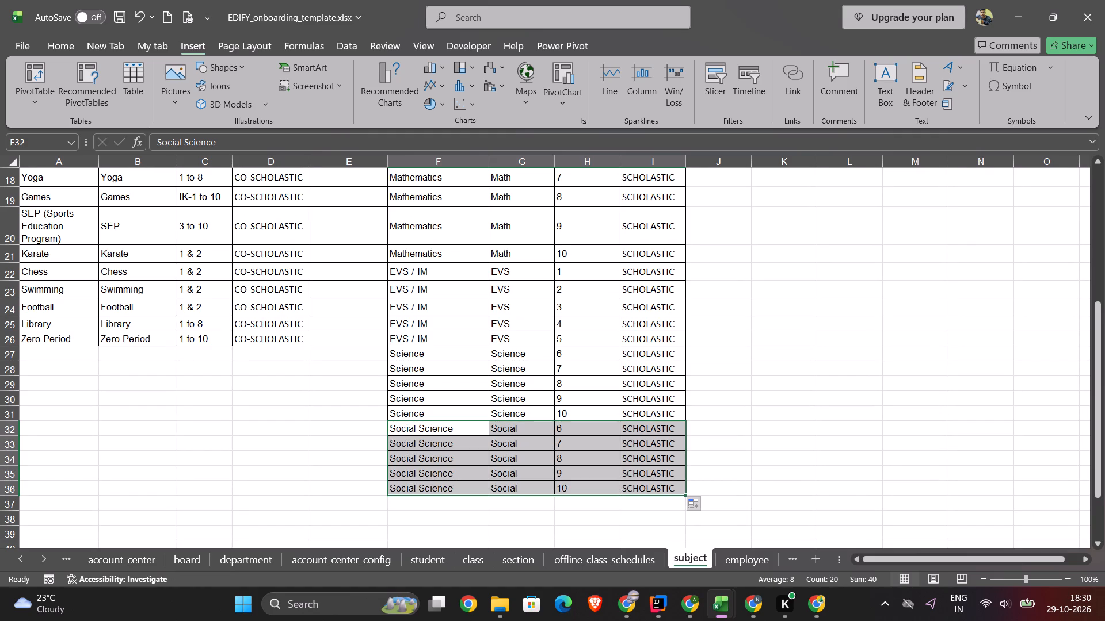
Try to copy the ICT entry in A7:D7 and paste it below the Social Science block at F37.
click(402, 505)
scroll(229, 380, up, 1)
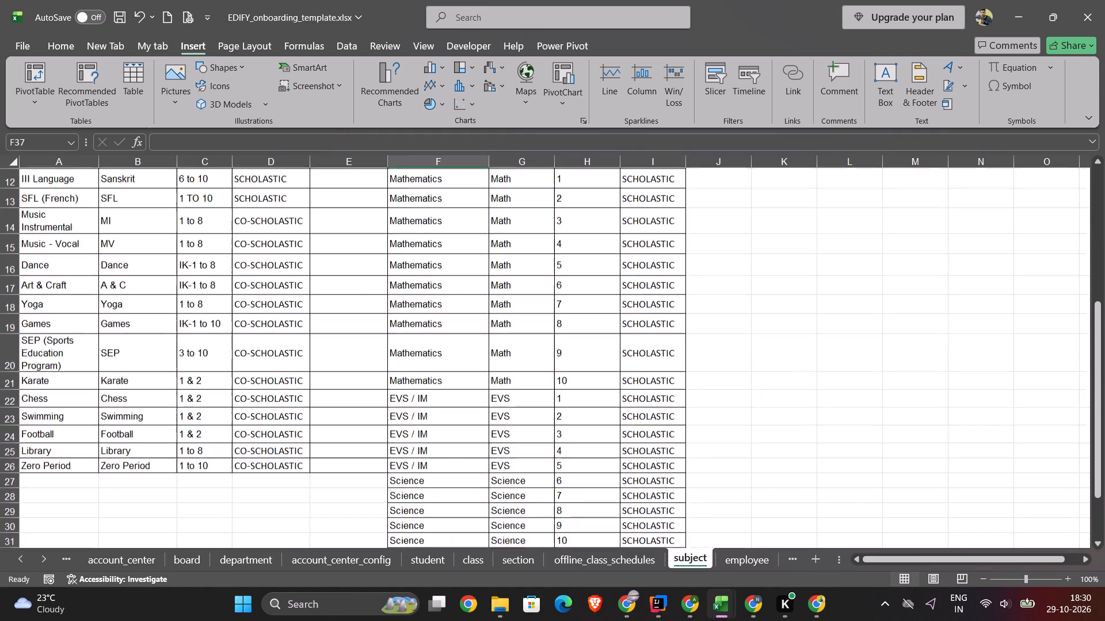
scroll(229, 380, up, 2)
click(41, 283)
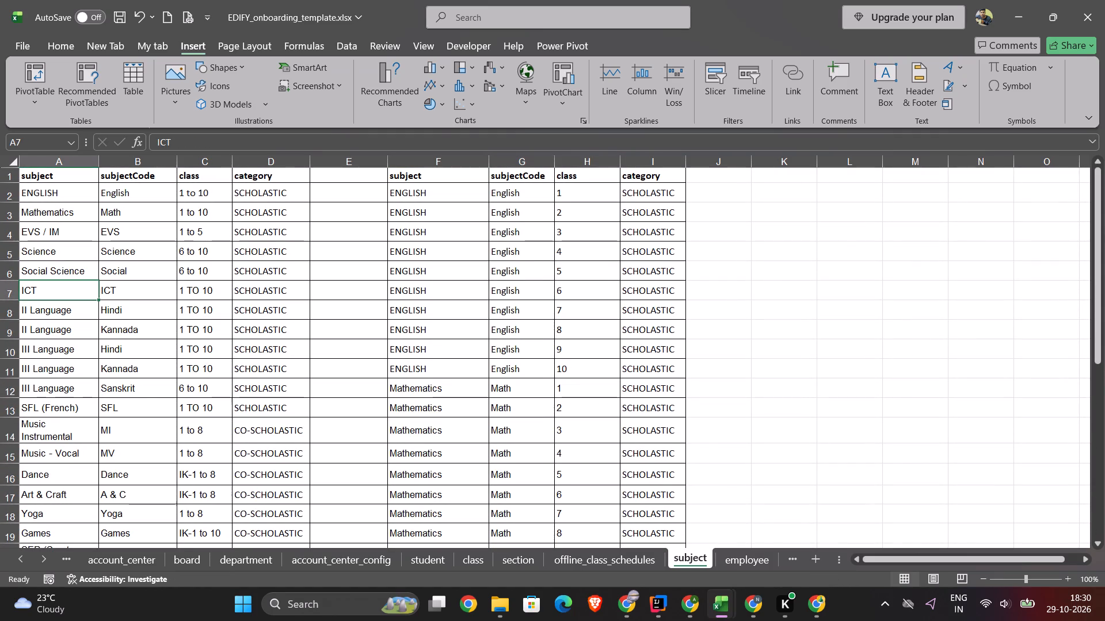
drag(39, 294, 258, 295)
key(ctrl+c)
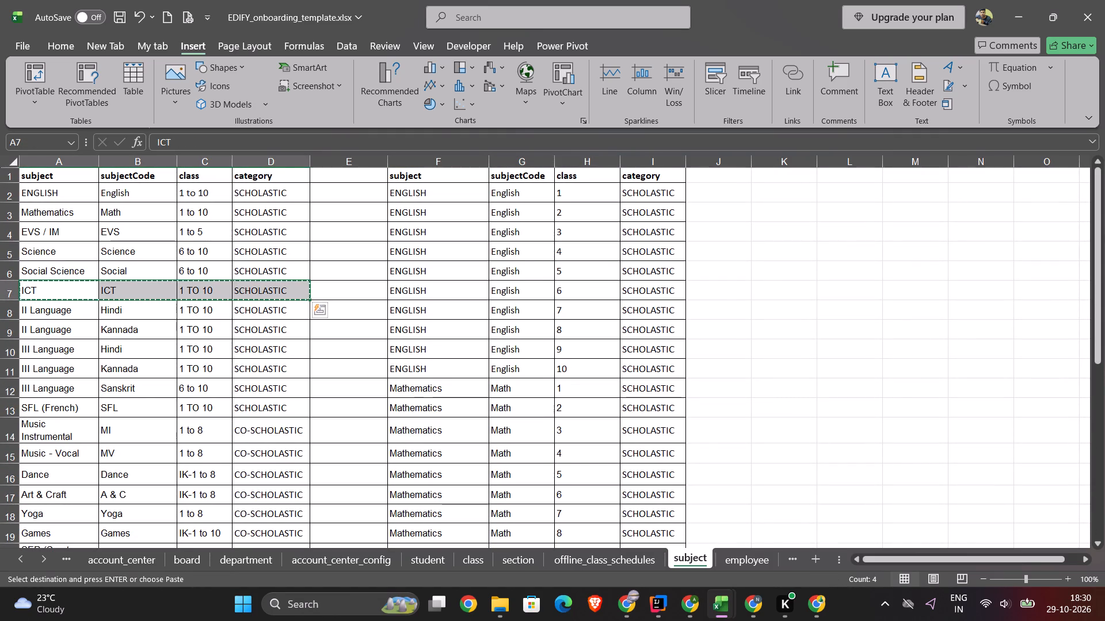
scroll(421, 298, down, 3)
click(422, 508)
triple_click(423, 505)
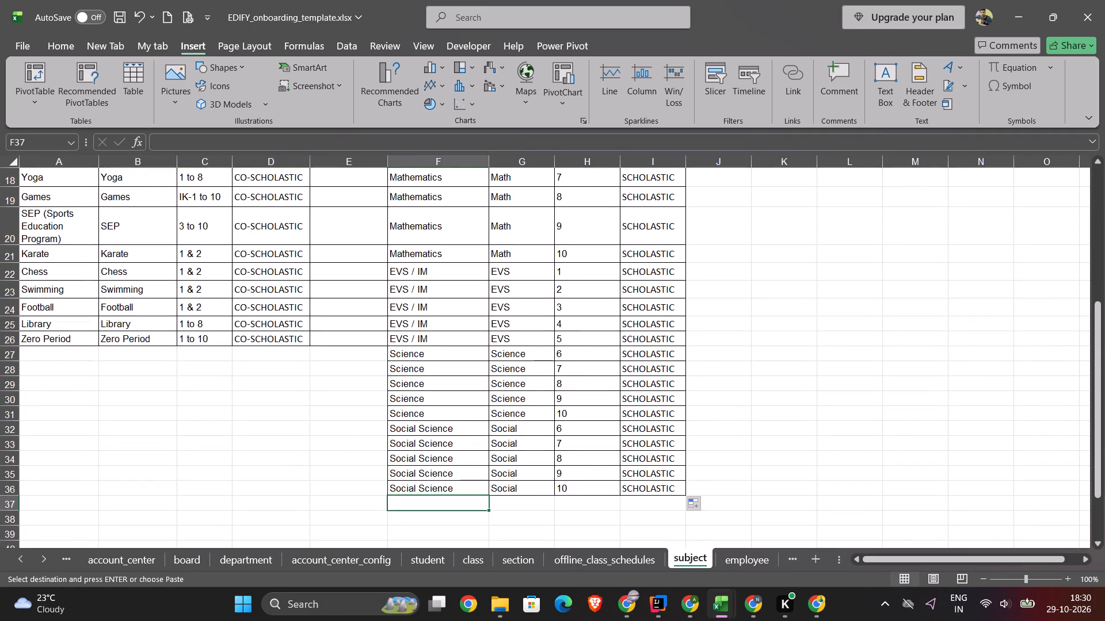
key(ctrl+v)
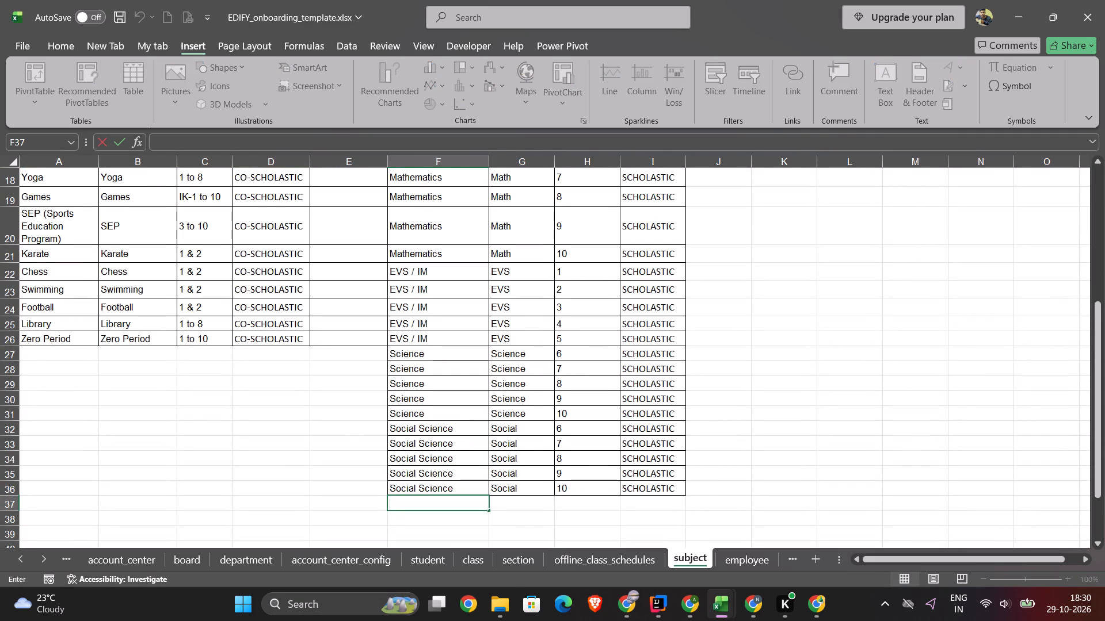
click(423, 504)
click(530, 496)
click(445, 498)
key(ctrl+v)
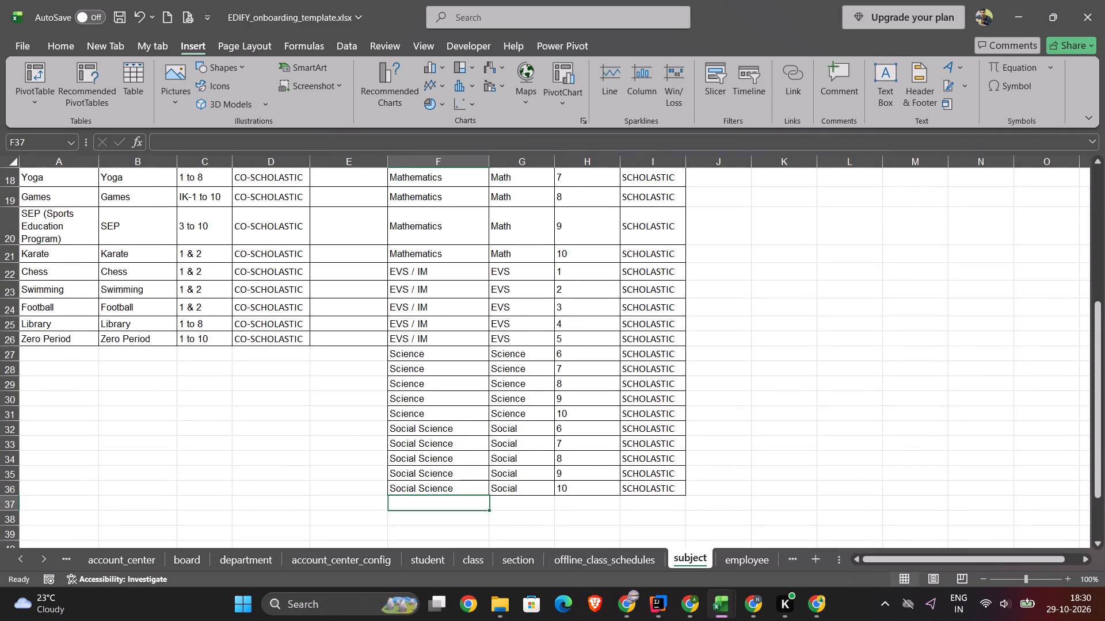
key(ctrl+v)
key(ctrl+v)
Copy the ICT entry in A7:D7 and paste it below the Social Science block, starting at F37.
scroll(445, 498, up, 3)
scroll(285, 333, up, 2)
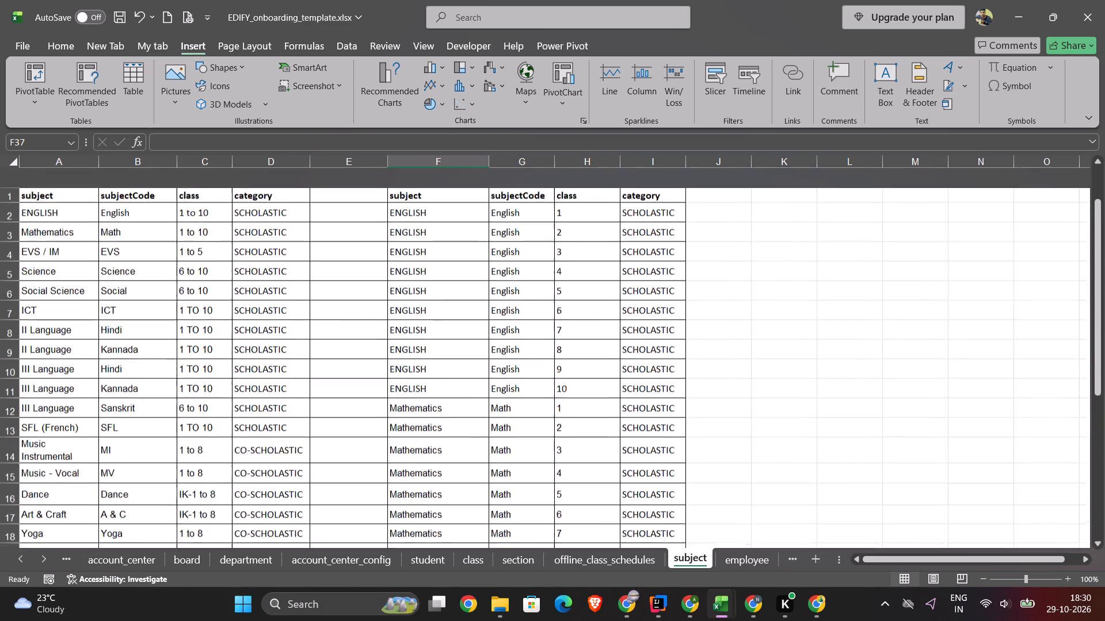
scroll(140, 293, down, 1)
click(47, 275)
drag(47, 275, 272, 274)
key(ctrl+c)
scroll(500, 338, down, 4)
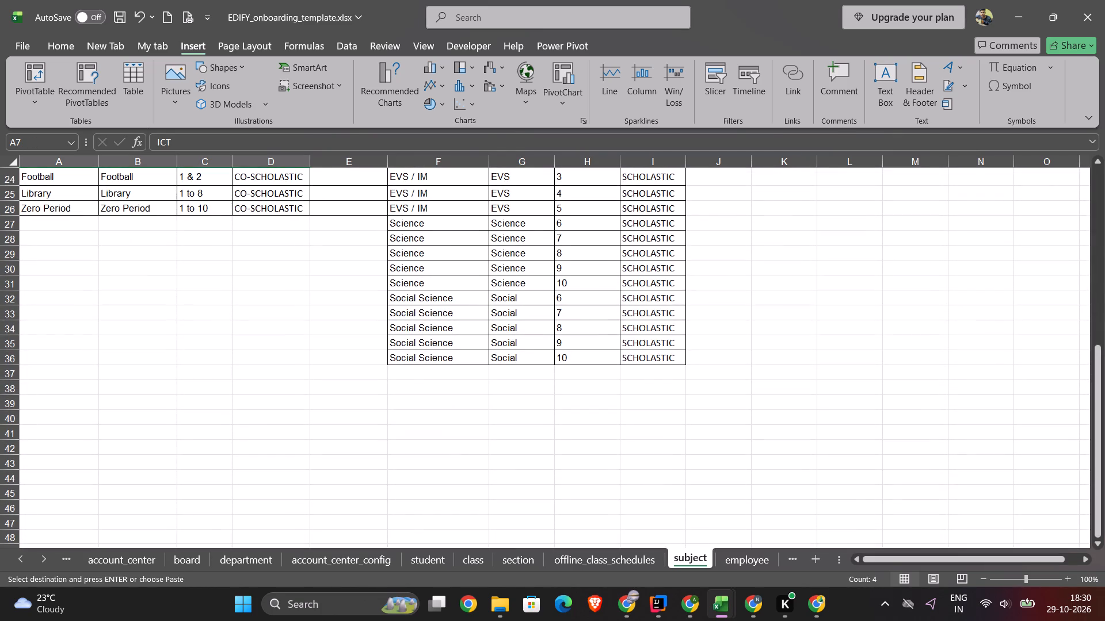
click(418, 371)
key(ctrl+v)
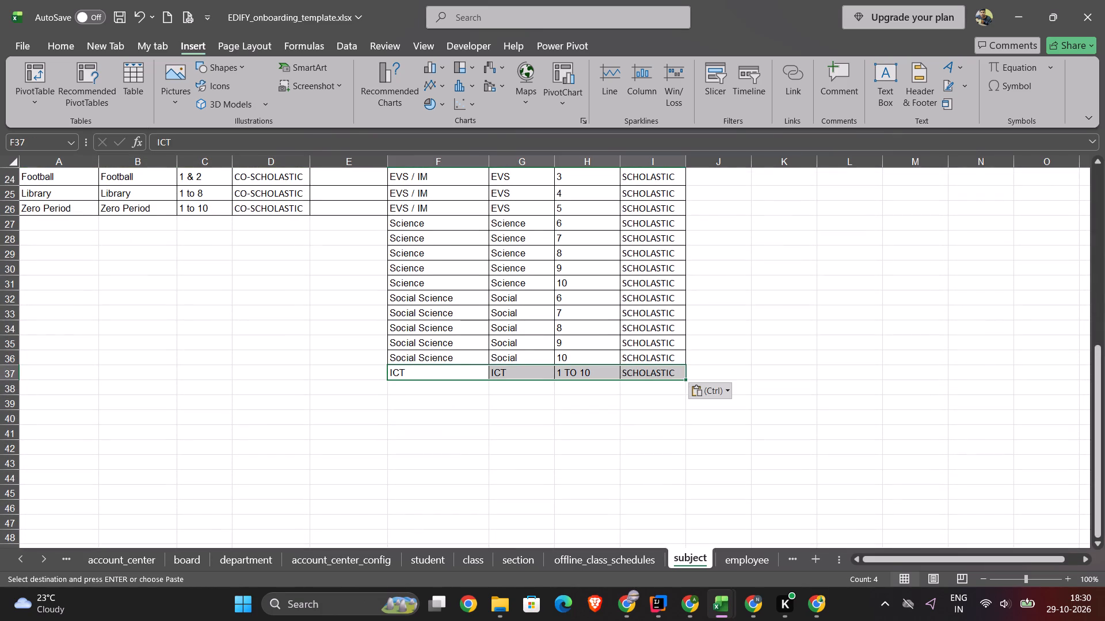
Set the ICT class in H37 to 1 and fill F37:I37 down to row 47, numbering classes 1 to 11.
triple_click(593, 371)
key(BackSpace)
key(BackSpace)
key(BackSpace)
key(BackSpace)
key(BackSpace)
key(BackSpace)
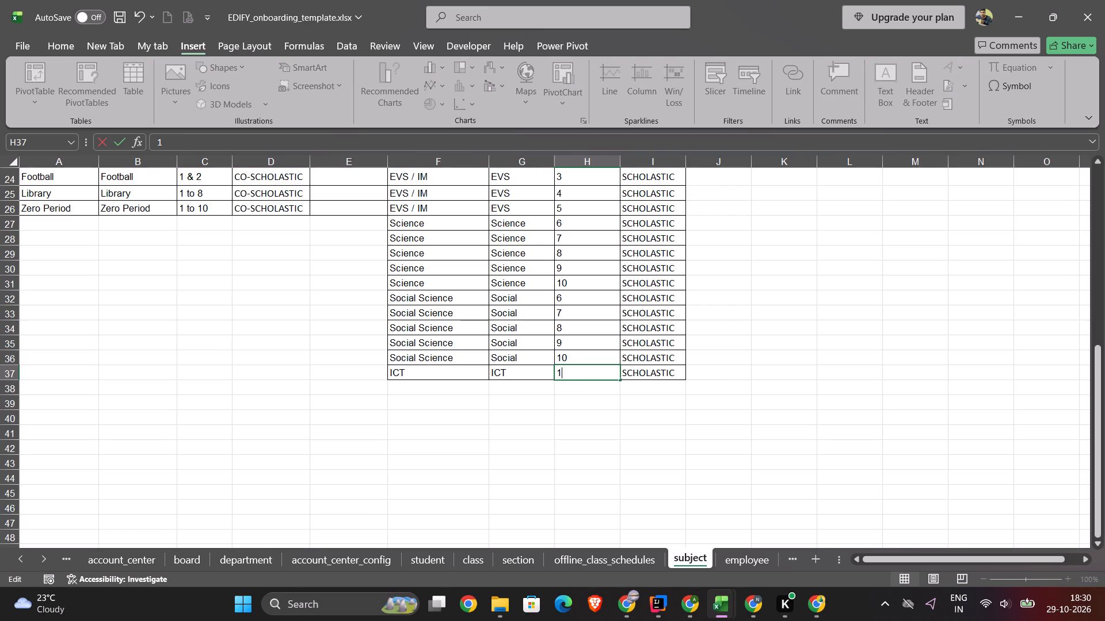
drag(456, 375, 675, 371)
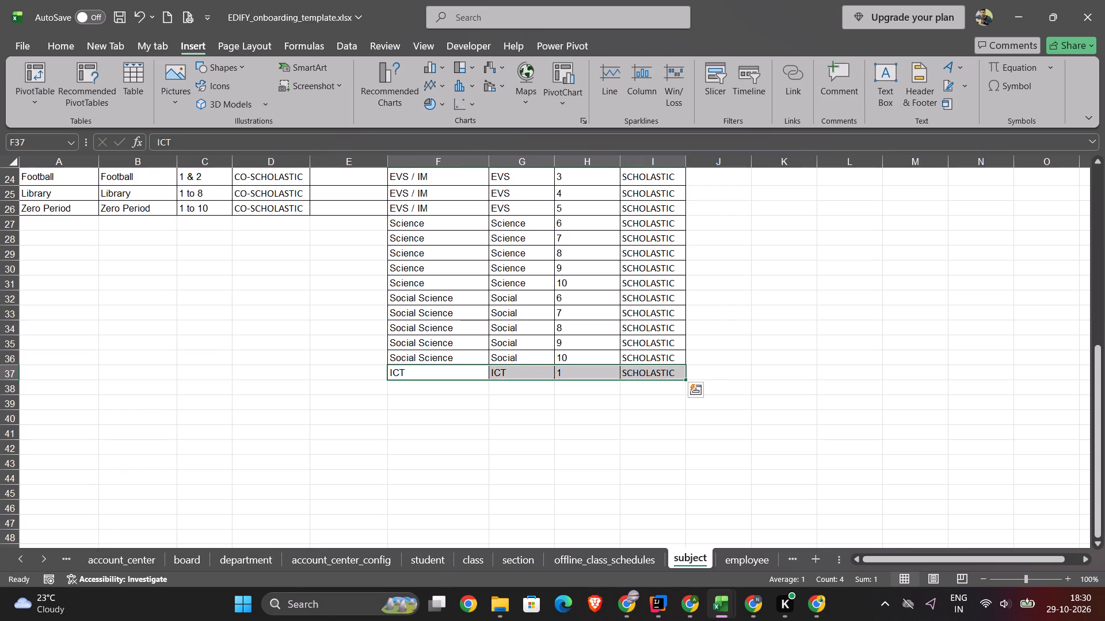
drag(685, 380, 674, 515)
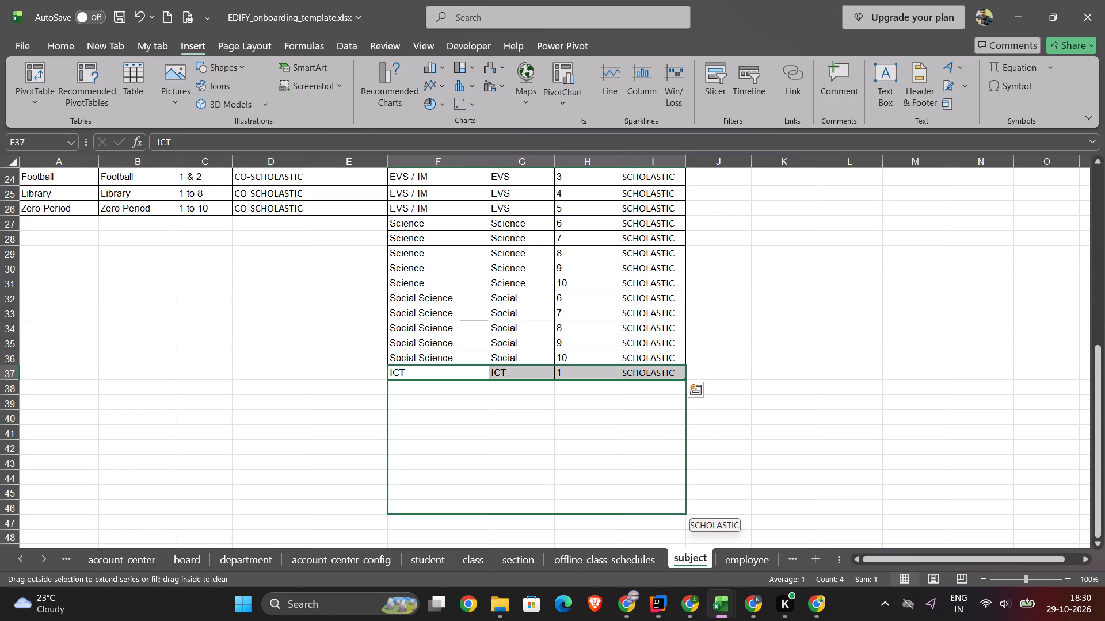
drag(674, 515, 672, 525)
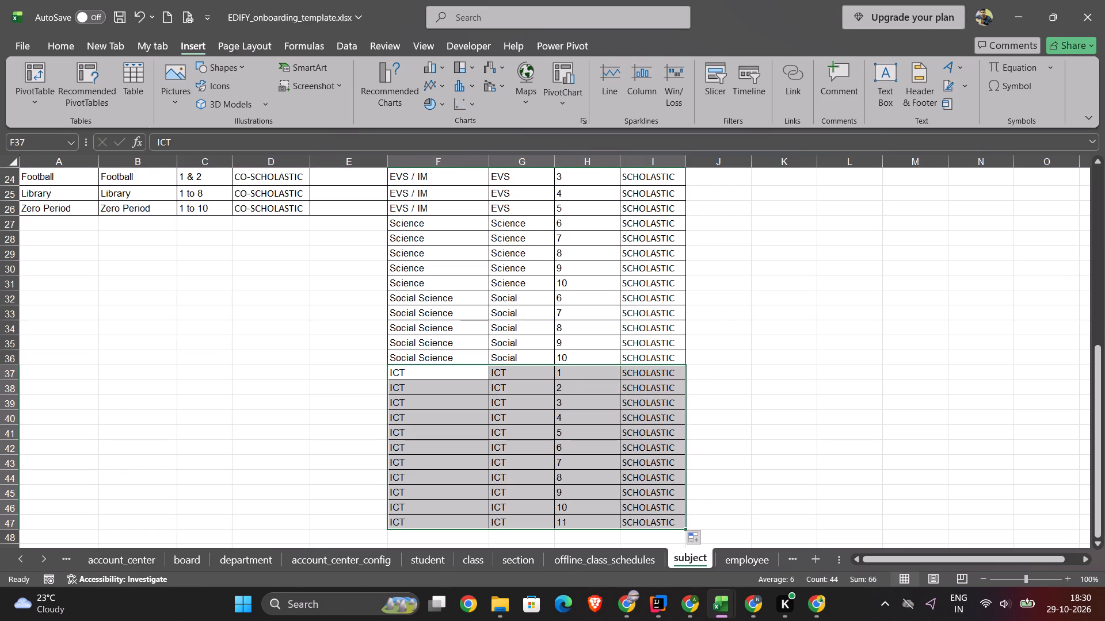
Clear the contents of the surplus ICT class 11 row in F47:I47.
triple_click(666, 520)
click(666, 520)
click(414, 523)
drag(414, 523, 645, 524)
key(Delete)
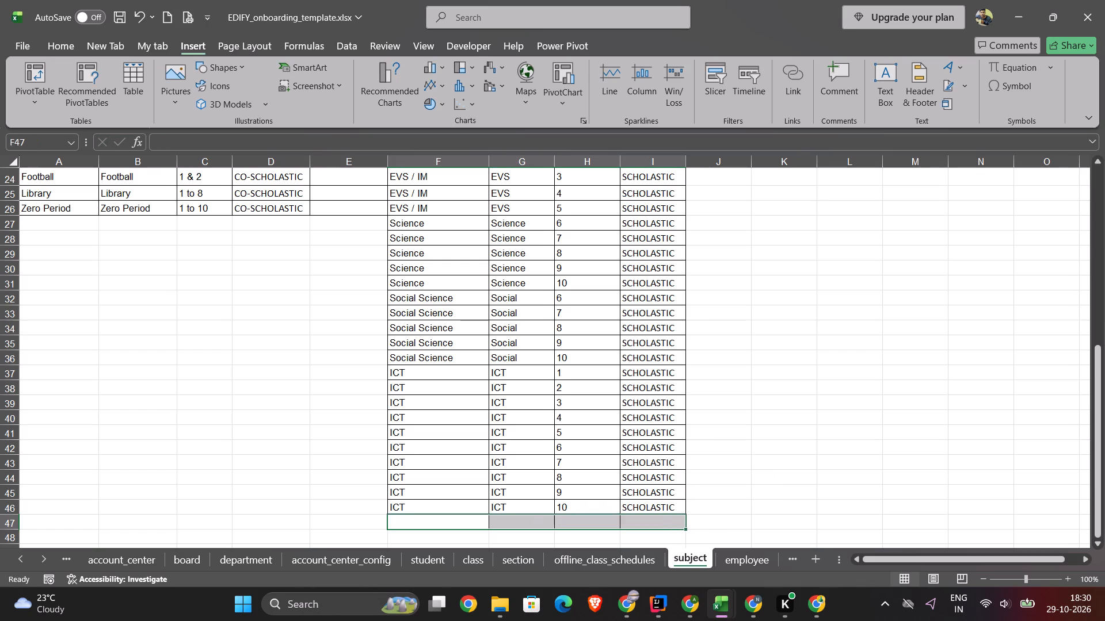
click(453, 519)
Copy the II Language Hindi entry in A8:D8 and paste it below the ICT block, starting at F47.
scroll(235, 390, up, 2)
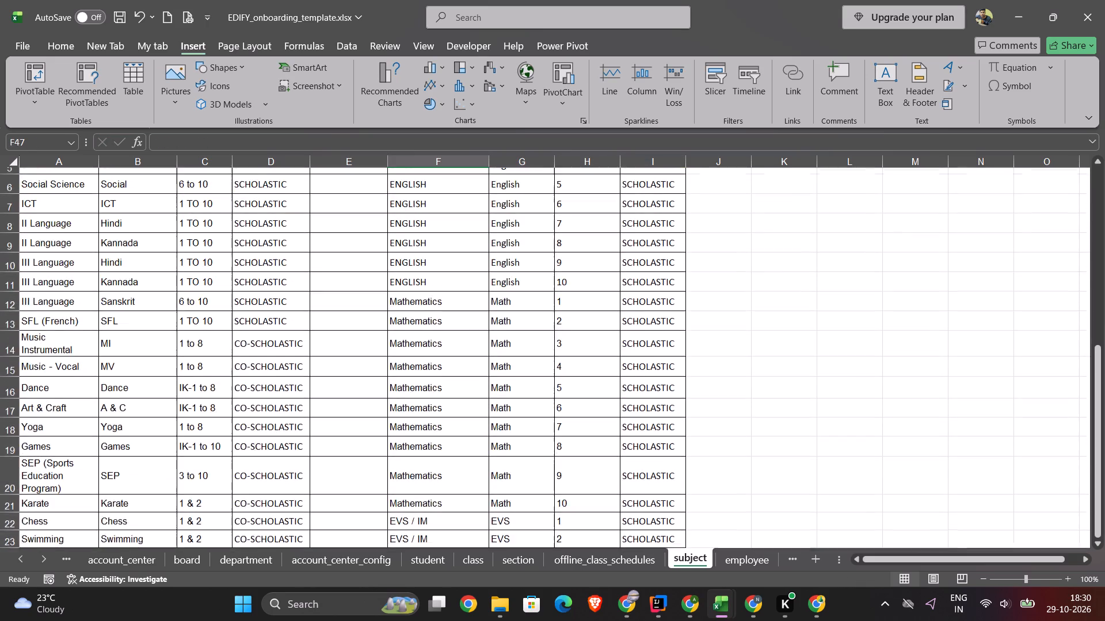
scroll(235, 390, up, 2)
scroll(235, 390, left, 1)
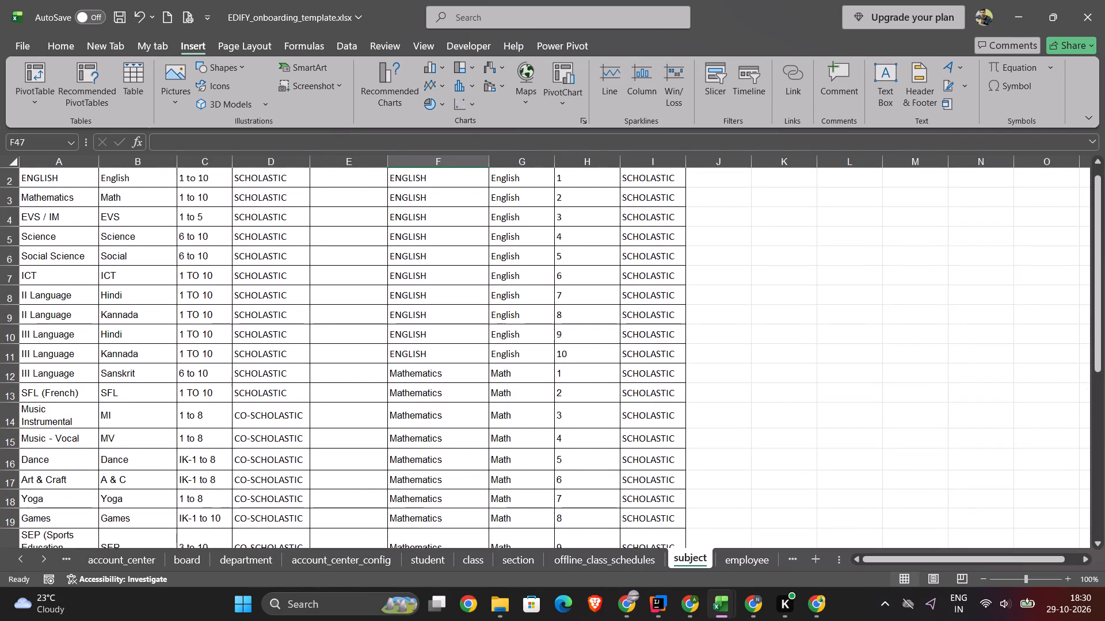
scroll(182, 256, down, 1)
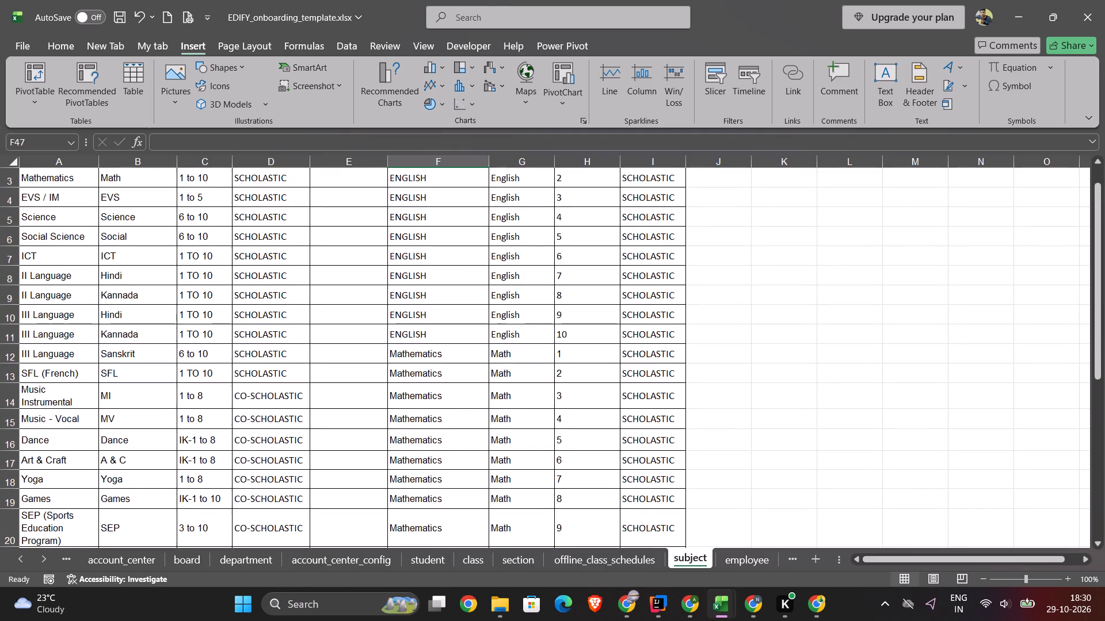
click(36, 278)
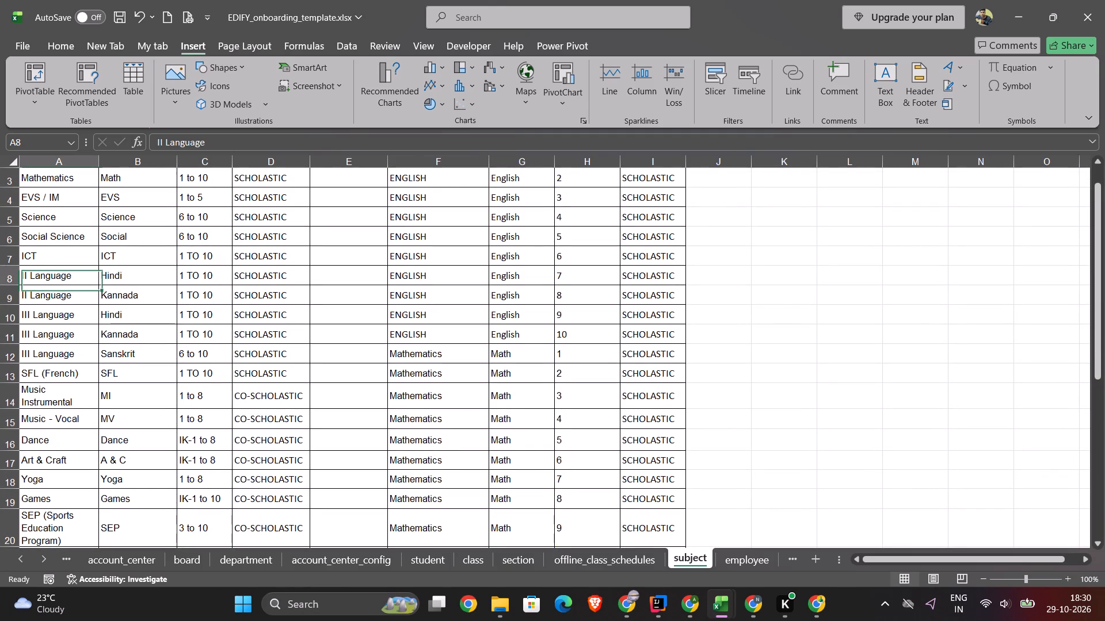
drag(36, 278, 313, 277)
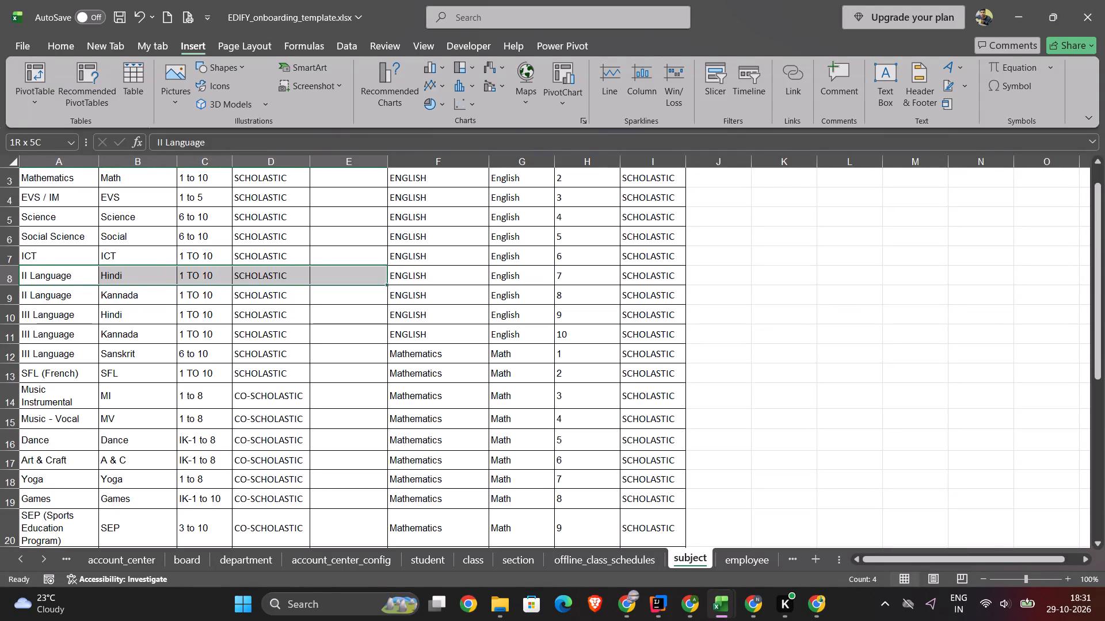
drag(313, 277, 302, 279)
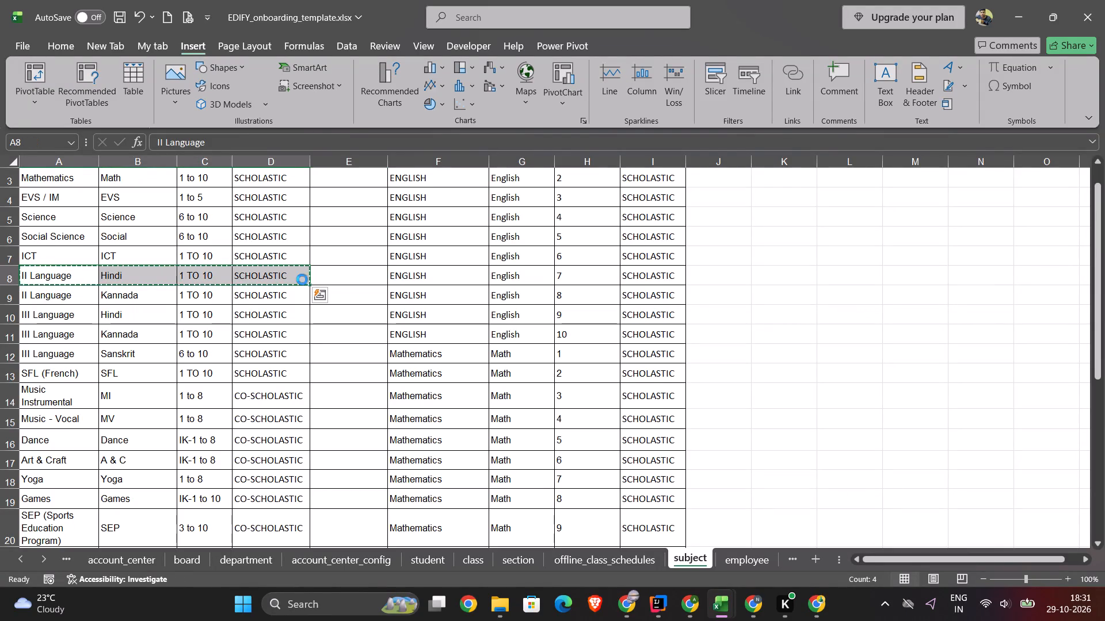
key(ctrl+c)
scroll(505, 347, down, 4)
scroll(435, 473, down, 2)
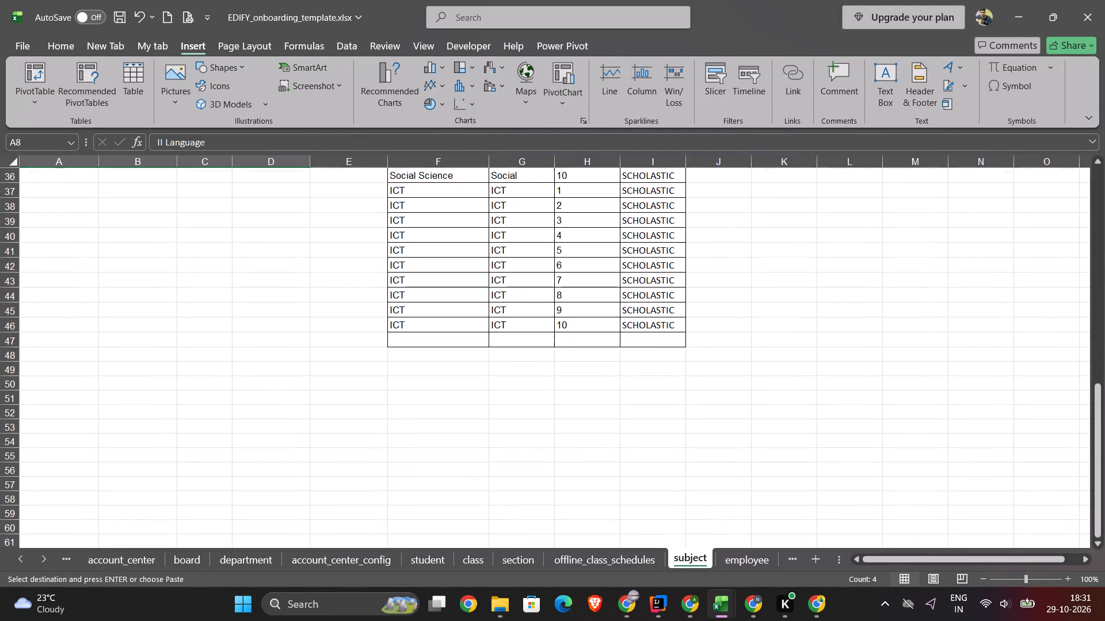
click(408, 346)
key(ctrl+v)
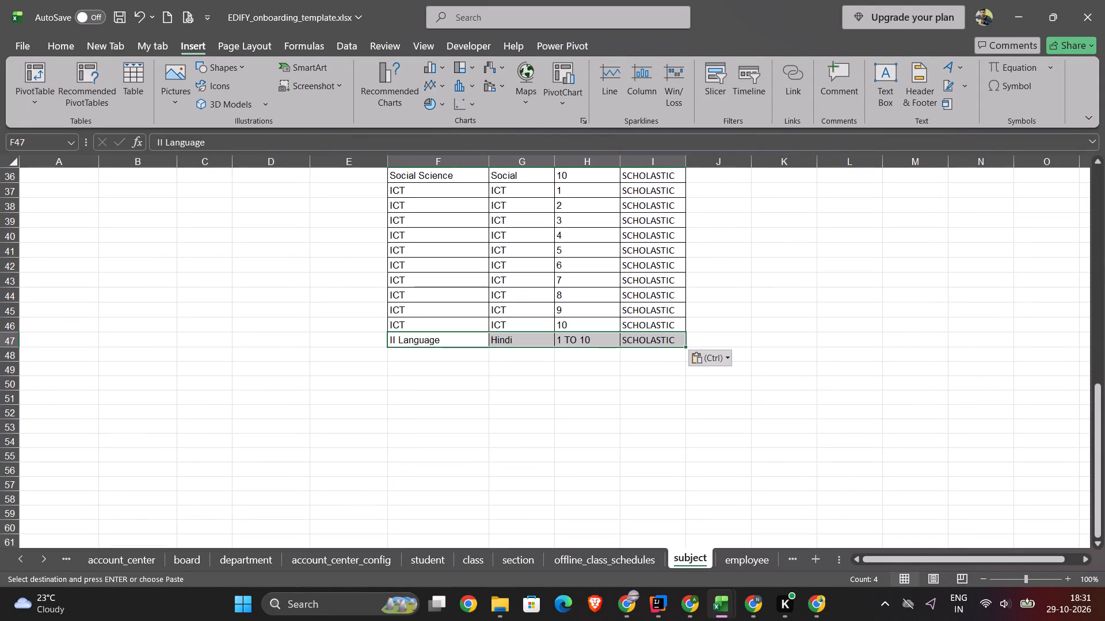
Clear the class range in H47 of the II Language Hindi row.
triple_click(593, 343)
double_click(593, 343)
key(BackSpace)
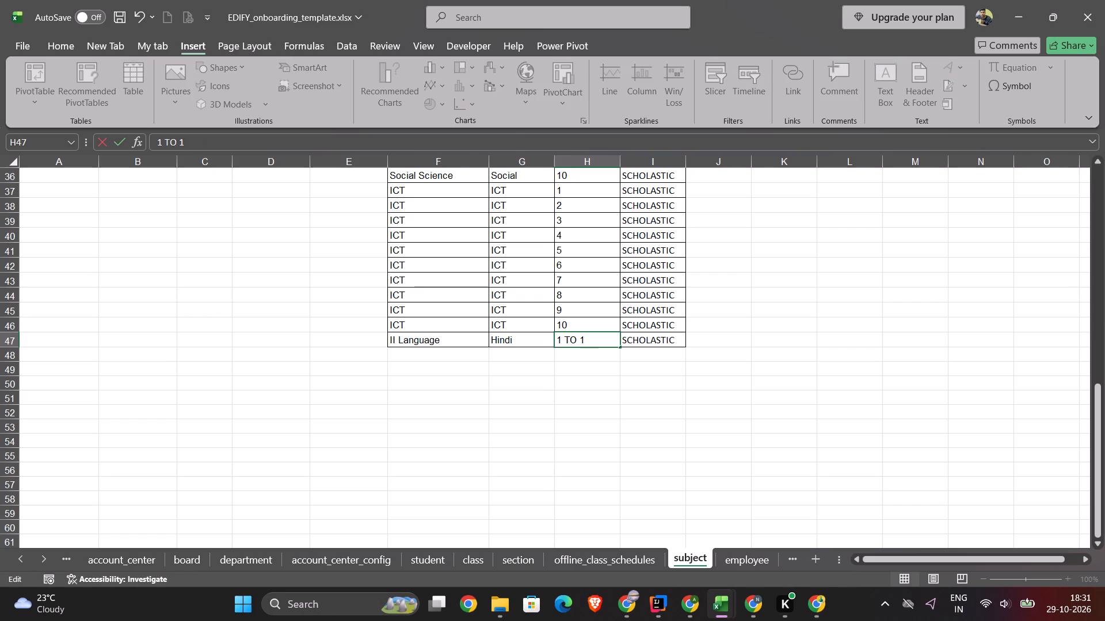
key(BackSpace)
key(BackSpace)
key(BackSpace)
key(BackSpace)
key(BackSpace)
key(BackSpace)
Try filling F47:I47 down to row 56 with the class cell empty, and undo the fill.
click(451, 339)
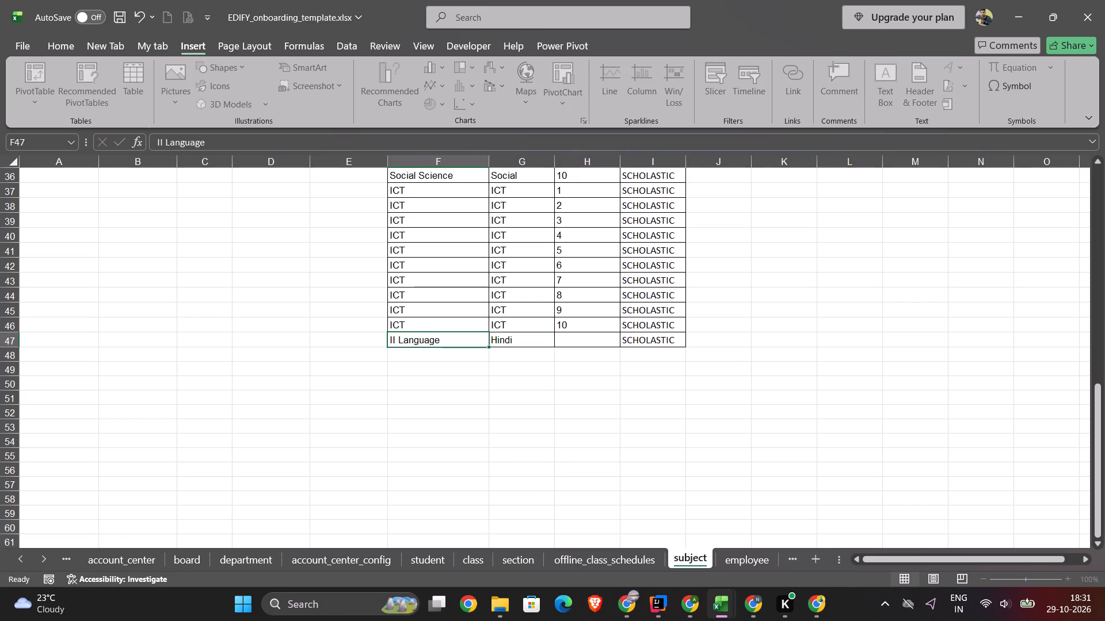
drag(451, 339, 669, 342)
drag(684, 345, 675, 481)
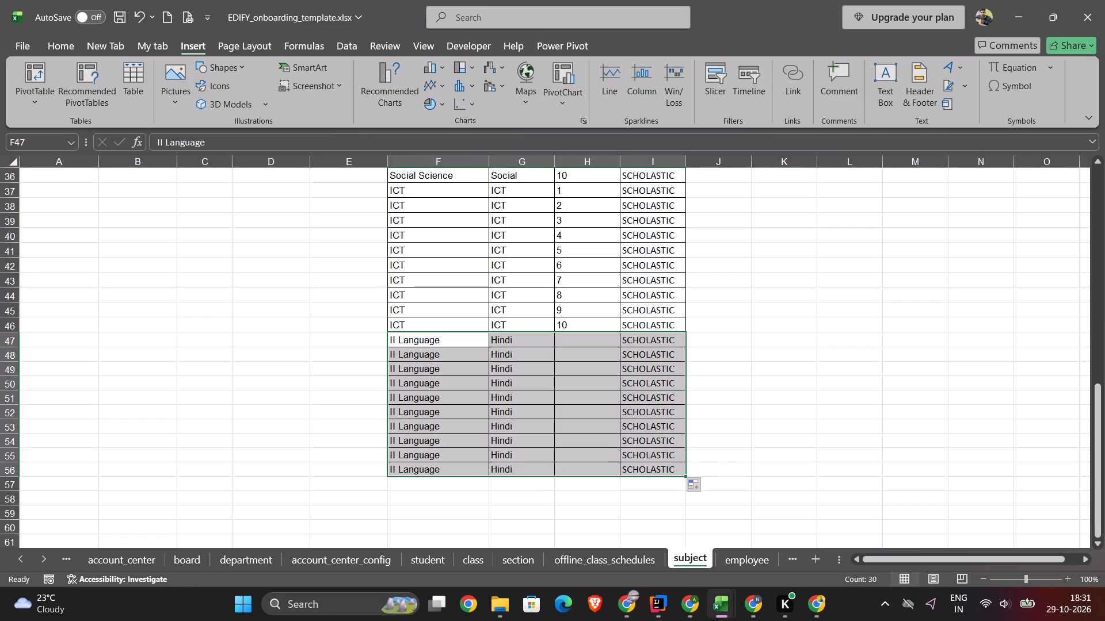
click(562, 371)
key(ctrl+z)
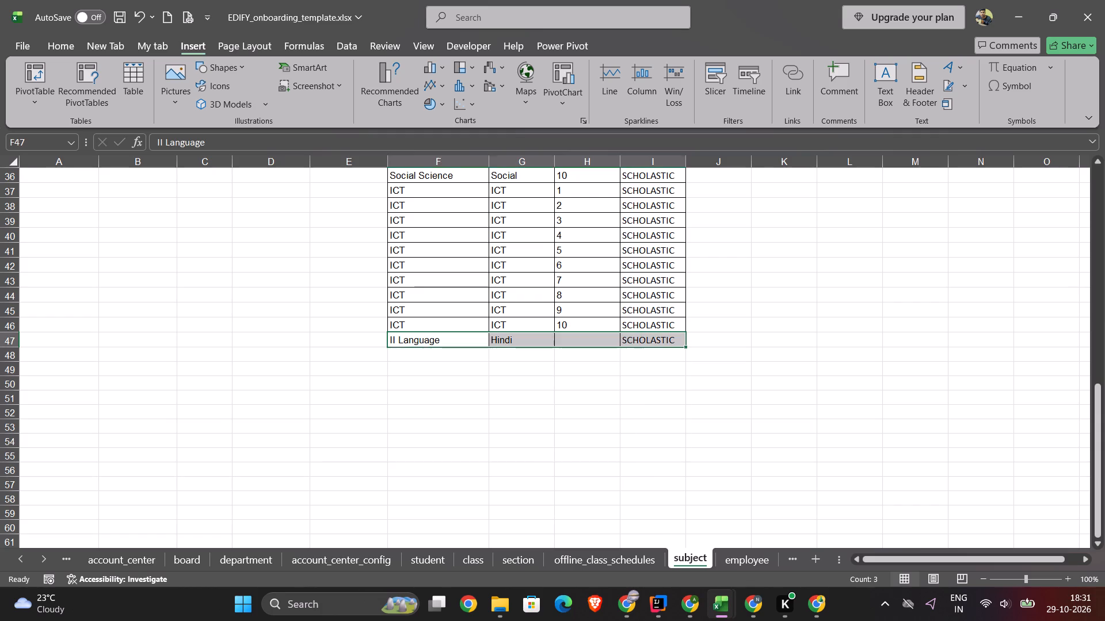
Set the II Language Hindi class in H47 to 1 and fill F47:I47 down to row 55 for classes 1 to 9.
triple_click(576, 344)
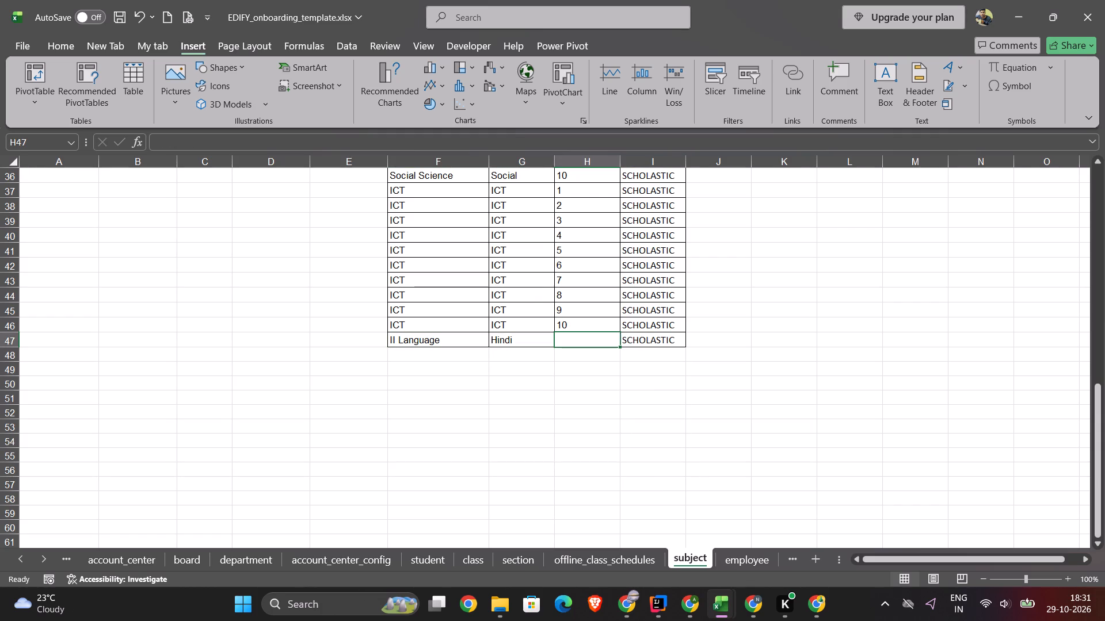
triple_click(576, 342)
key(1)
click(430, 342)
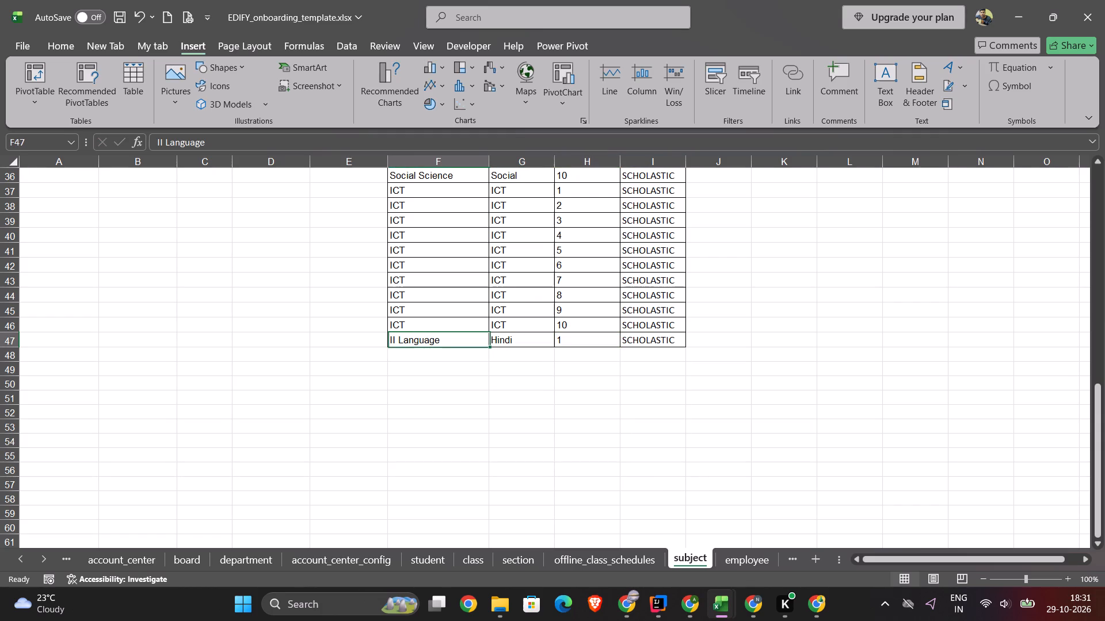
drag(430, 342, 685, 344)
drag(685, 348, 677, 463)
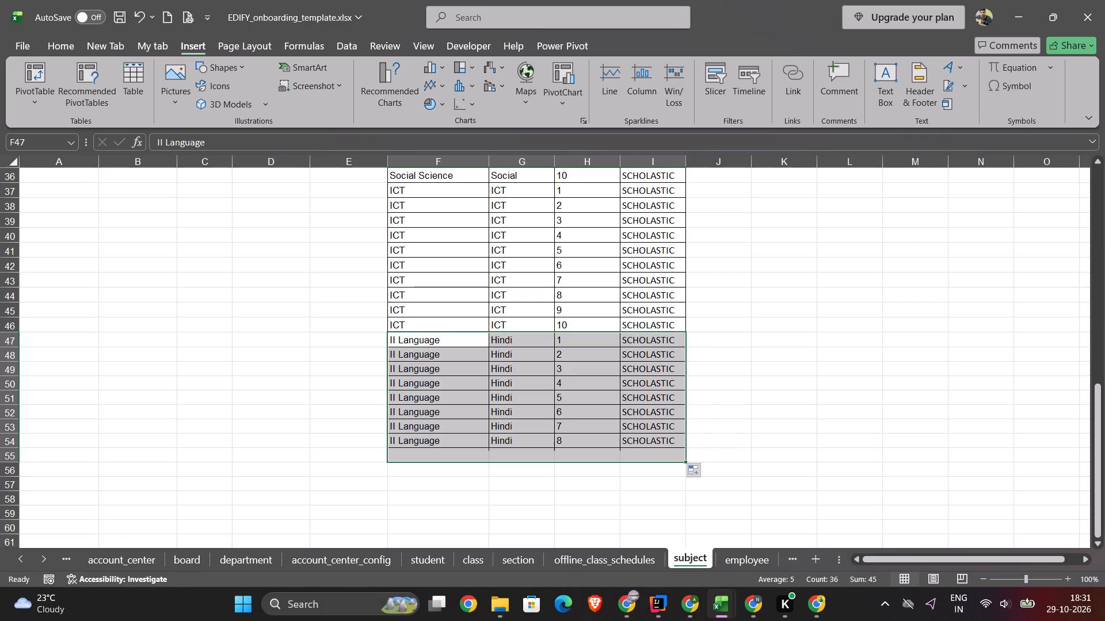
Extend the II Language Hindi fill in columns F to I down to row 56 to add class 10.
drag(686, 461, 681, 476)
click(442, 487)
Copy the II Language Kannada entry in A9:D9 and paste it below the Hindi block, starting at F57.
scroll(274, 346, up, 2)
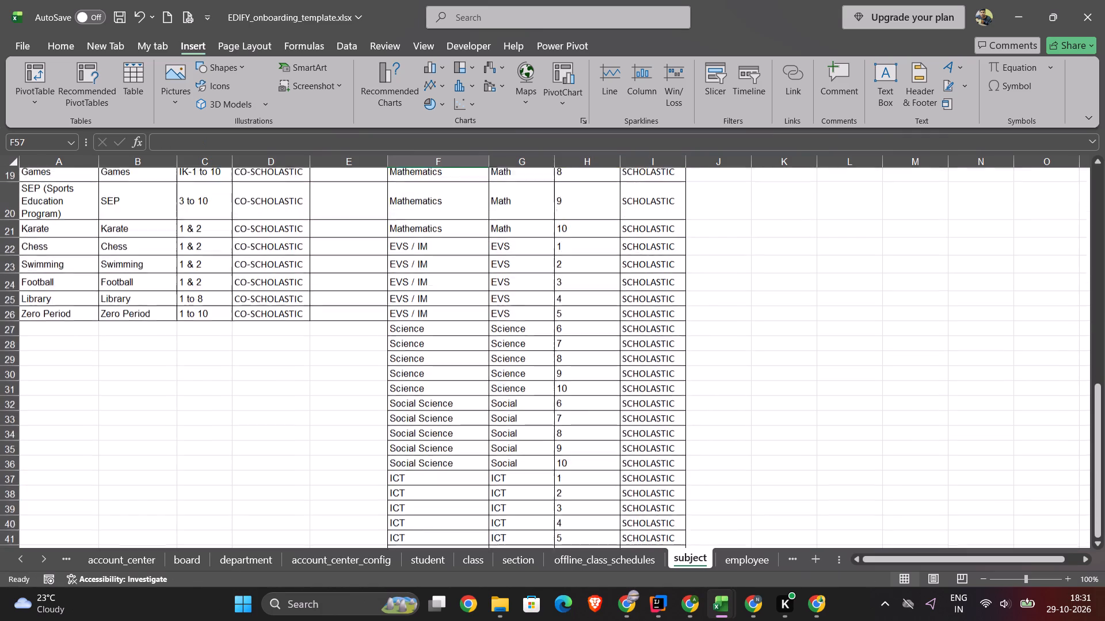
scroll(274, 346, up, 2)
scroll(129, 285, up, 1)
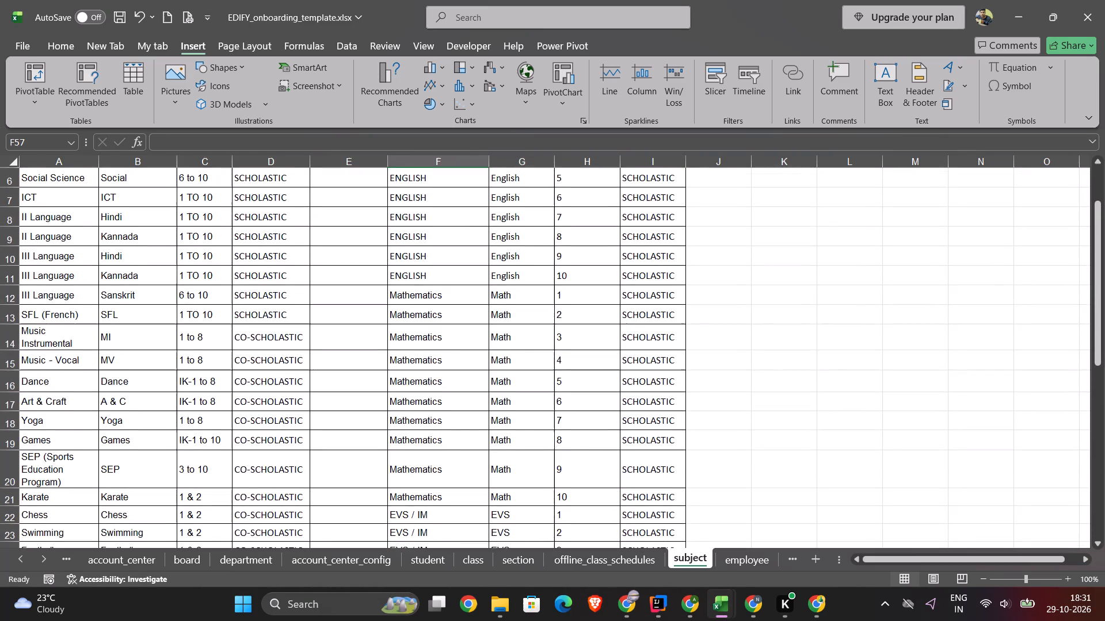
scroll(106, 340, up, 1)
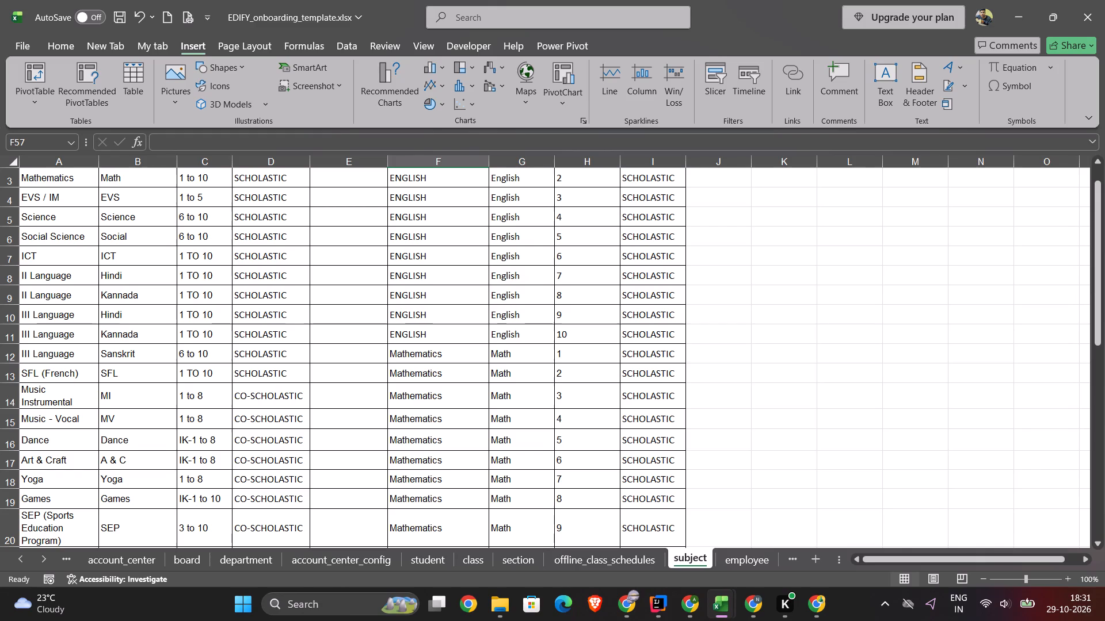
click(52, 298)
drag(52, 298, 281, 302)
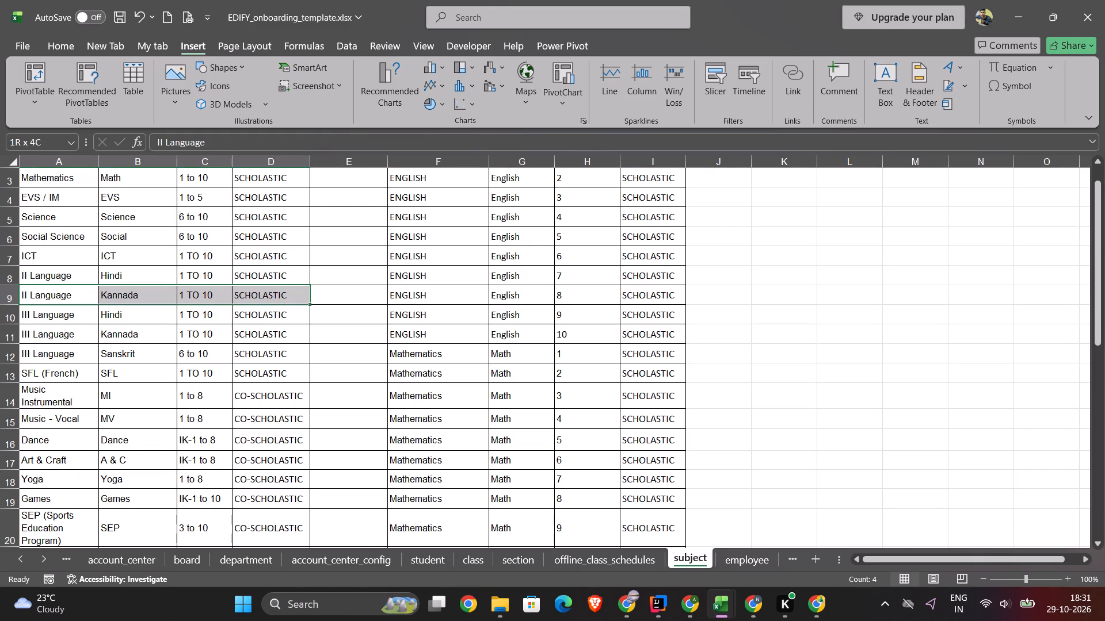
drag(281, 302, 281, 301)
key(ctrl+c)
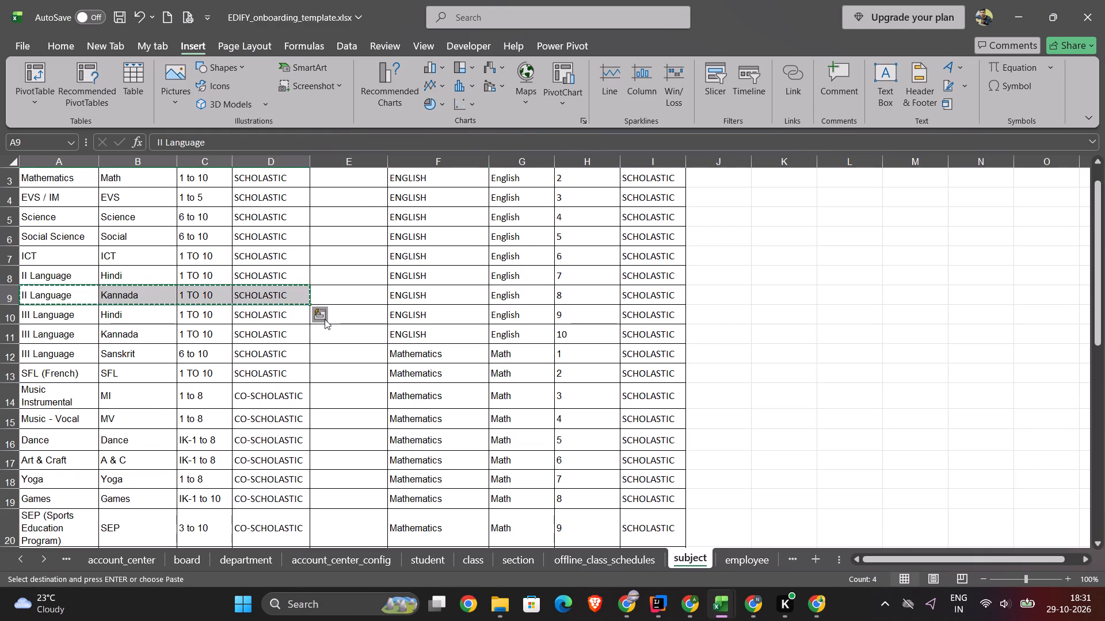
scroll(205, 322, down, 2)
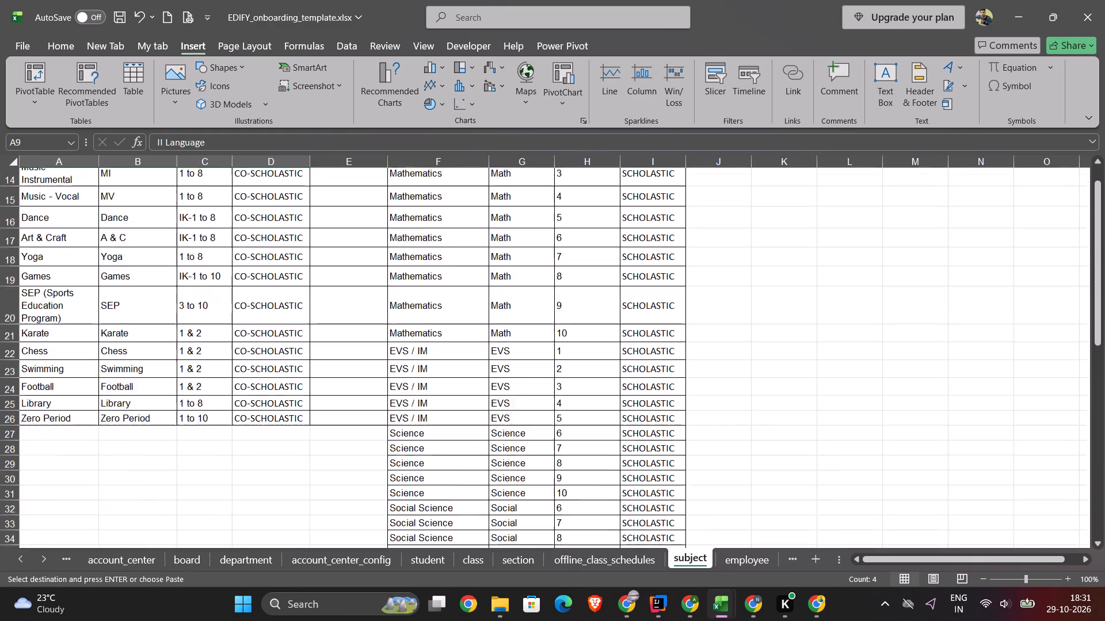
scroll(205, 322, down, 2)
scroll(364, 357, down, 3)
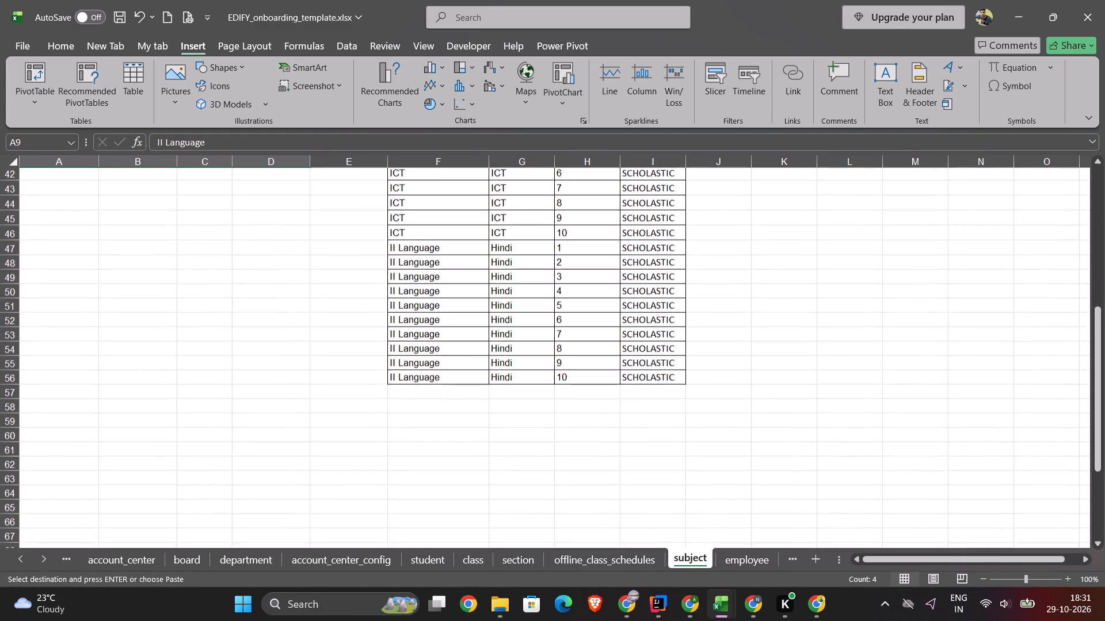
click(417, 398)
key(ctrl+v)
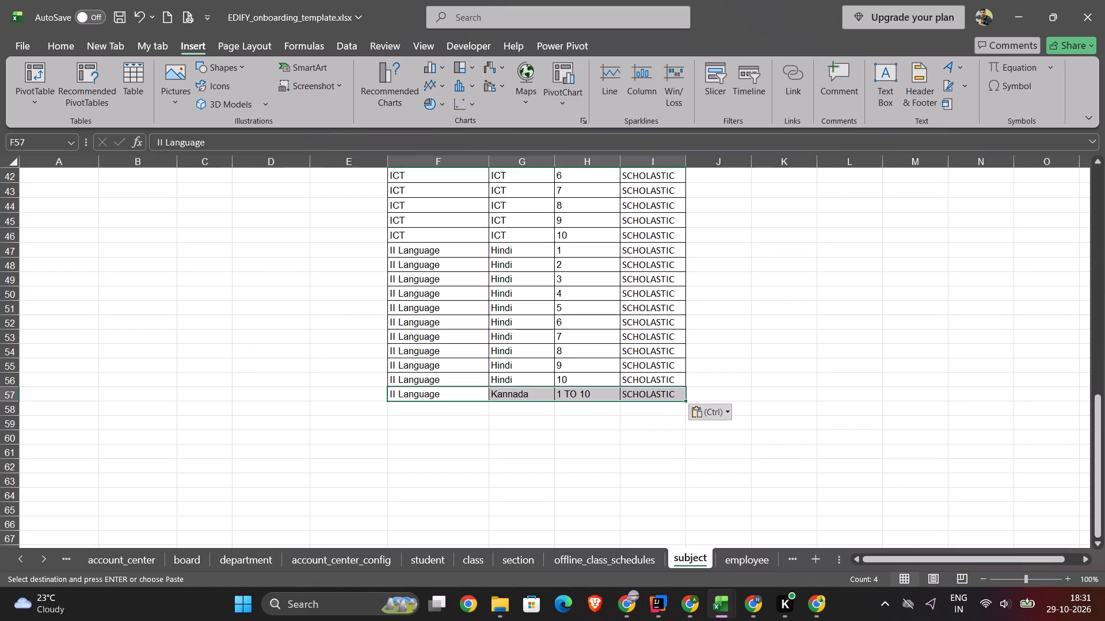
Set the II Language Kannada class in H57 to 1 and fill F57:I57 down to row 66 for classes 1 to 10.
triple_click(576, 395)
click(576, 395)
click(589, 396)
text(==)
key(BackSpace)
key(BackSpace)
key(BackSpace)
key(BackSpace)
key(BackSpace)
key(BackSpace)
key(BackSpace)
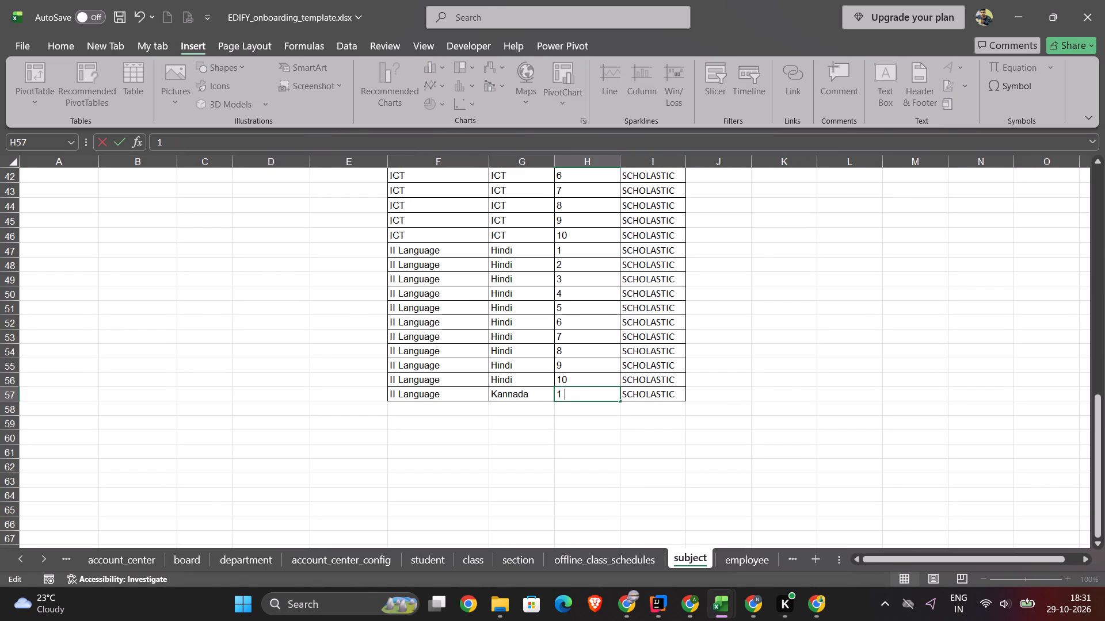
key(BackSpace)
click(456, 394)
drag(456, 394, 662, 393)
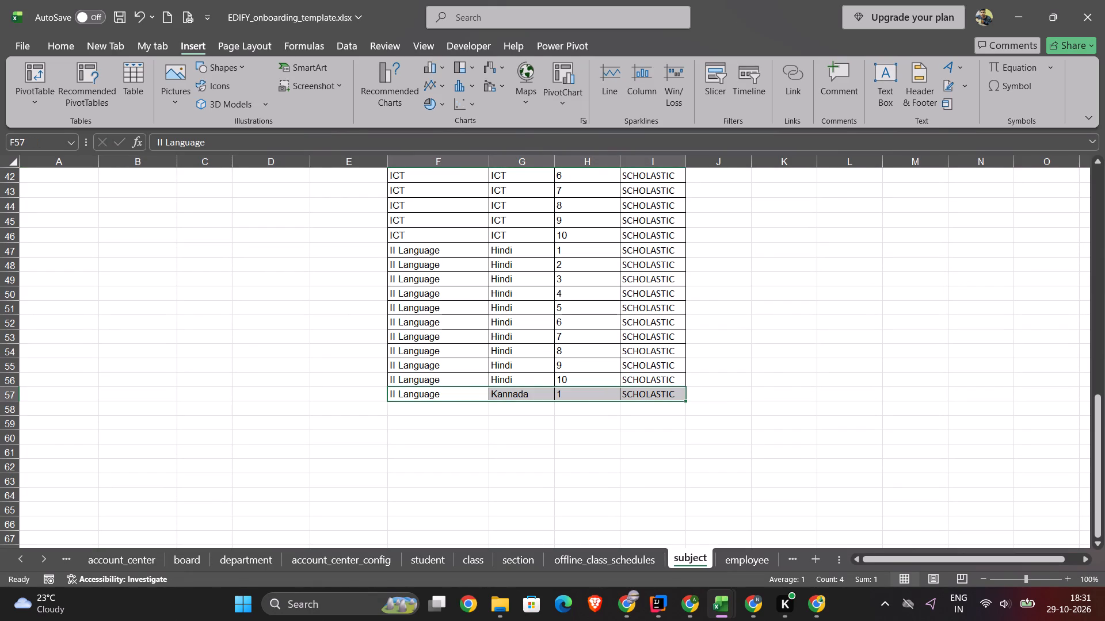
drag(686, 400, 665, 532)
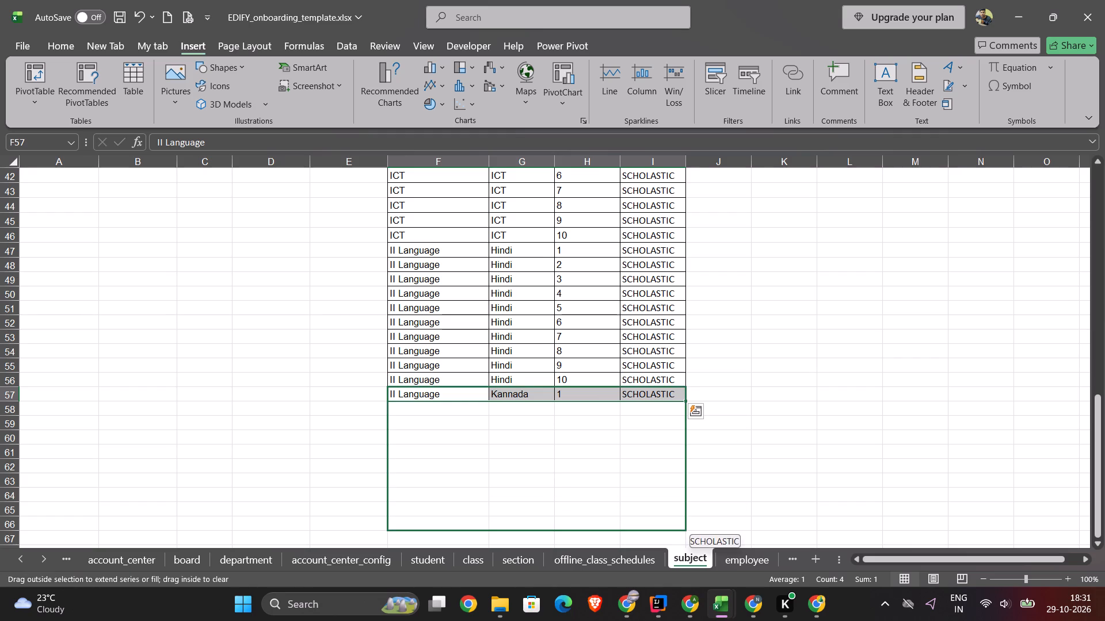
drag(665, 532, 665, 531)
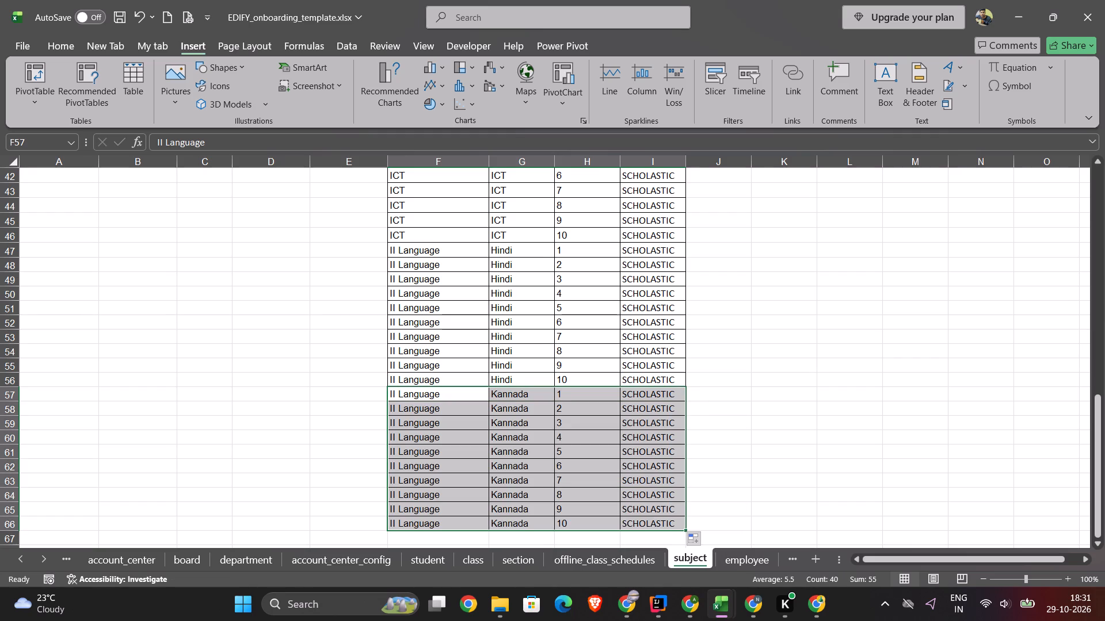
Copy the III Language Hindi entry in A10:D10 and paste it below the II Language Kannada block, starting at F67.
scroll(569, 459, down, 1)
click(430, 393)
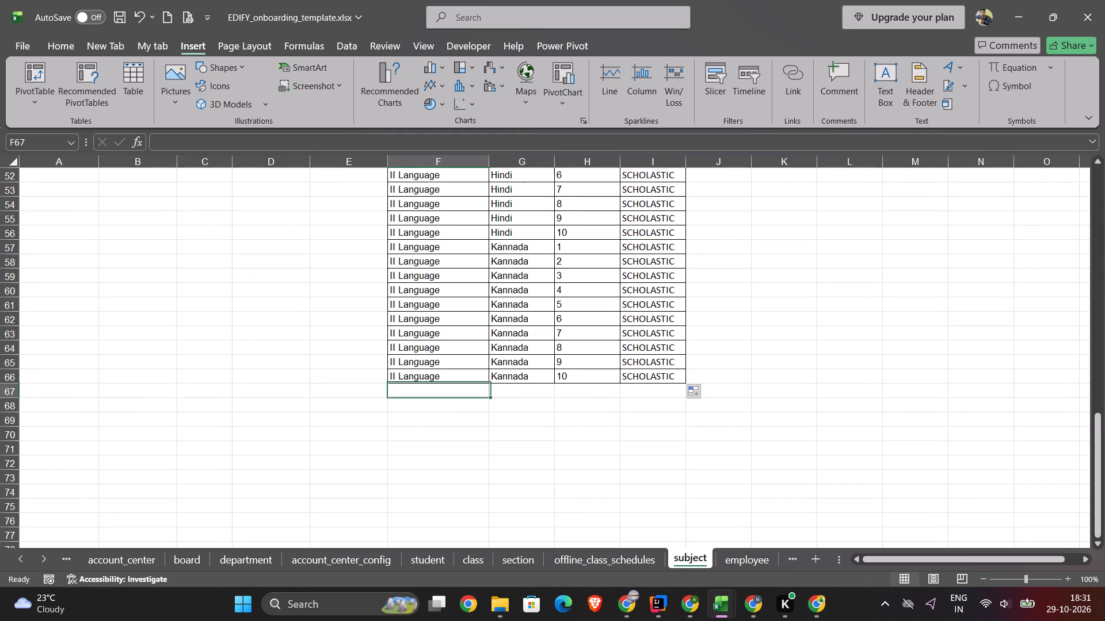
scroll(264, 348, up, 9)
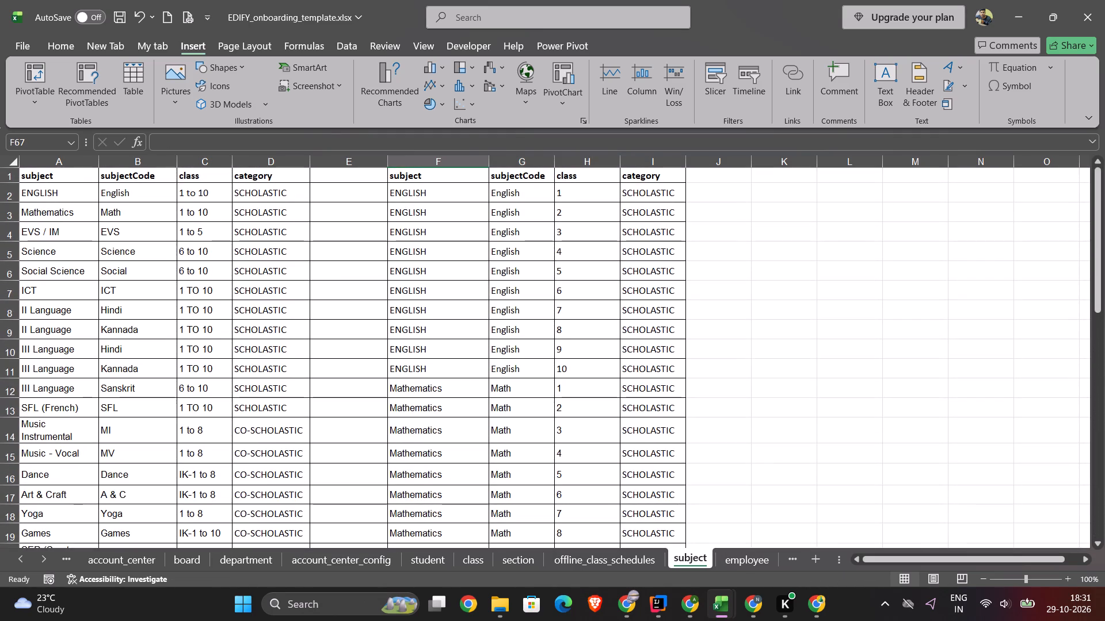
click(60, 346)
drag(60, 346, 276, 343)
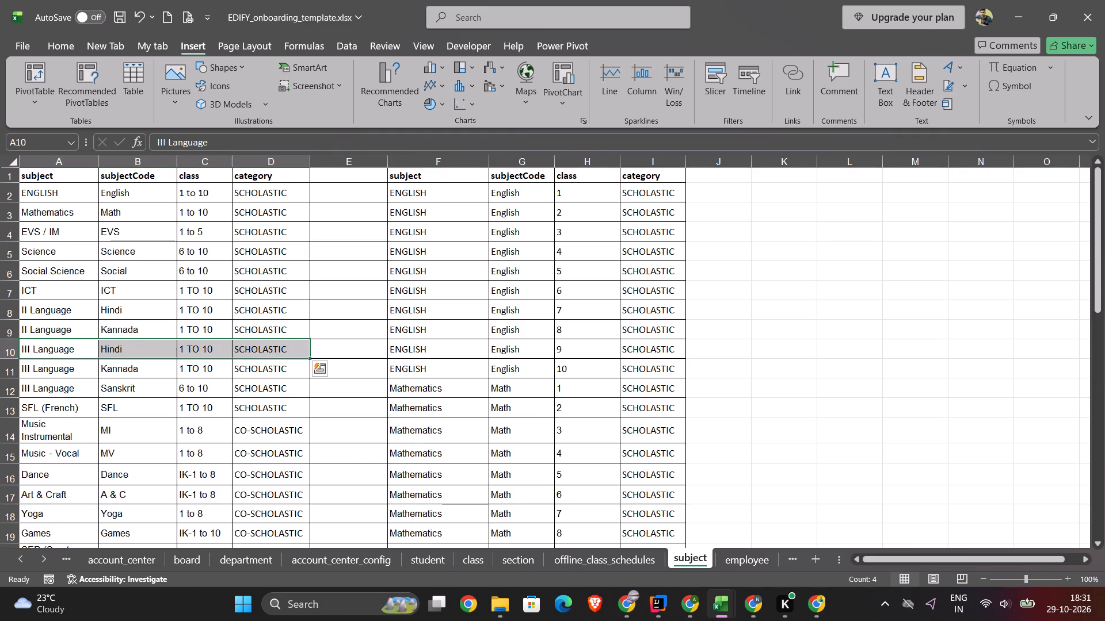
key(ctrl+c)
scroll(484, 366, down, 6)
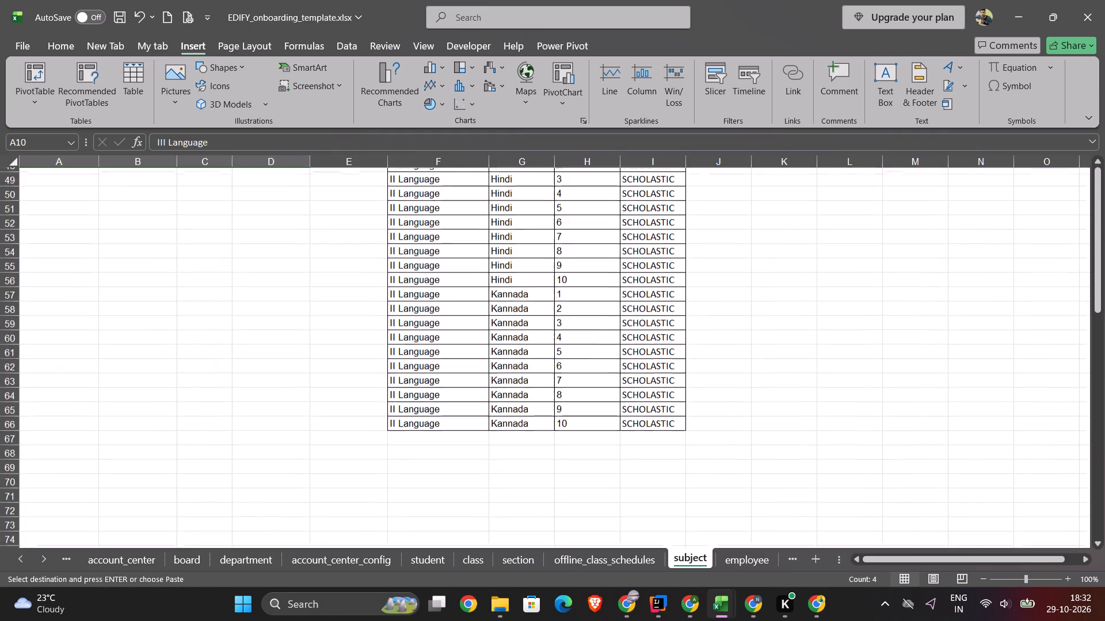
scroll(484, 366, down, 2)
click(406, 281)
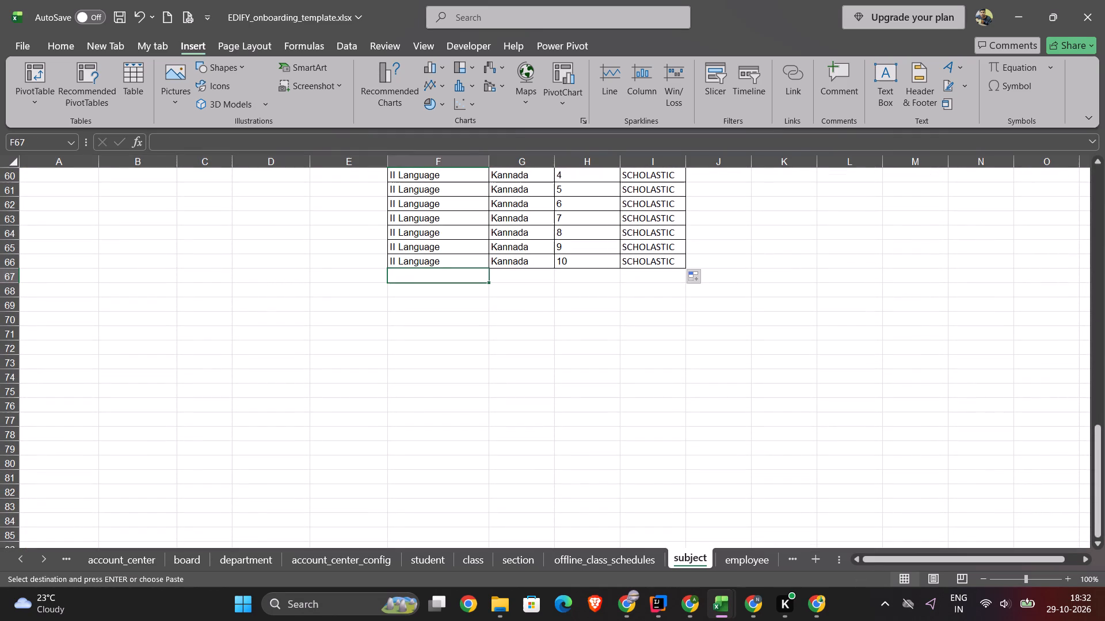
key(ctrl+v)
Set the III Language Hindi class in H67 to 1 and fill F67:I67 down to row 76 for classes 1 to 10.
triple_click(592, 274)
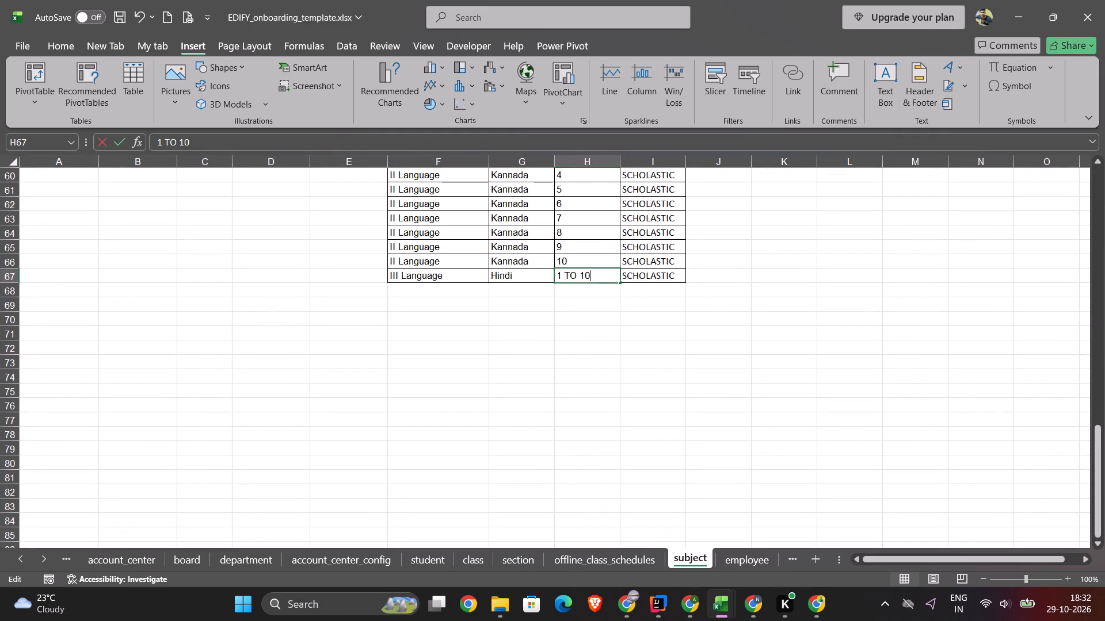
key(BackSpace)
key(BackSpace)
key(BackSpace)
key(BackSpace)
key(BackSpace)
key(BackSpace)
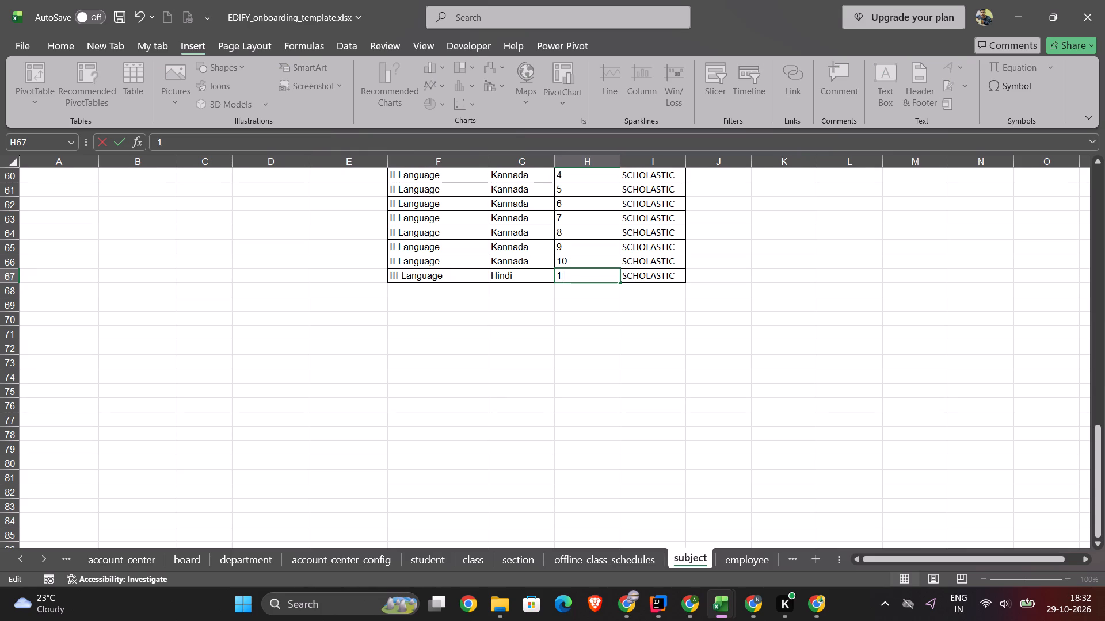
drag(454, 273, 654, 279)
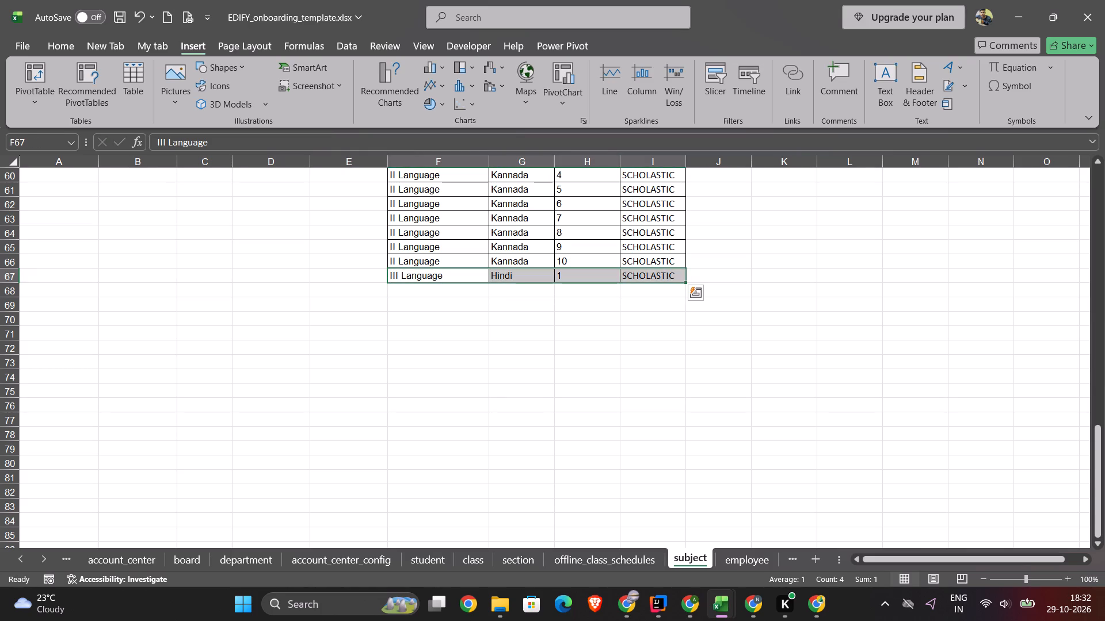
drag(686, 279, 677, 402)
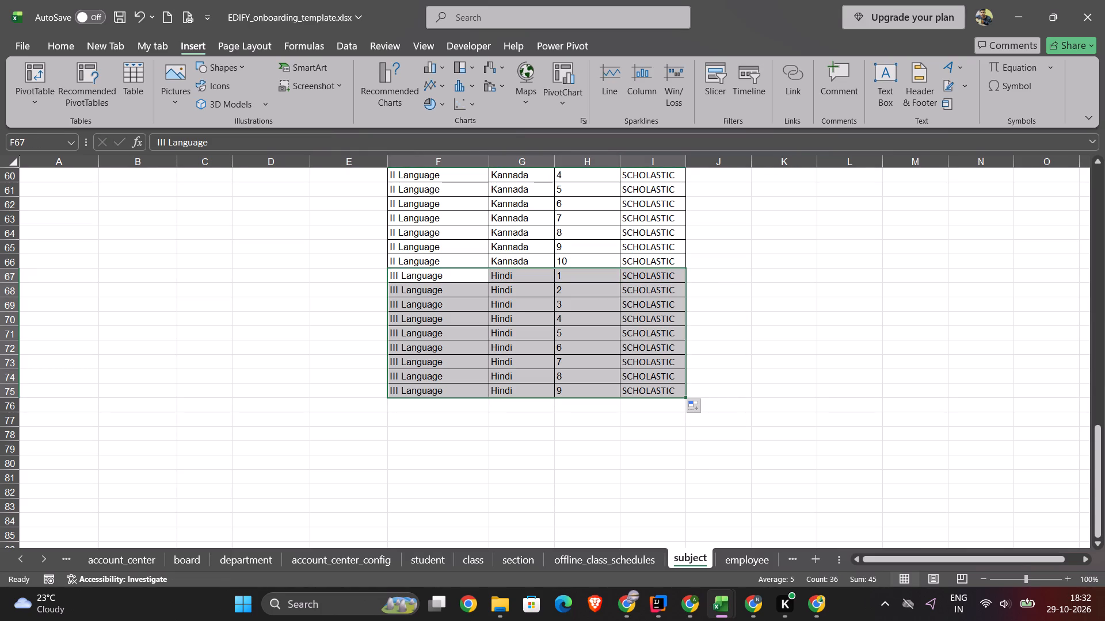
drag(684, 400, 682, 416)
click(594, 419)
click(438, 413)
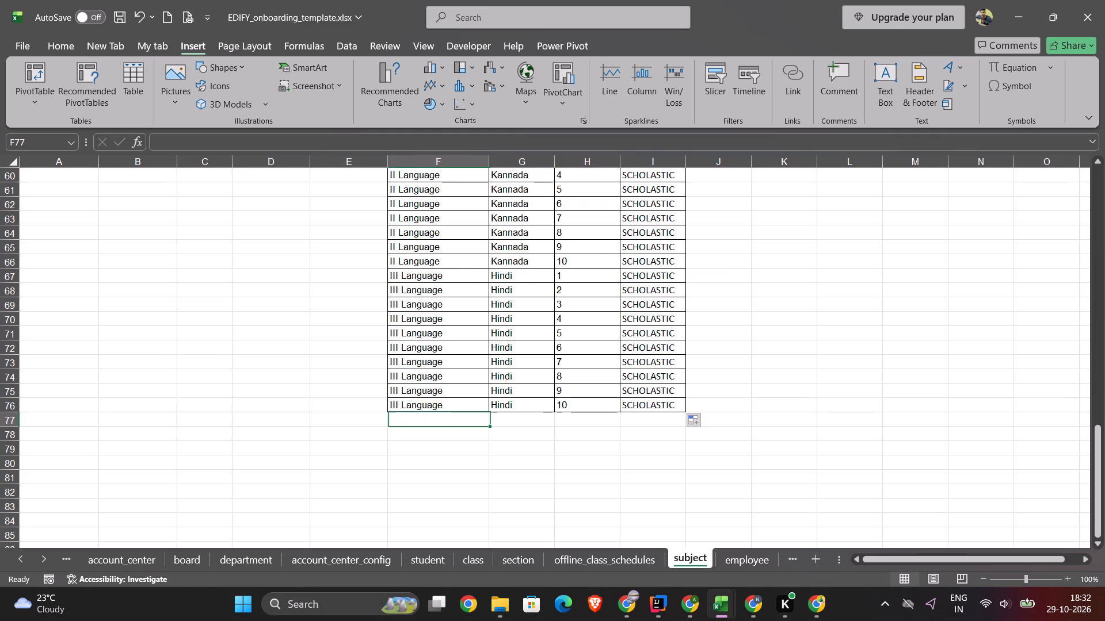
Copy the III Language Kannada entry in A11:D11 and paste it below the III Language Hindi block, starting at F77.
scroll(359, 394, up, 5)
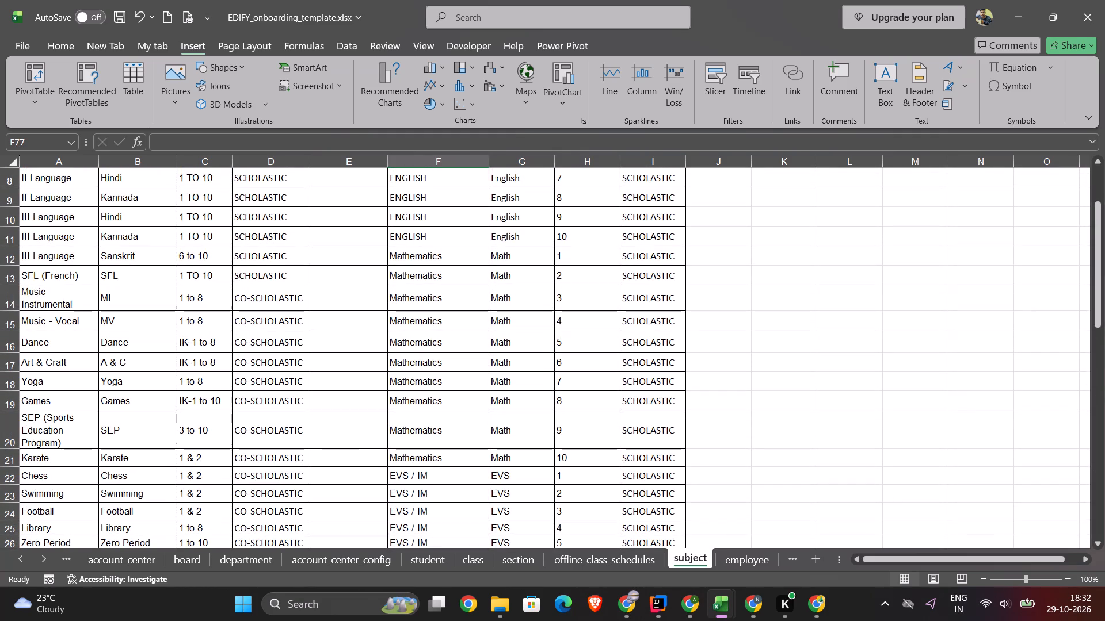
scroll(129, 272, down, 5)
scroll(129, 272, up, 2)
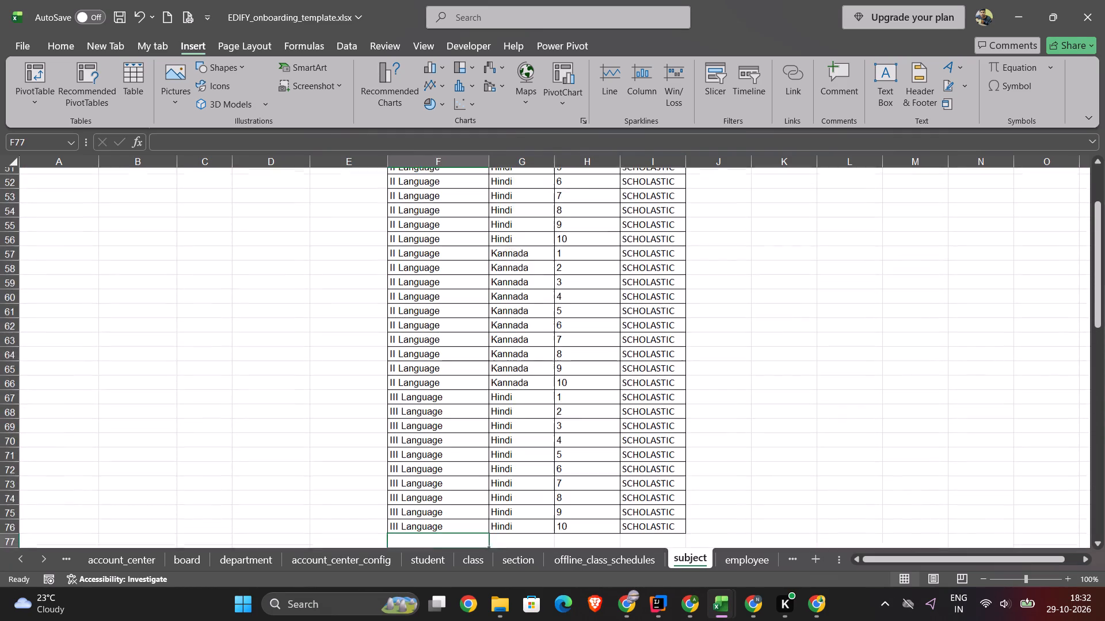
scroll(129, 272, up, 3)
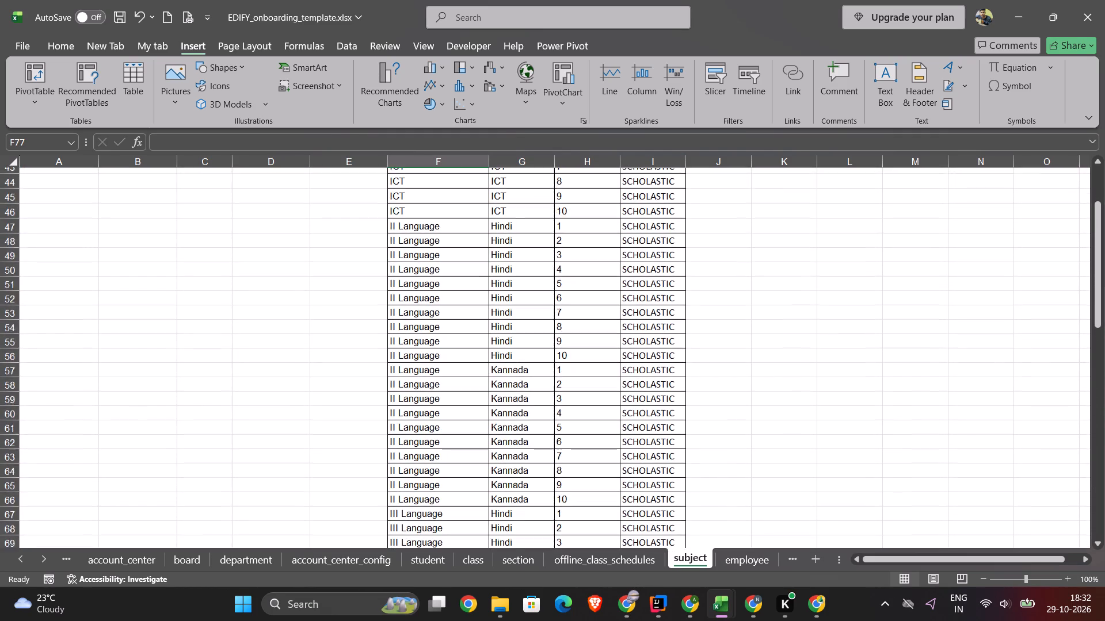
scroll(129, 272, up, 5)
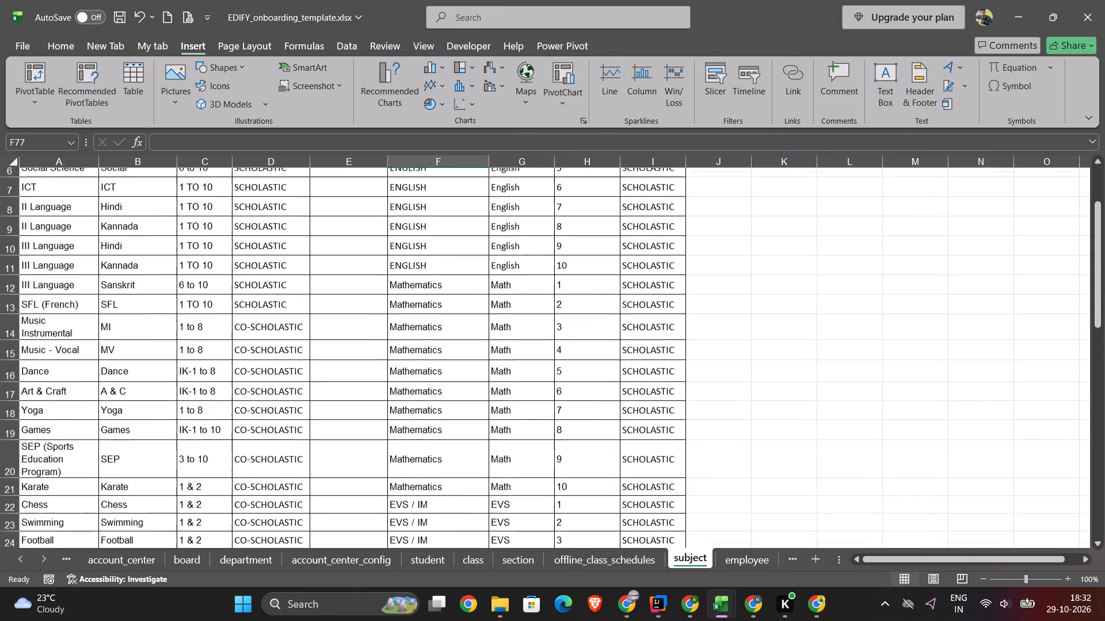
scroll(129, 272, up, 1)
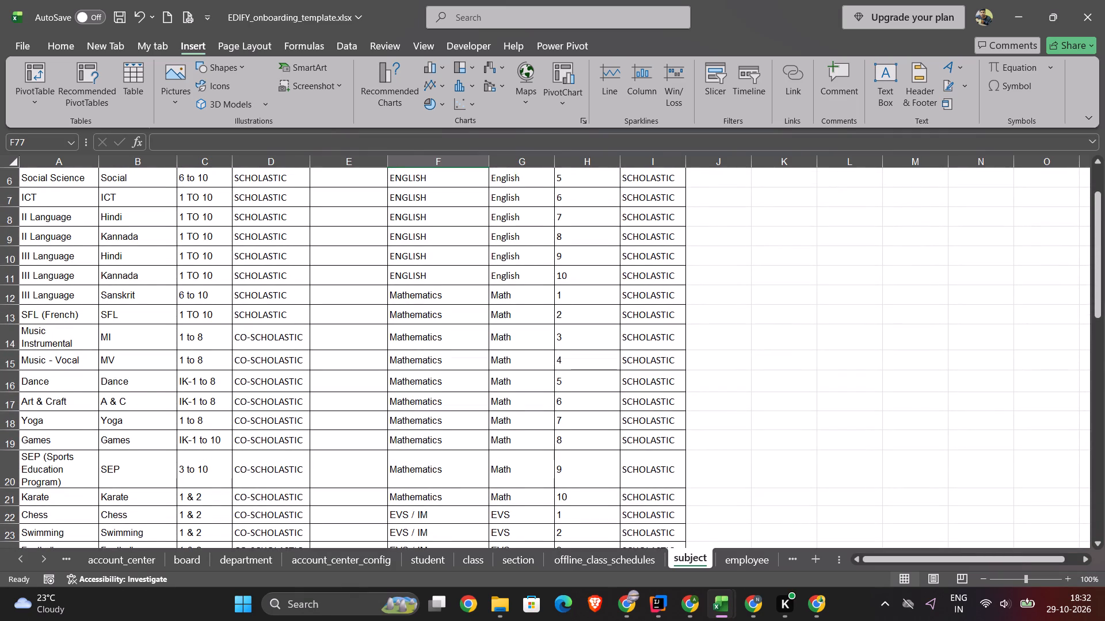
click(40, 277)
drag(40, 277, 265, 274)
key(ctrl+c)
scroll(435, 294, down, 6)
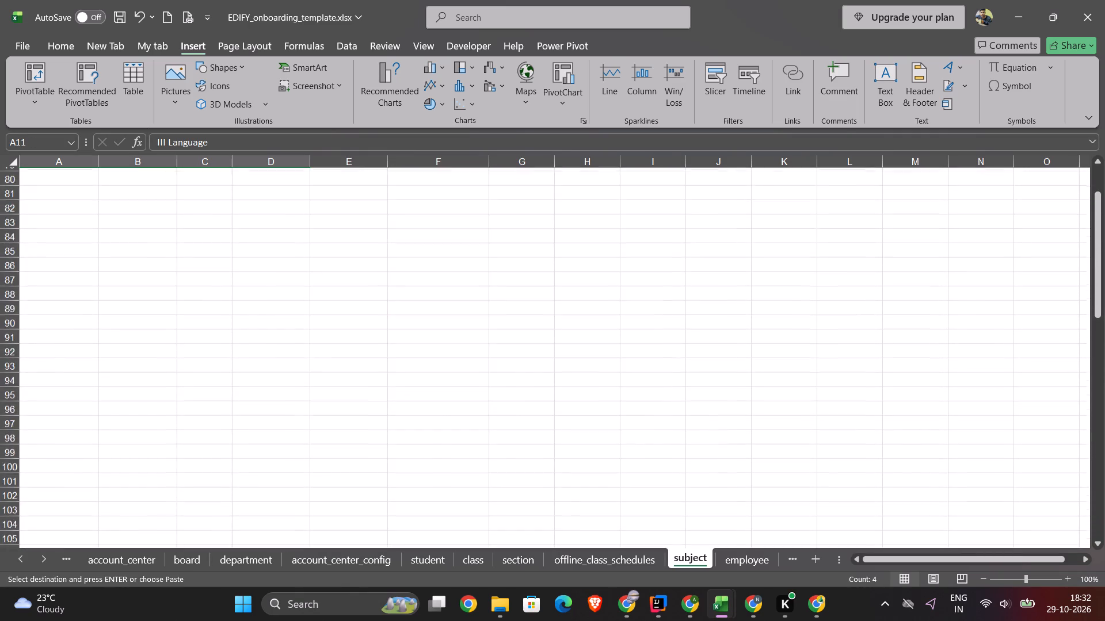
click(405, 381)
key(ctrl+v)
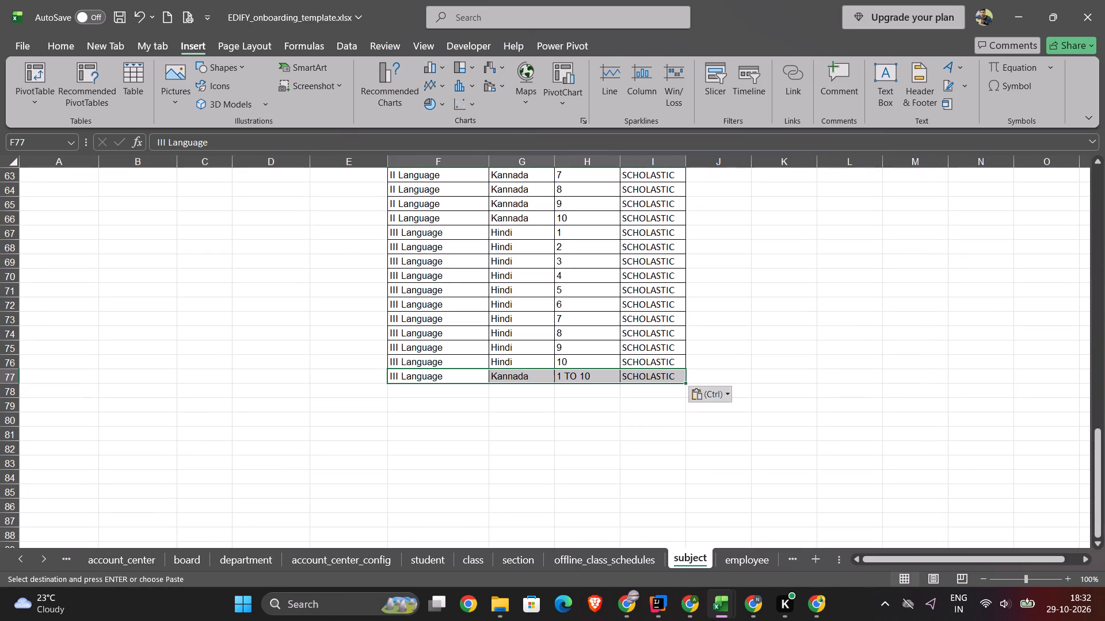
Set the III Language Kannada class in H77 to 1 and fill F77:I77 down to row 86 for classes 1 to 10.
triple_click(604, 374)
key(BackSpace)
key(BackSpace)
key(BackSpace)
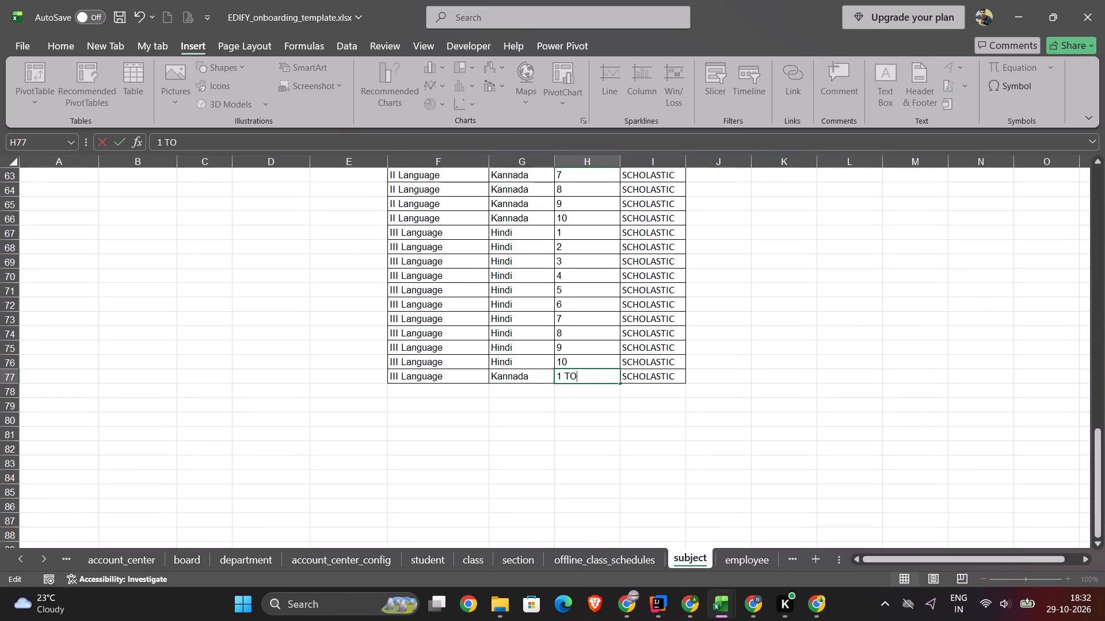
key(BackSpace)
key(BackSpace)
key(BackSpace)
click(393, 379)
drag(393, 379, 638, 378)
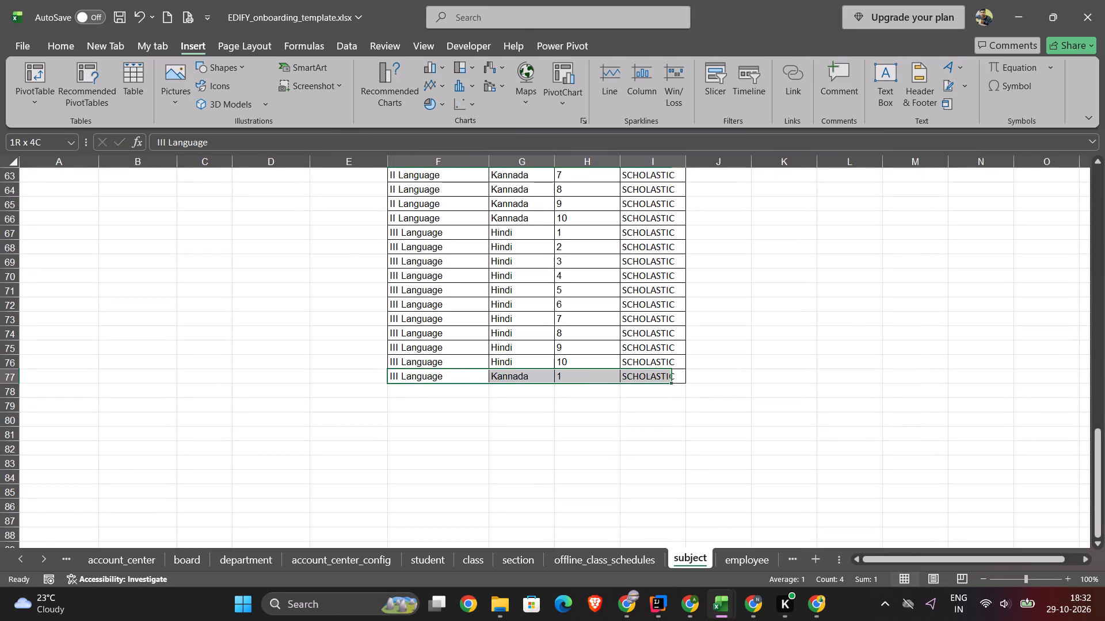
drag(638, 378, 673, 378)
drag(685, 381, 684, 491)
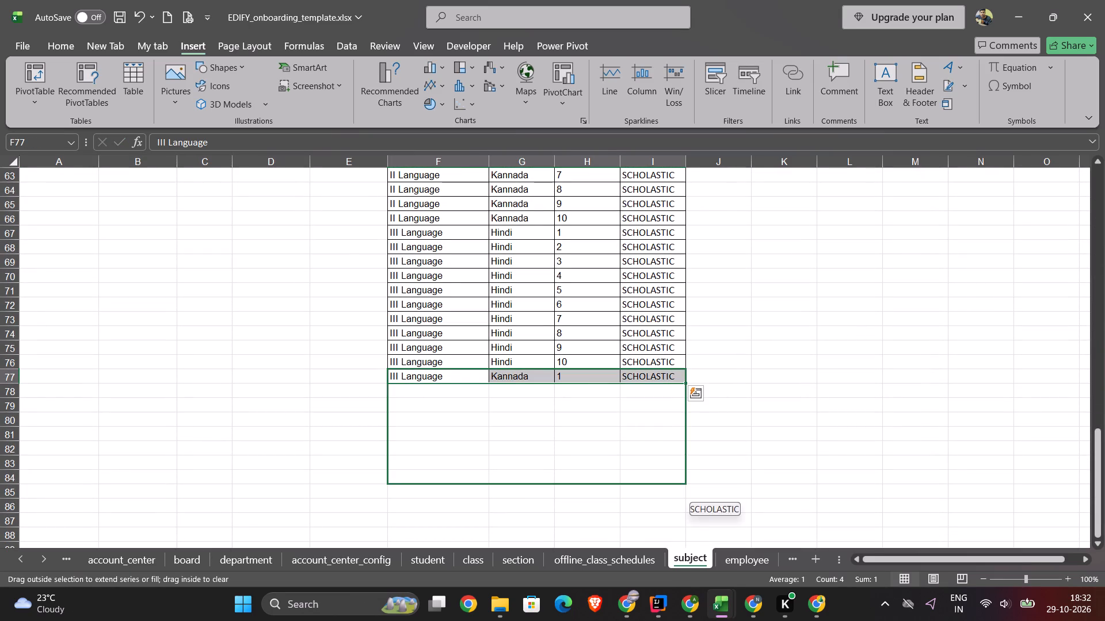
drag(684, 491, 684, 494)
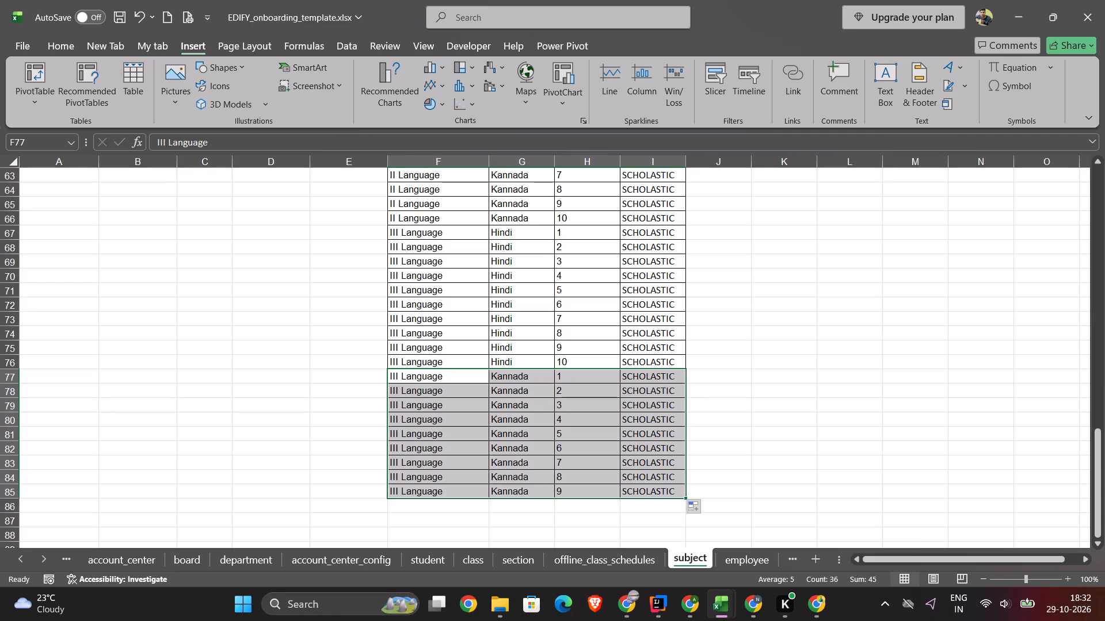
drag(685, 497, 684, 511)
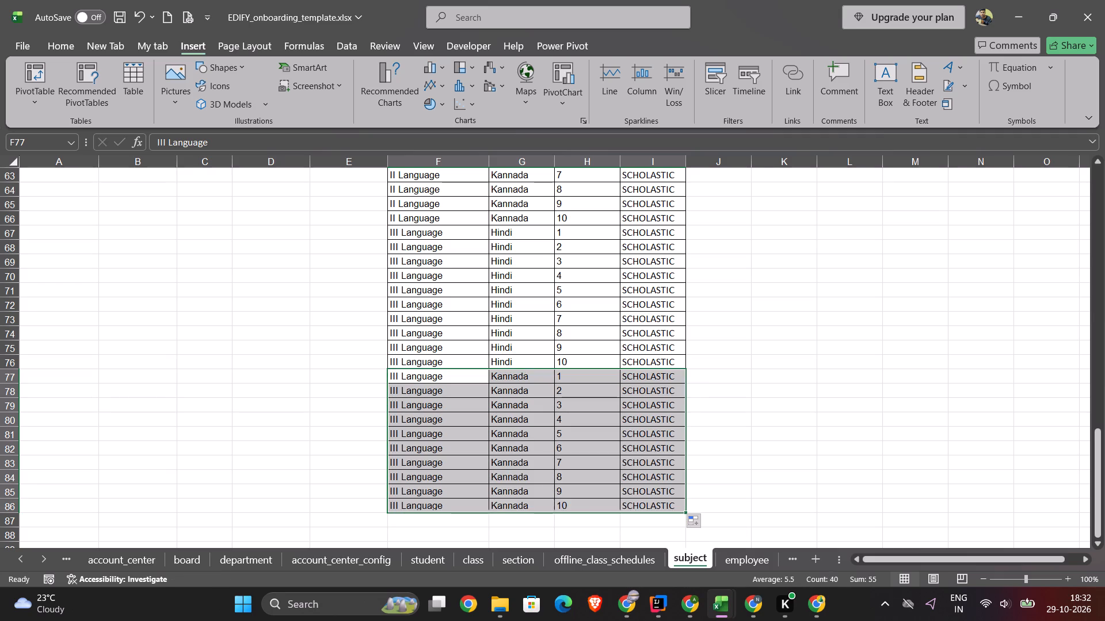
click(323, 436)
scroll(323, 436, up, 8)
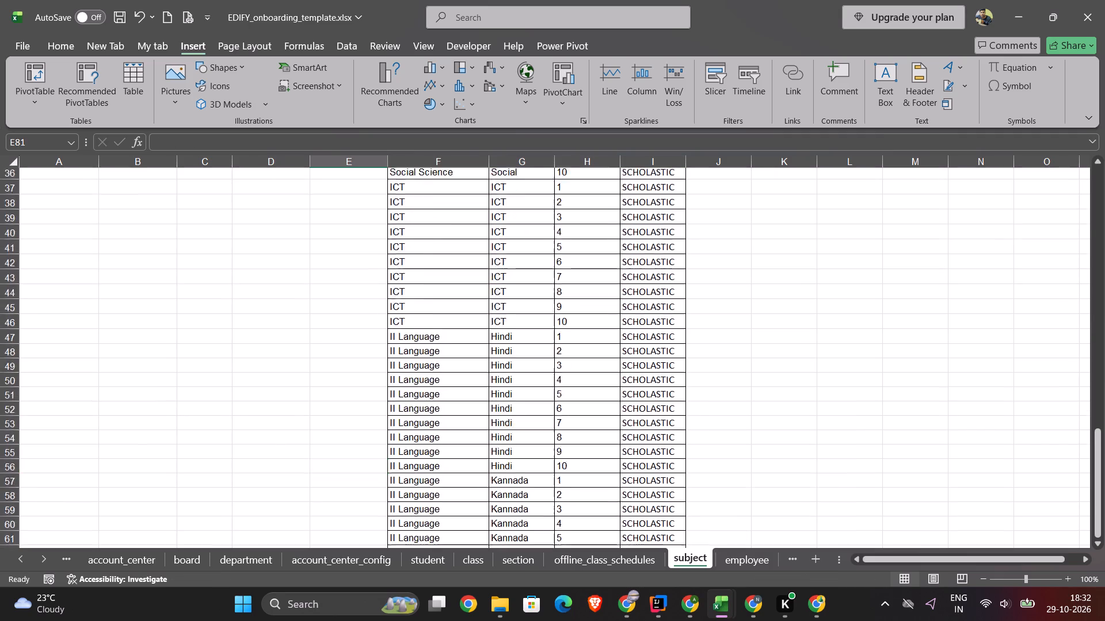
Copy the III Language Sanskrit entry in A12:D12 and paste it below the III Language Kannada block, starting at F87.
scroll(323, 436, up, 1)
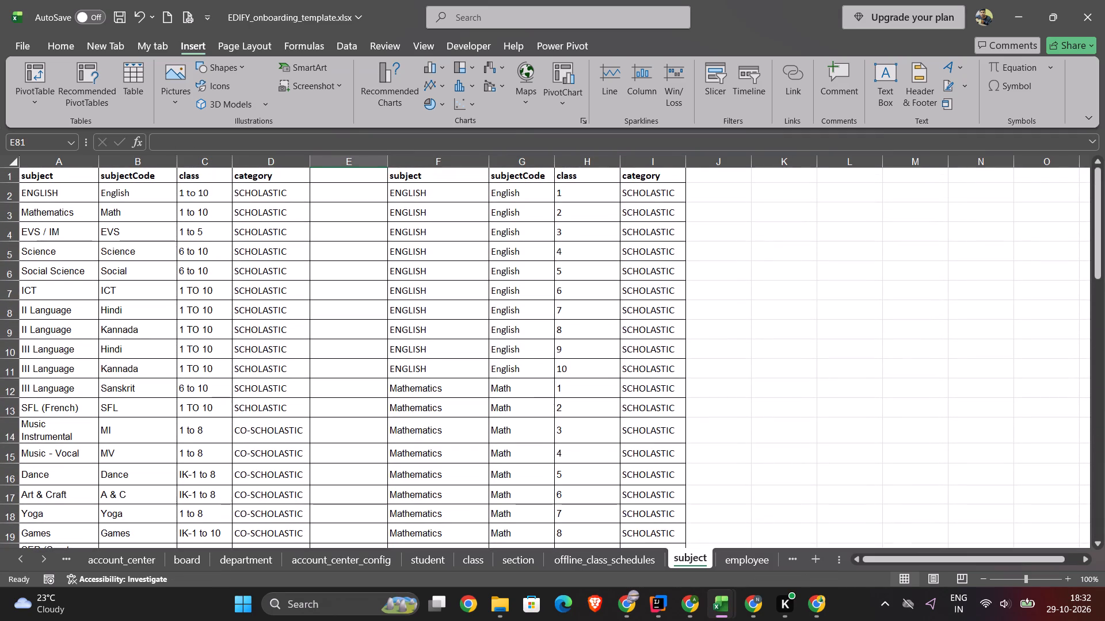
click(50, 391)
drag(50, 391, 291, 394)
key(ctrl+c)
scroll(402, 399, down, 4)
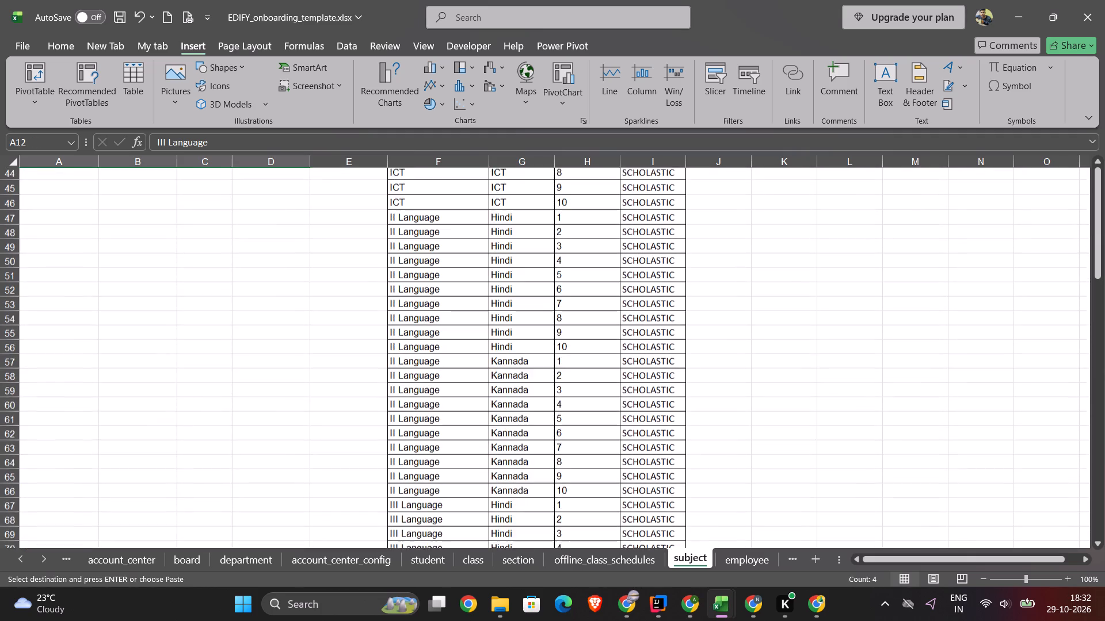
scroll(402, 399, down, 6)
click(416, 305)
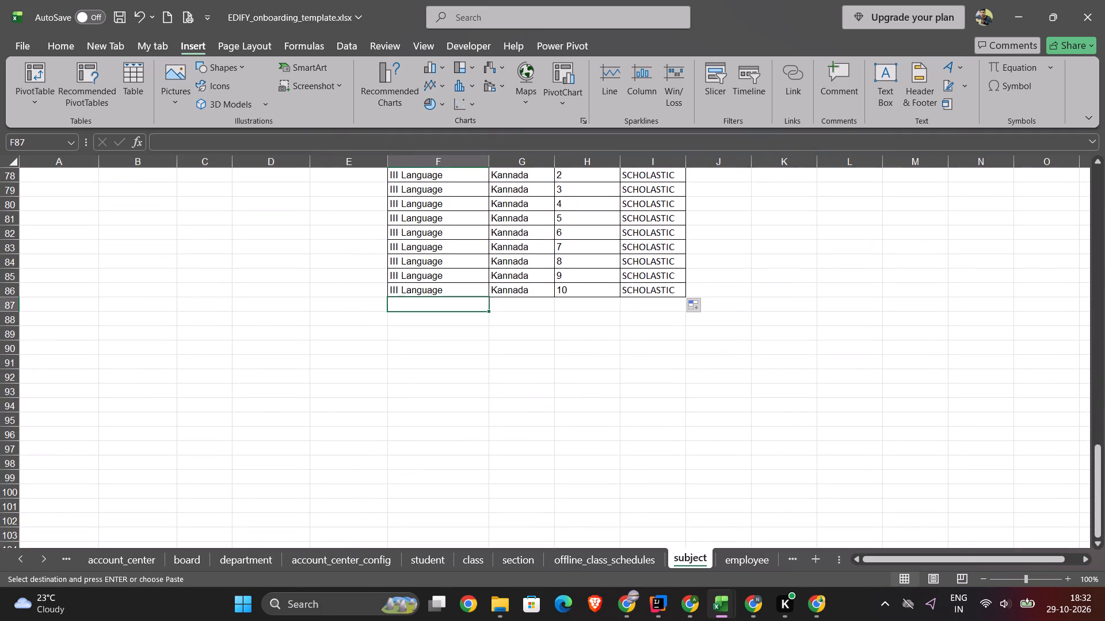
key(ctrl+v)
Set the III Language Sanskrit class in H87 to 6 and fill F87:I87 down to row 91 for classes 6 to 10.
triple_click(591, 301)
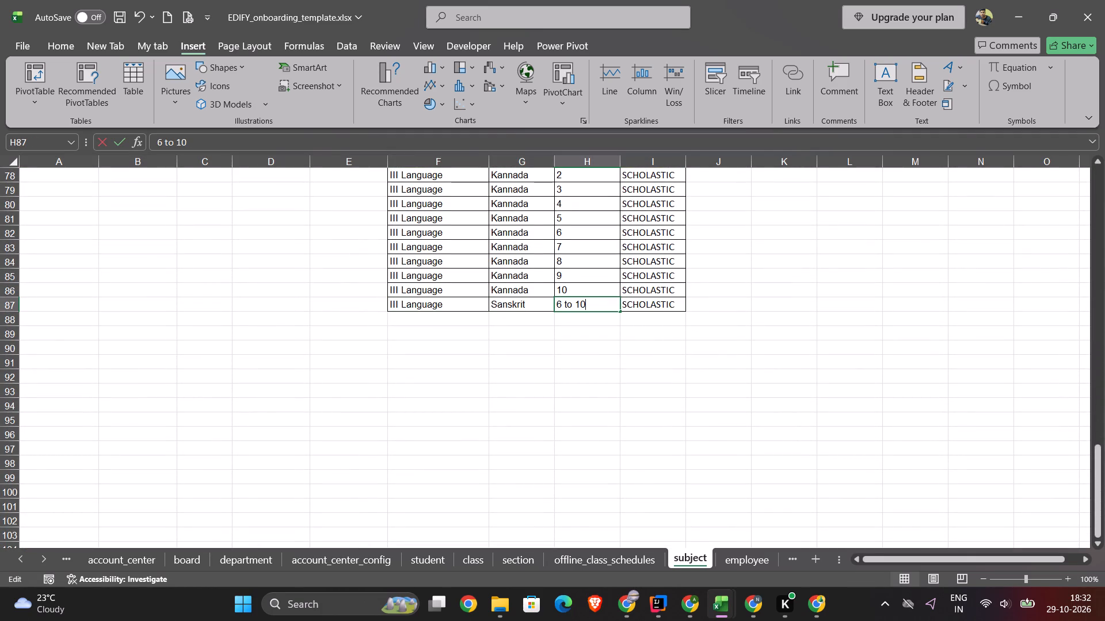
key(BackSpace)
key(BackSpace)
key(BackSpace)
key(BackSpace)
key(BackSpace)
key(BackSpace)
click(449, 304)
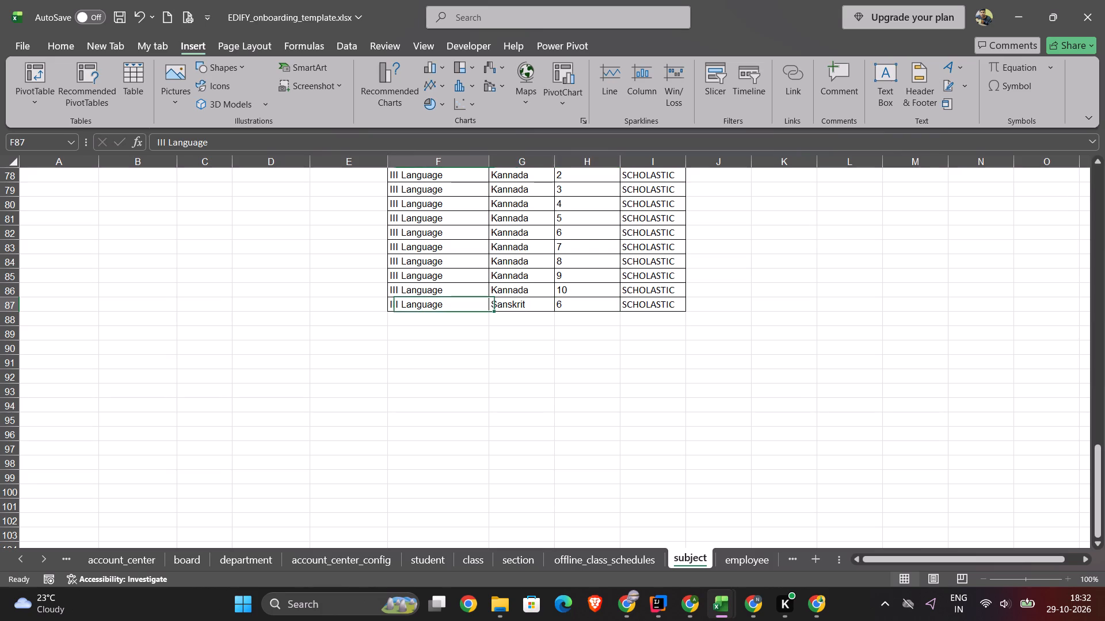
drag(449, 304, 676, 305)
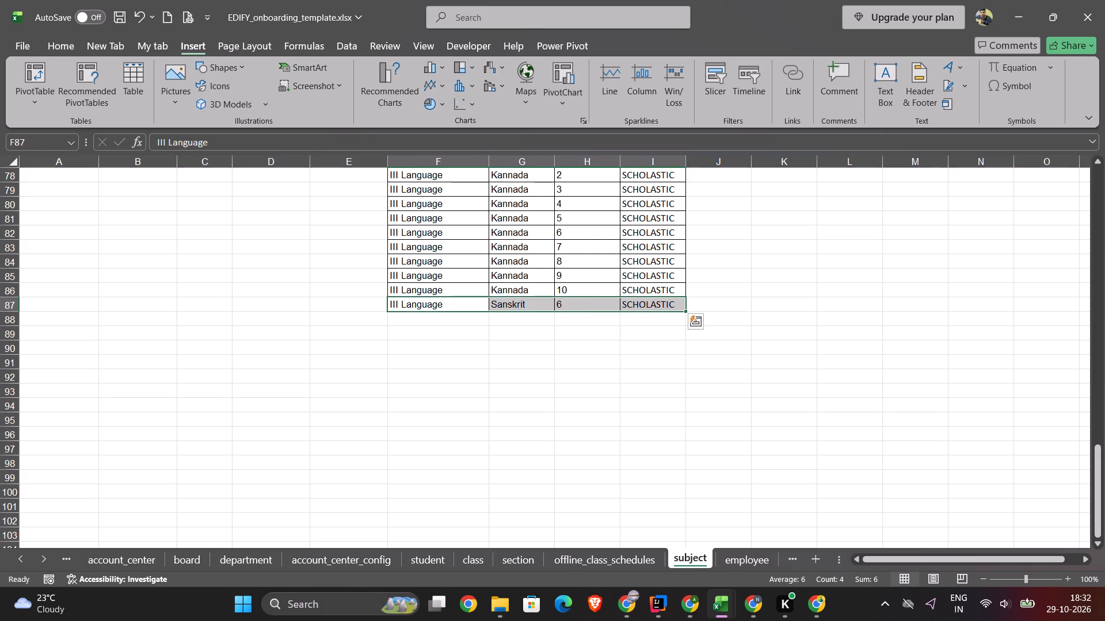
drag(686, 310, 686, 373)
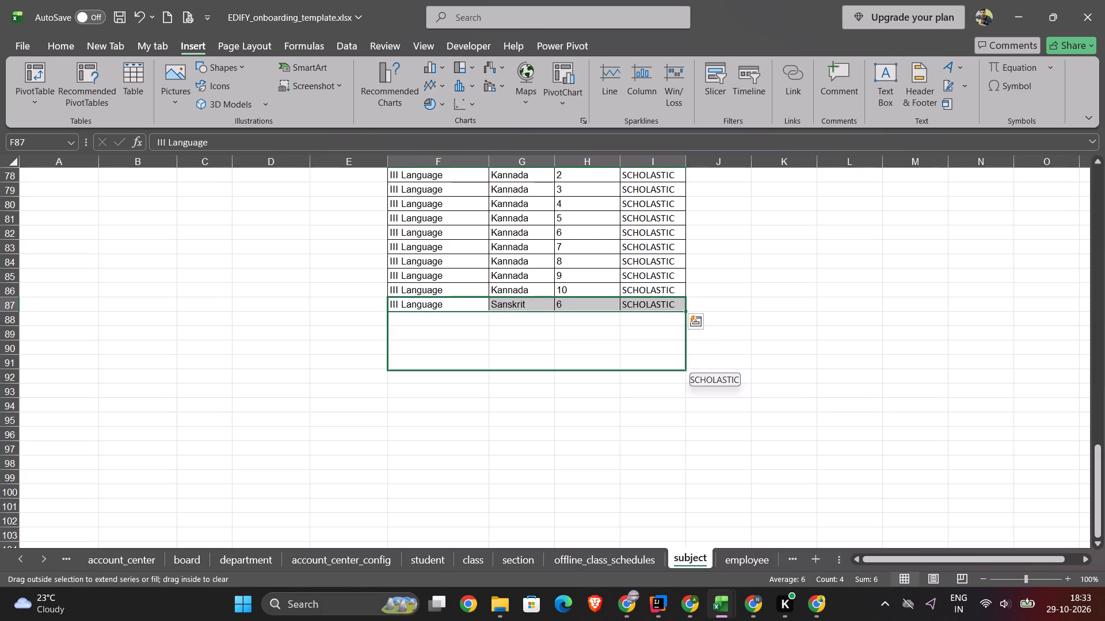
drag(686, 373, 686, 372)
click(426, 377)
Copy the SFL (French) entry in A13:D13 and paste it below the III Language Sanskrit block, starting at F92.
scroll(225, 306, up, 2)
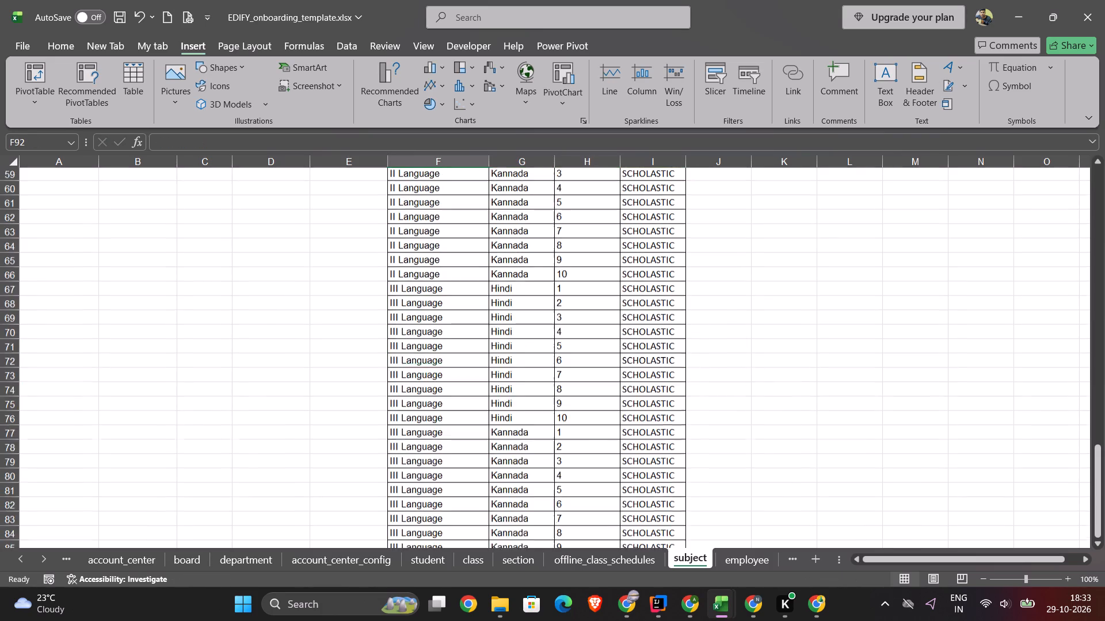
scroll(225, 306, up, 5)
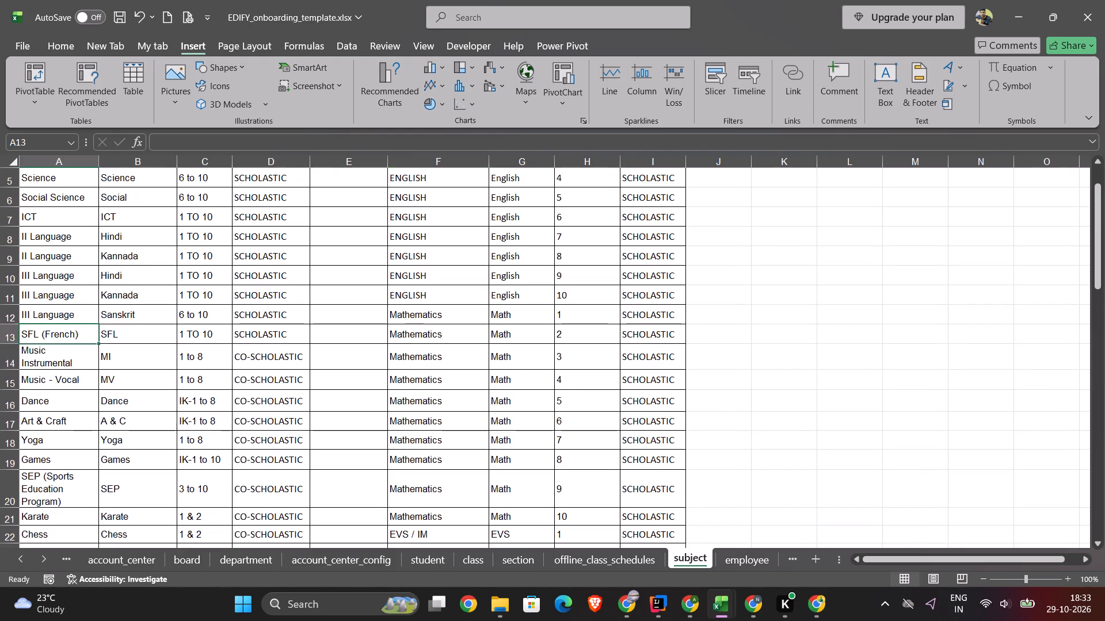
click(56, 339)
drag(56, 339, 276, 338)
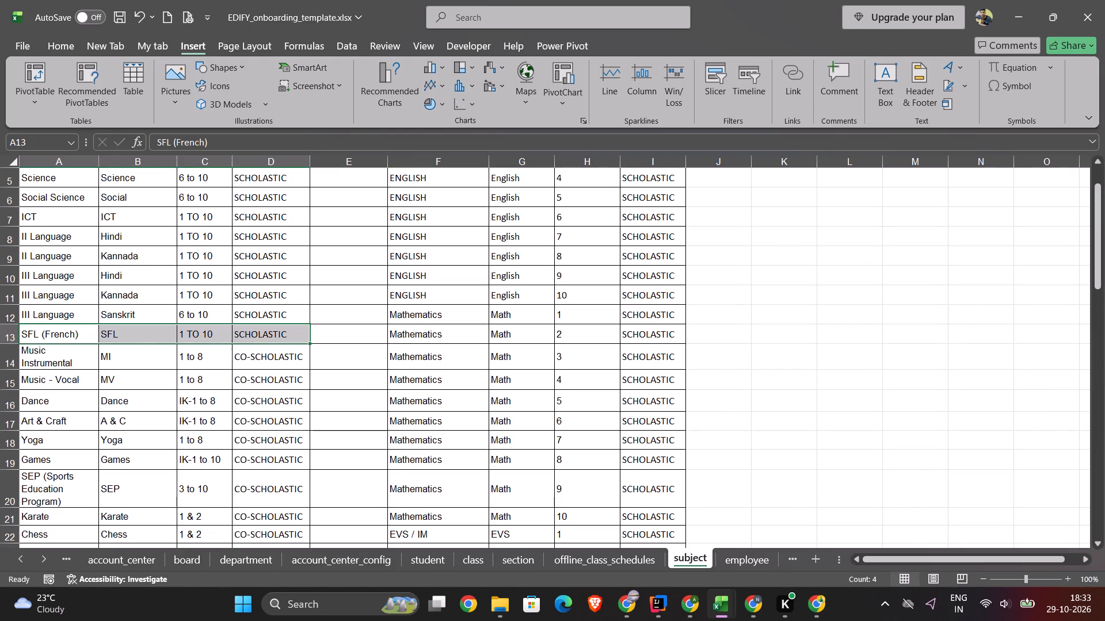
key(ctrl+c)
scroll(428, 341, down, 5)
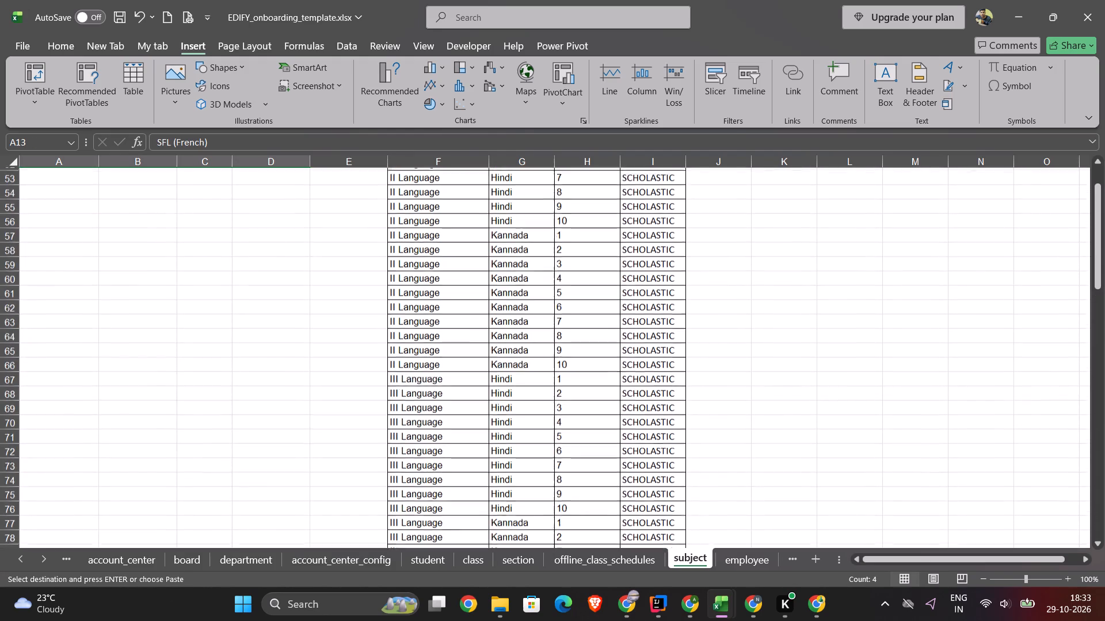
scroll(428, 341, down, 6)
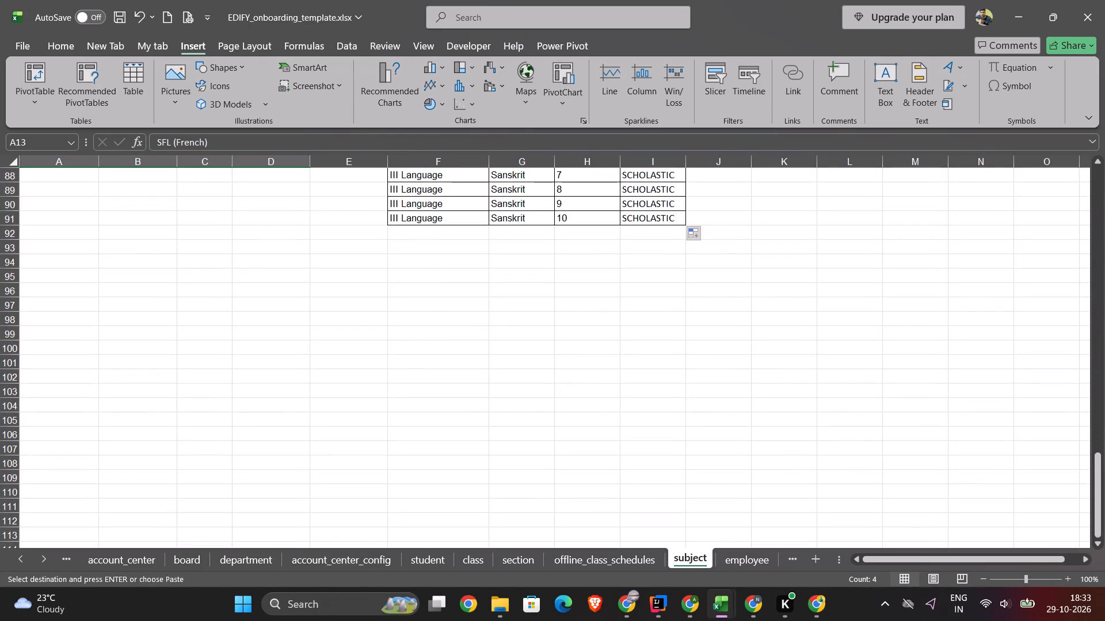
double_click(406, 237)
key(ctrl+v)
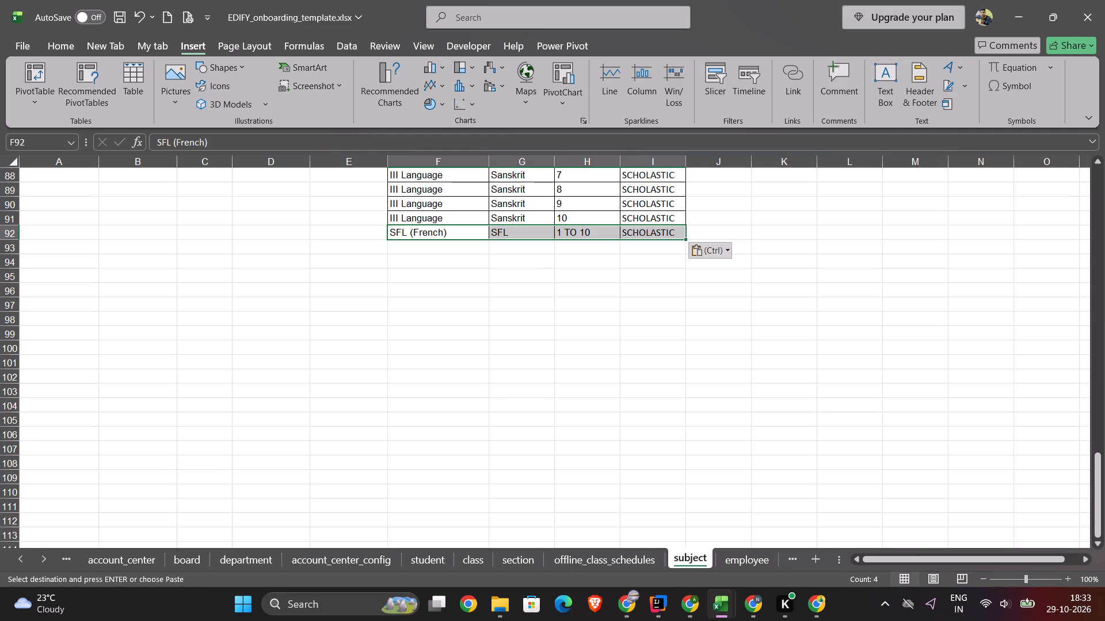
Set the SFL (French) class in H92 to 1 and fill F92:I92 down to row 102 for classes 1 to 11.
triple_click(585, 235)
click(585, 235)
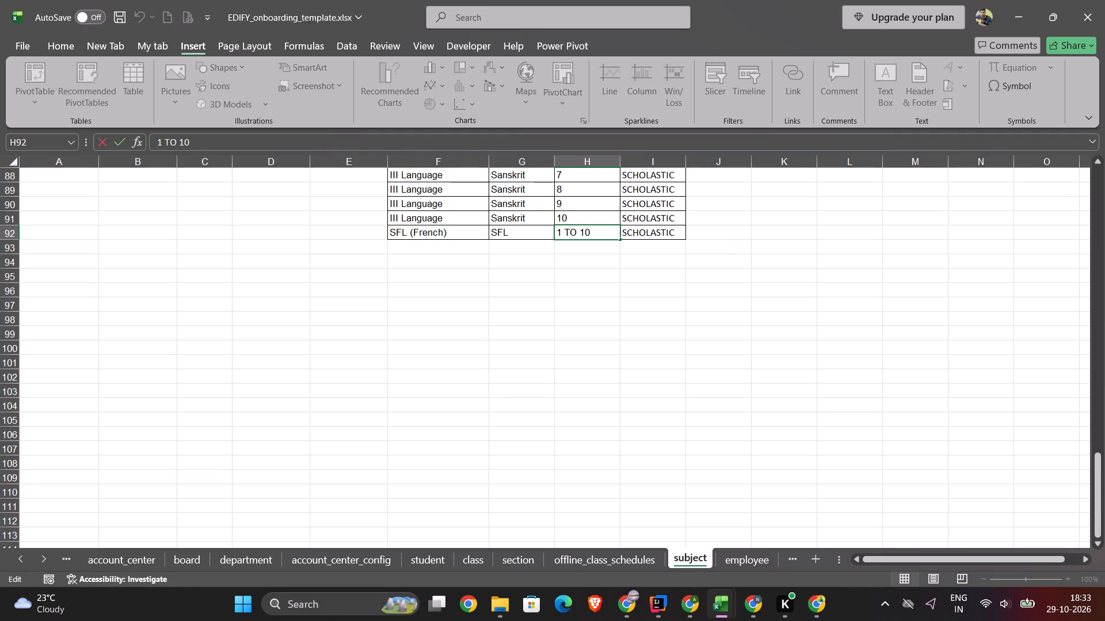
click(595, 231)
key(BackSpace)
key(BackSpace)
key(BackSpace)
key(BackSpace)
key(BackSpace)
key(BackSpace)
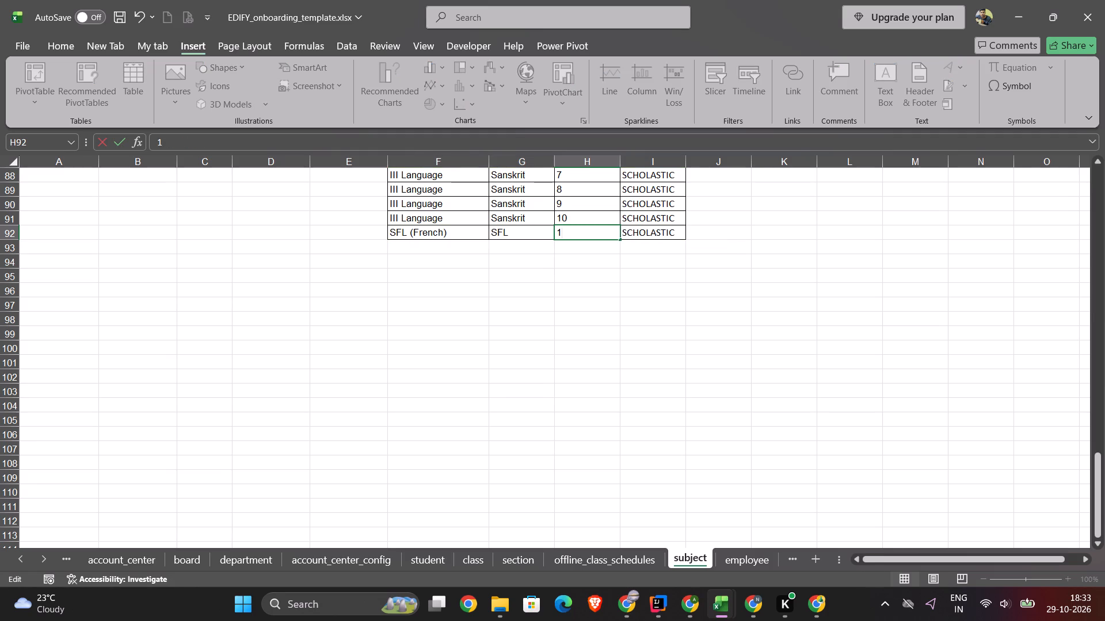
click(456, 234)
drag(456, 234, 677, 234)
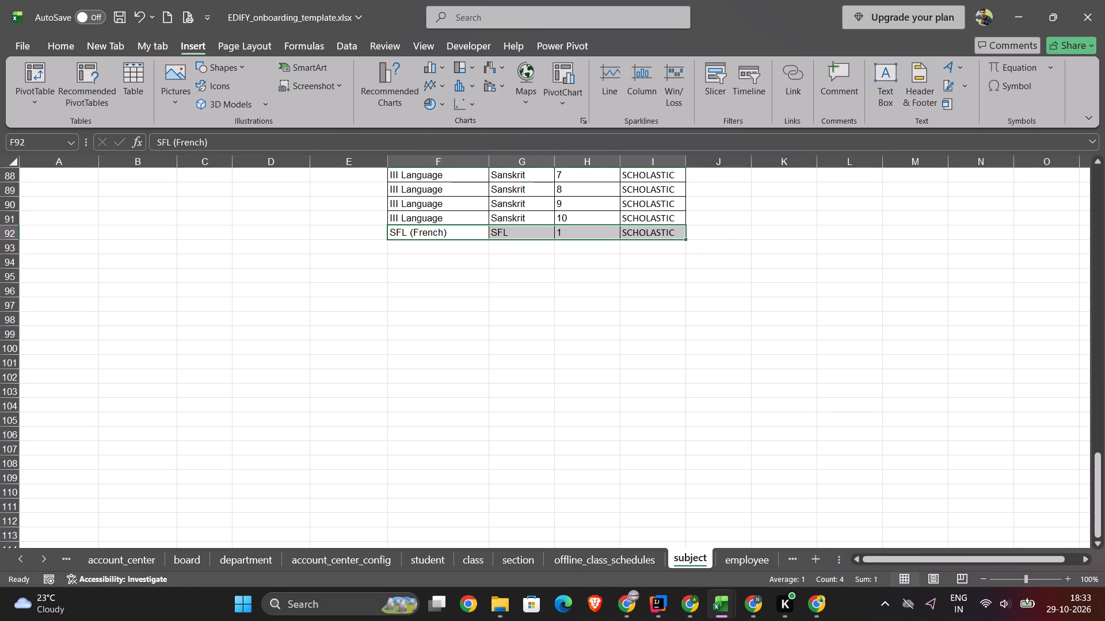
drag(683, 238, 668, 379)
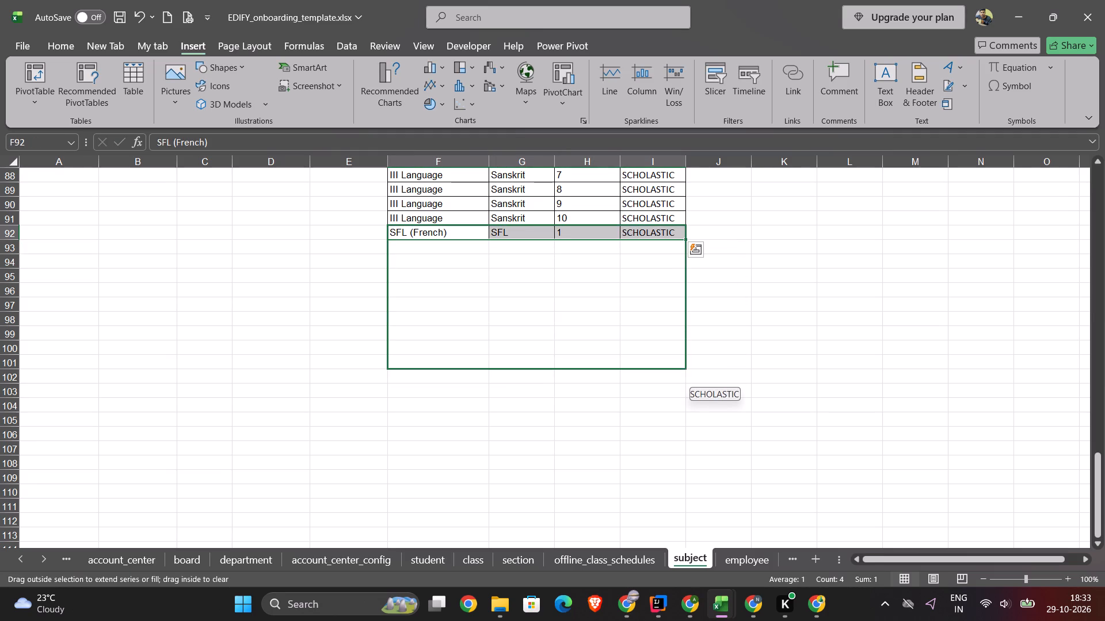
drag(668, 379, 668, 379)
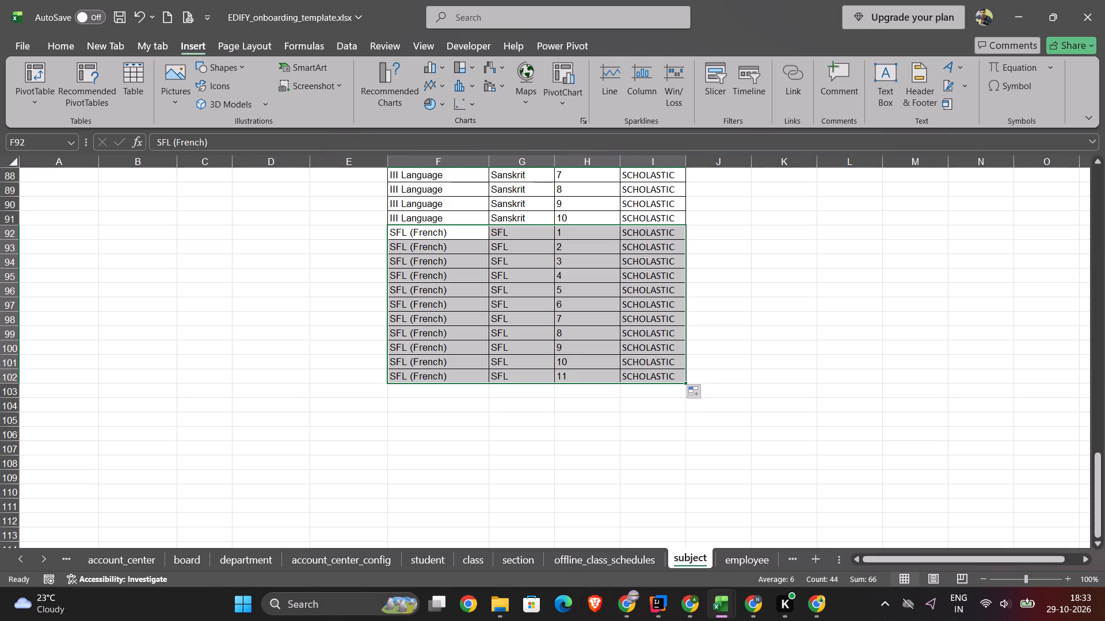
Clear the surplus SFL (French) class 11 entry from F102:I102.
triple_click(668, 379)
drag(432, 377, 498, 377)
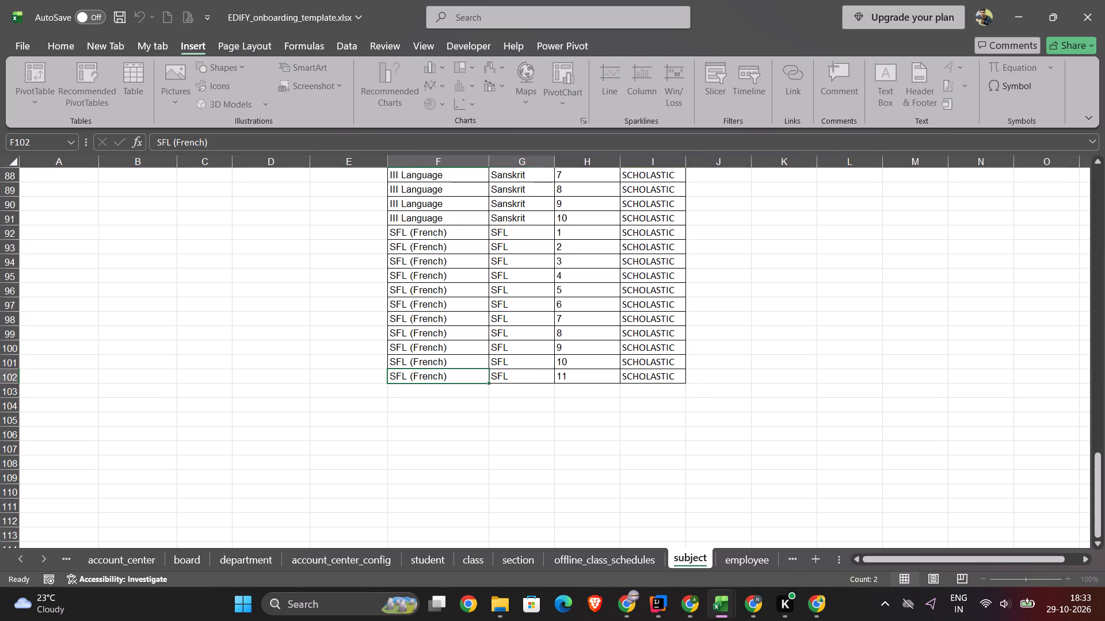
drag(498, 377, 669, 377)
key(Delete)
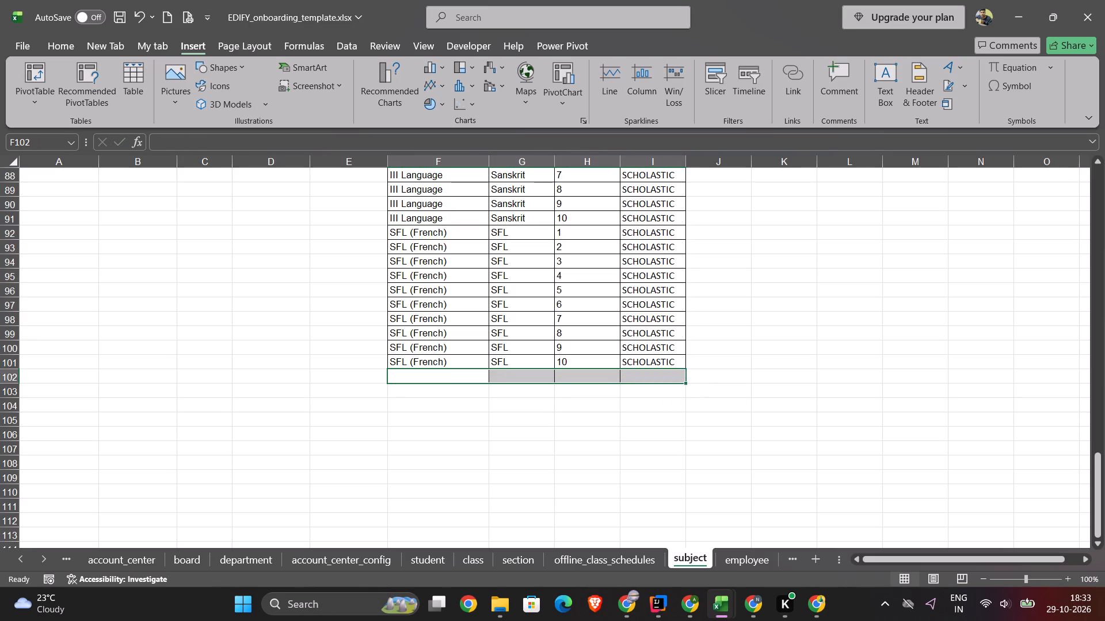
triple_click(457, 378)
click(457, 378)
click(457, 378)
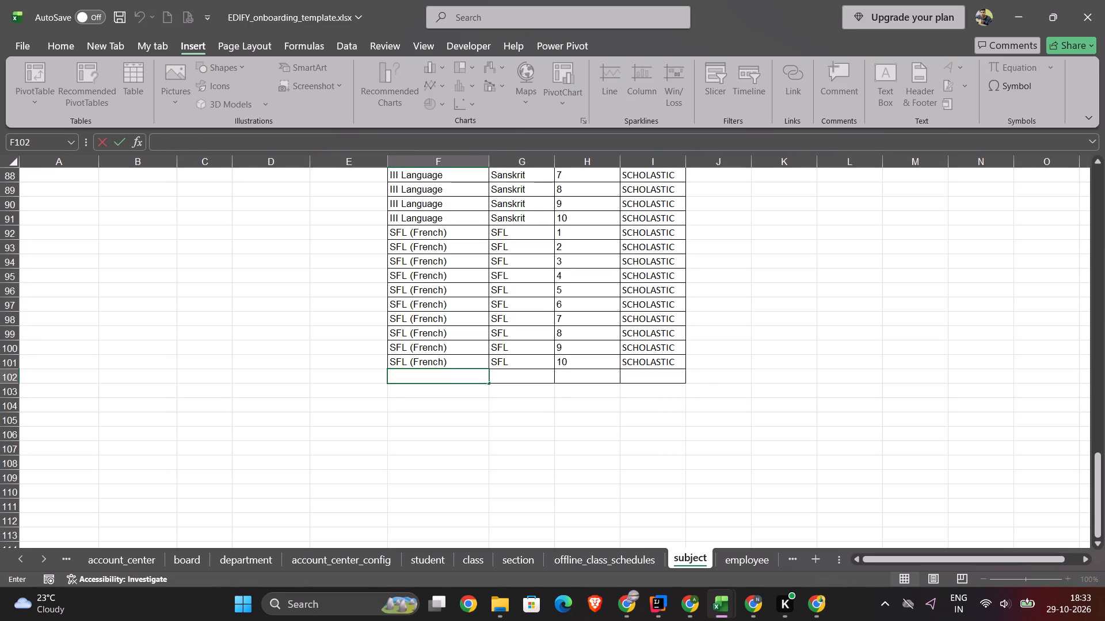
Copy the Music Instrumental entry in A14:D14 and paste it below the SFL (French) block, starting at F102.
scroll(222, 340, up, 8)
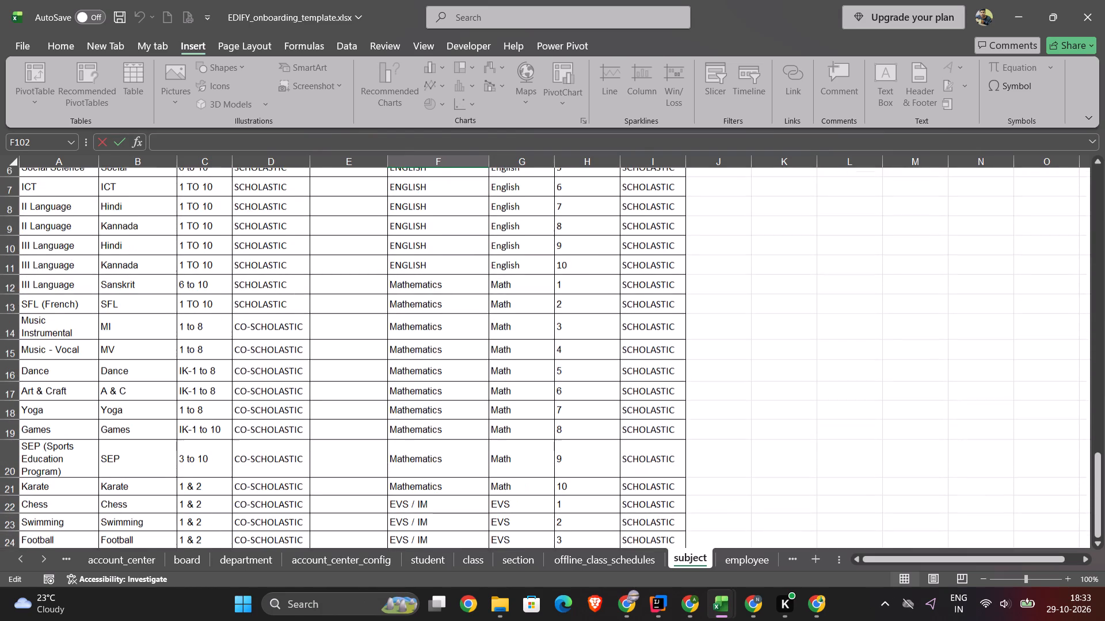
scroll(222, 340, up, 1)
click(35, 319)
drag(35, 319, 246, 324)
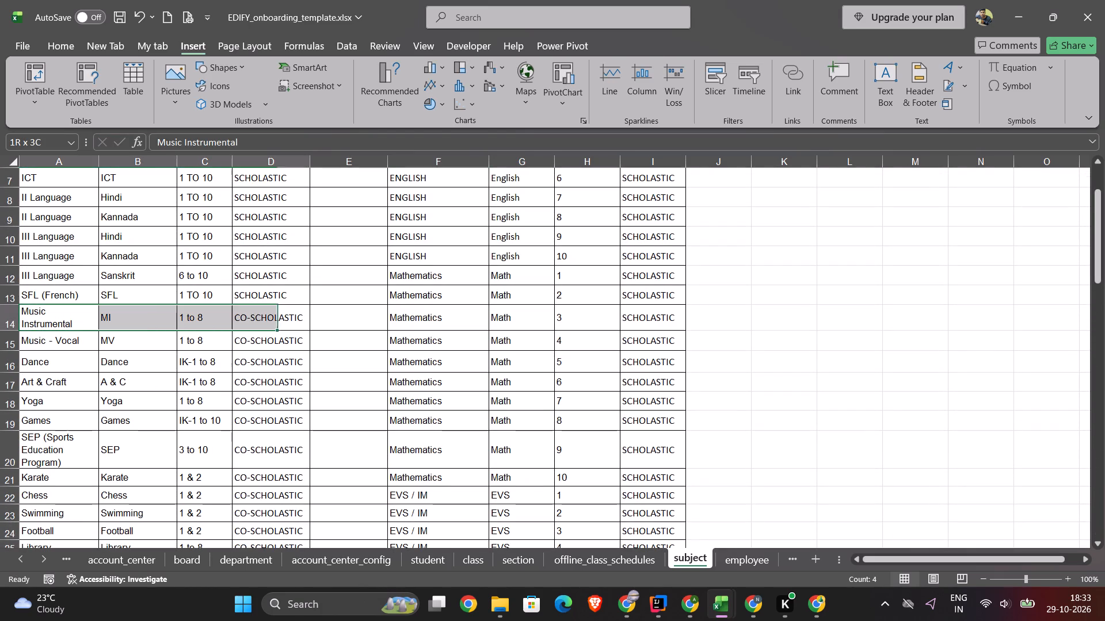
drag(246, 324, 273, 324)
key(ctrl+c)
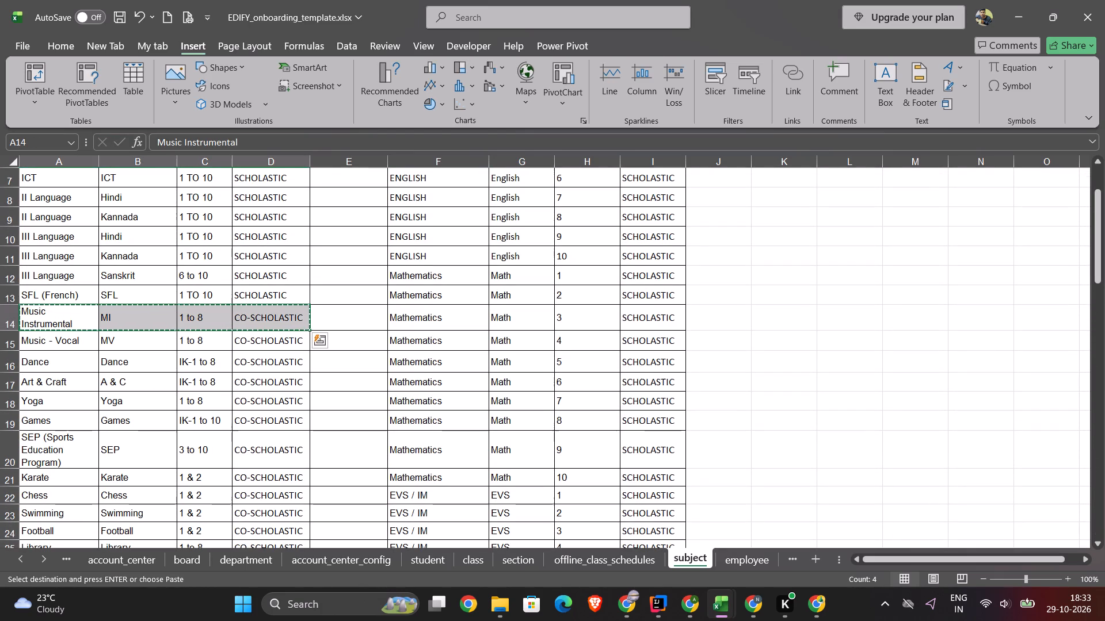
scroll(422, 340, down, 10)
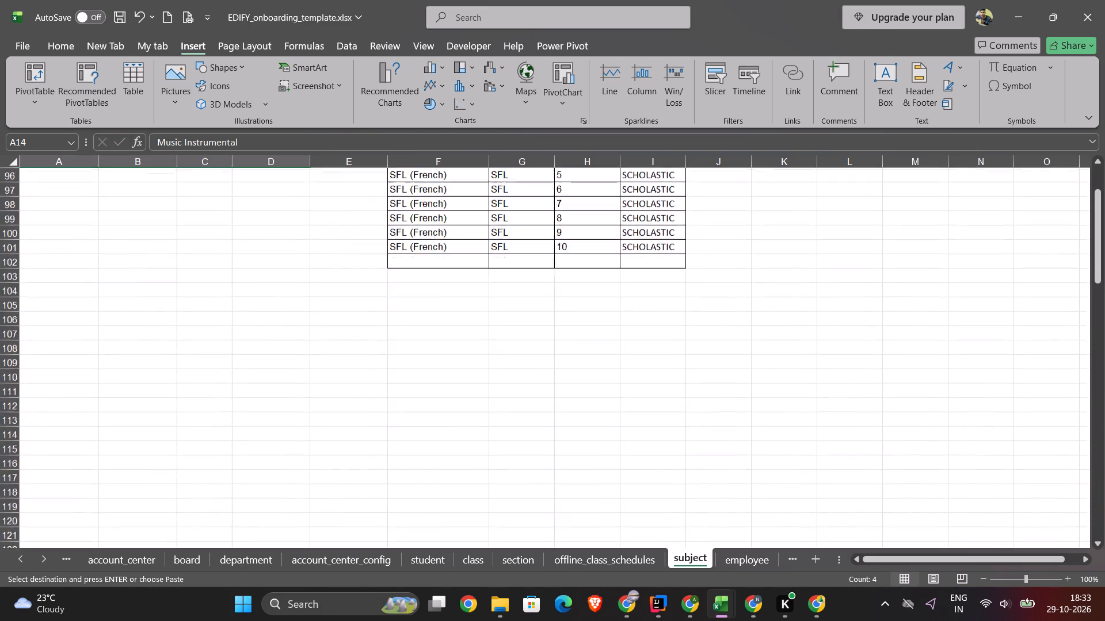
scroll(422, 340, down, 1)
scroll(422, 340, up, 5)
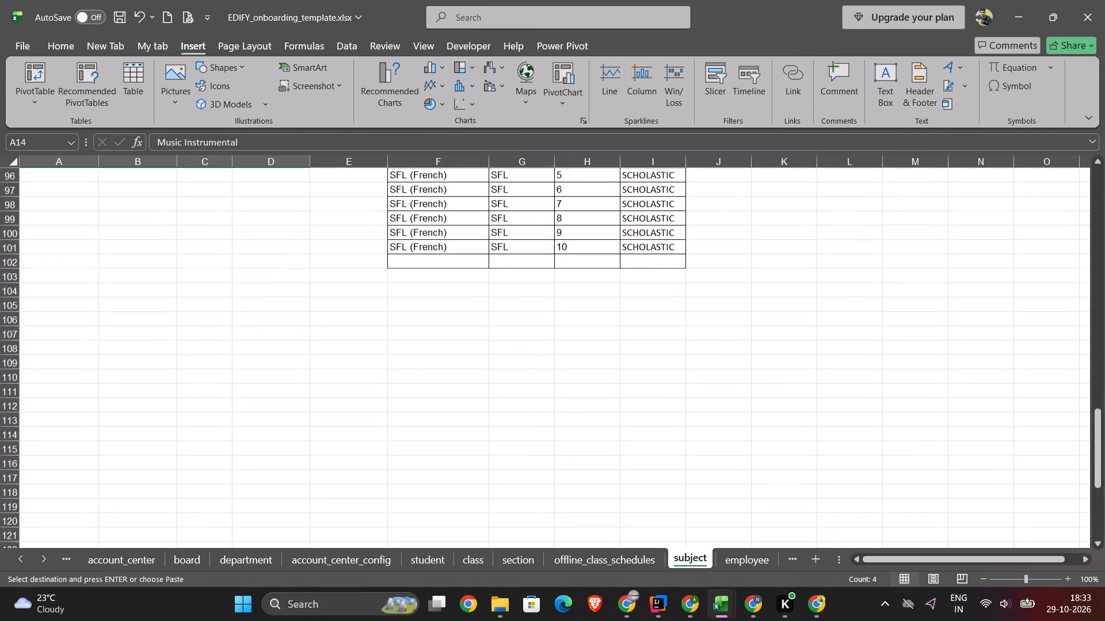
click(406, 264)
key(ctrl+v)
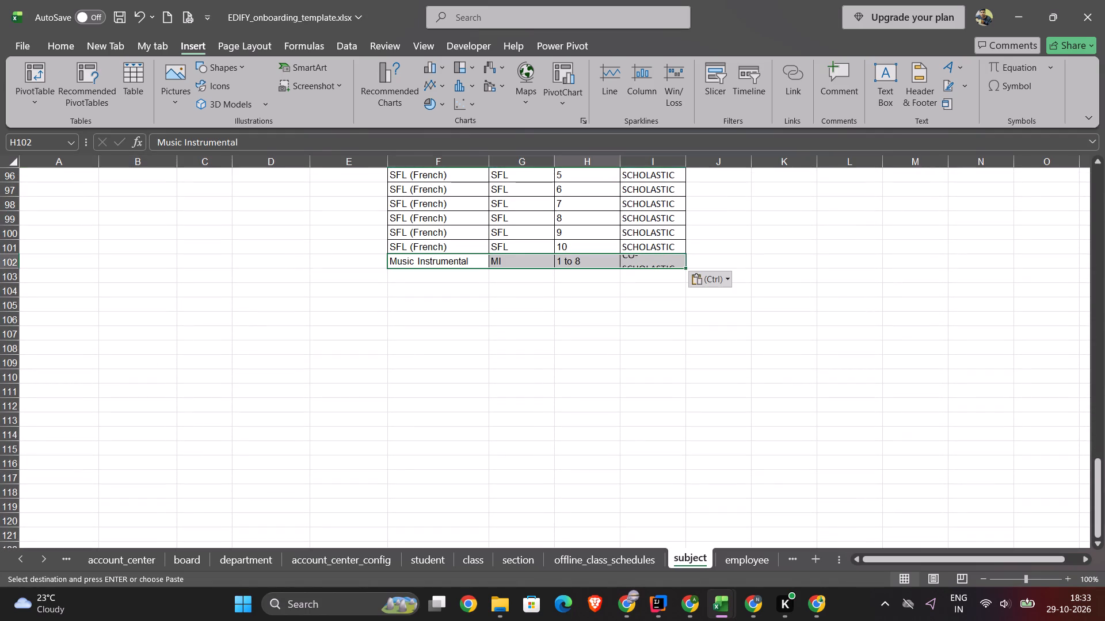
Set the Music Instrumental class in H102 to 1 and fill F102:I102 down to row 109 for classes 1 to 8.
triple_click(615, 263)
key(BackSpace)
key(BackSpace)
key(BackSpace)
key(BackSpace)
key(BackSpace)
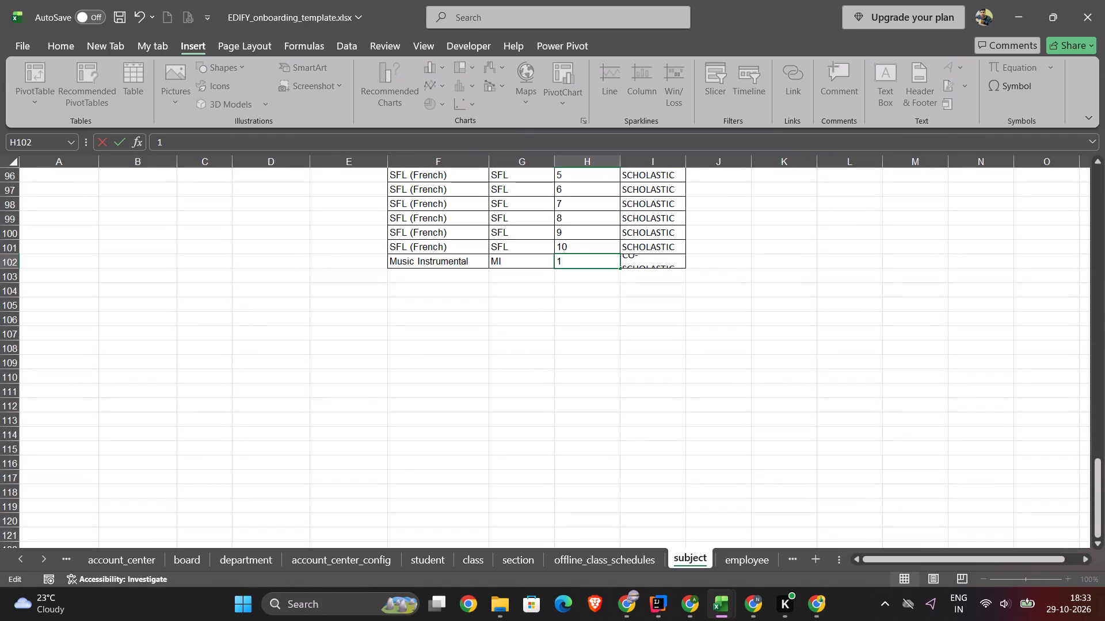
double_click(407, 267)
drag(413, 262, 653, 259)
drag(683, 267, 670, 379)
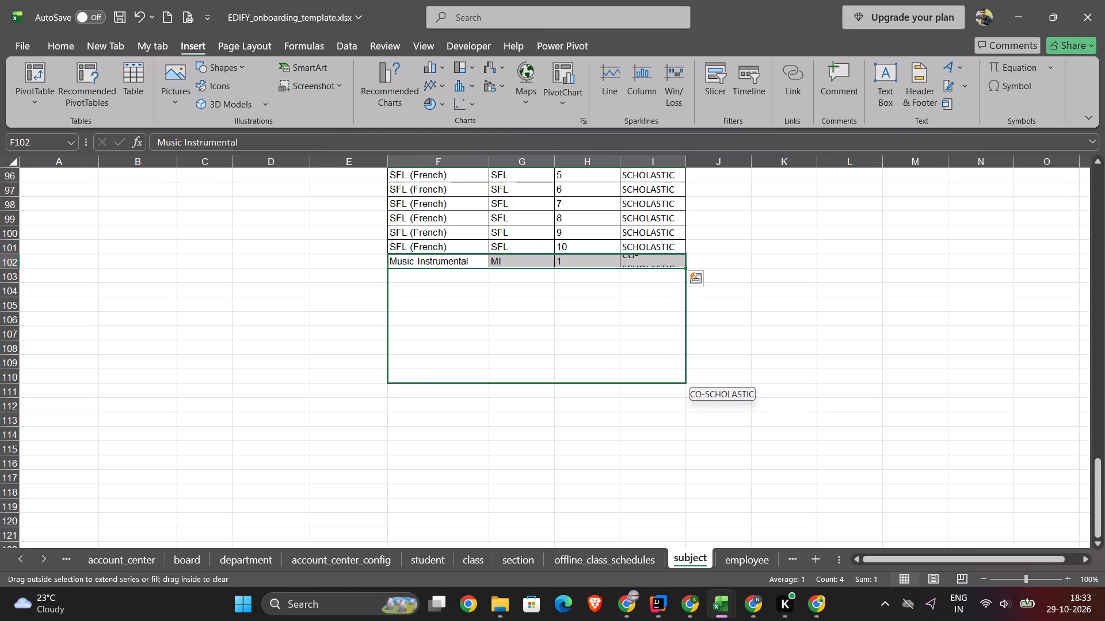
drag(670, 379, 661, 397)
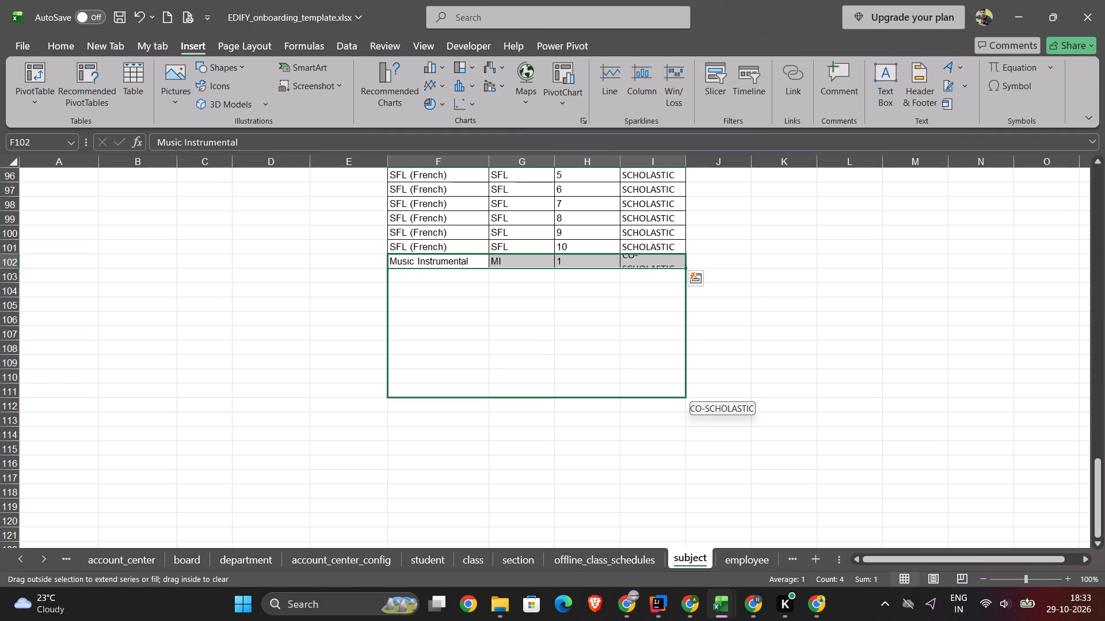
drag(661, 397, 661, 387)
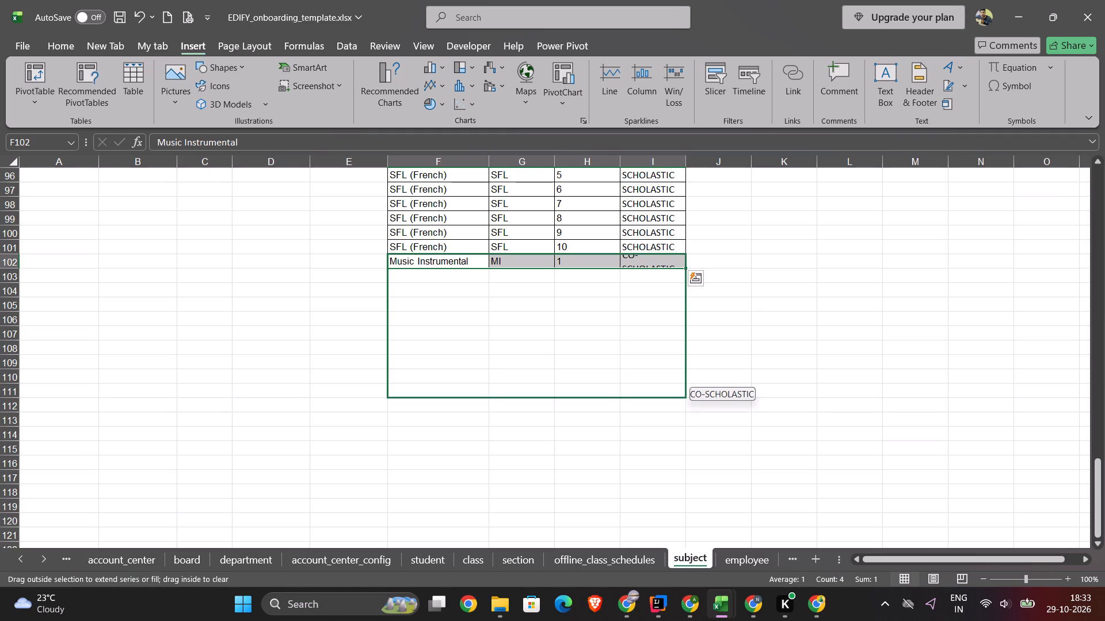
drag(661, 387, 666, 351)
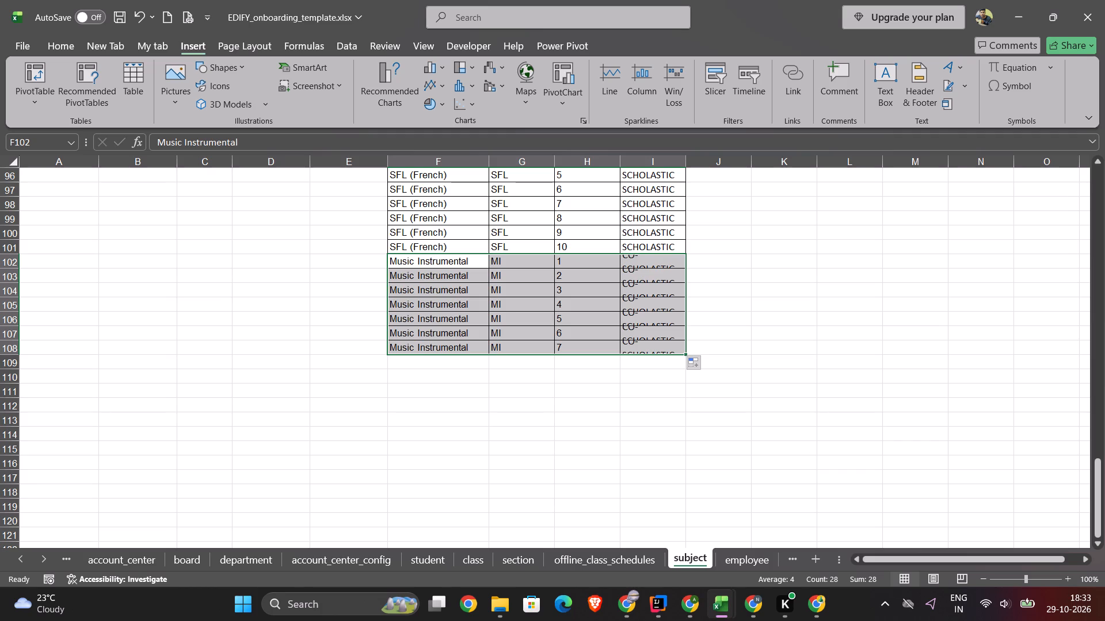
drag(687, 353, 684, 373)
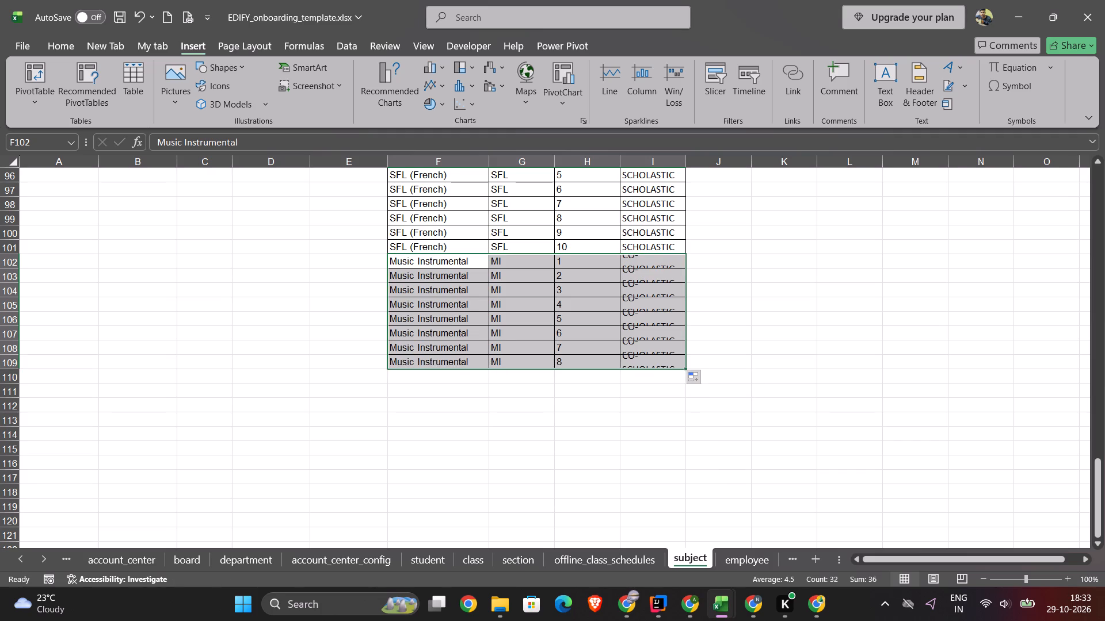
Widen column I so that the CO-SCHOLASTIC category text fits on one line.
scroll(574, 336, up, 1)
click(674, 335)
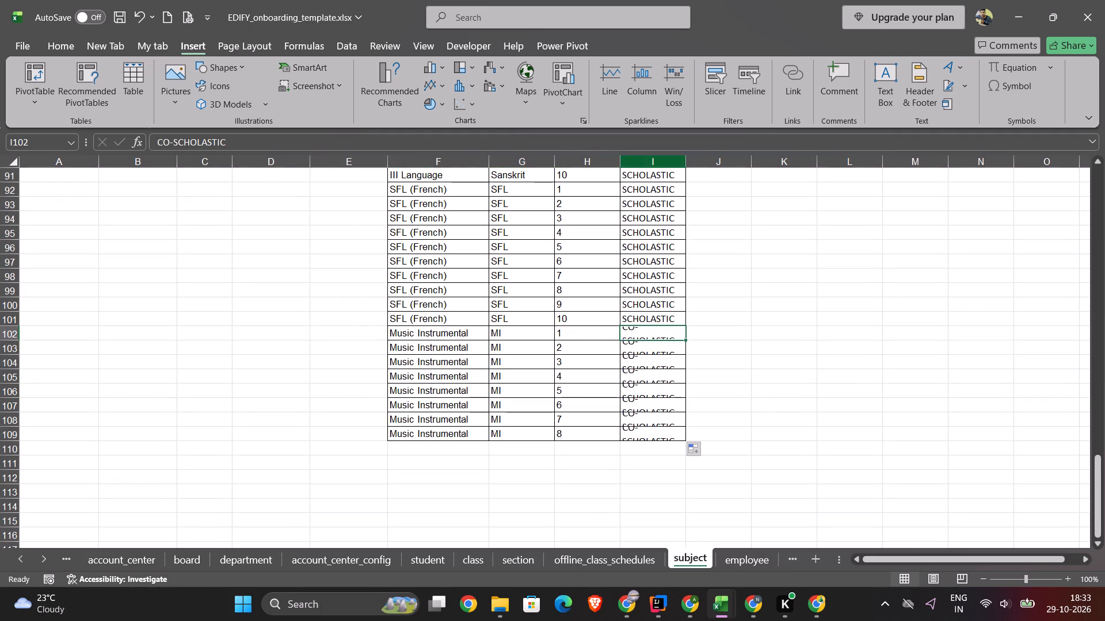
drag(687, 164, 711, 164)
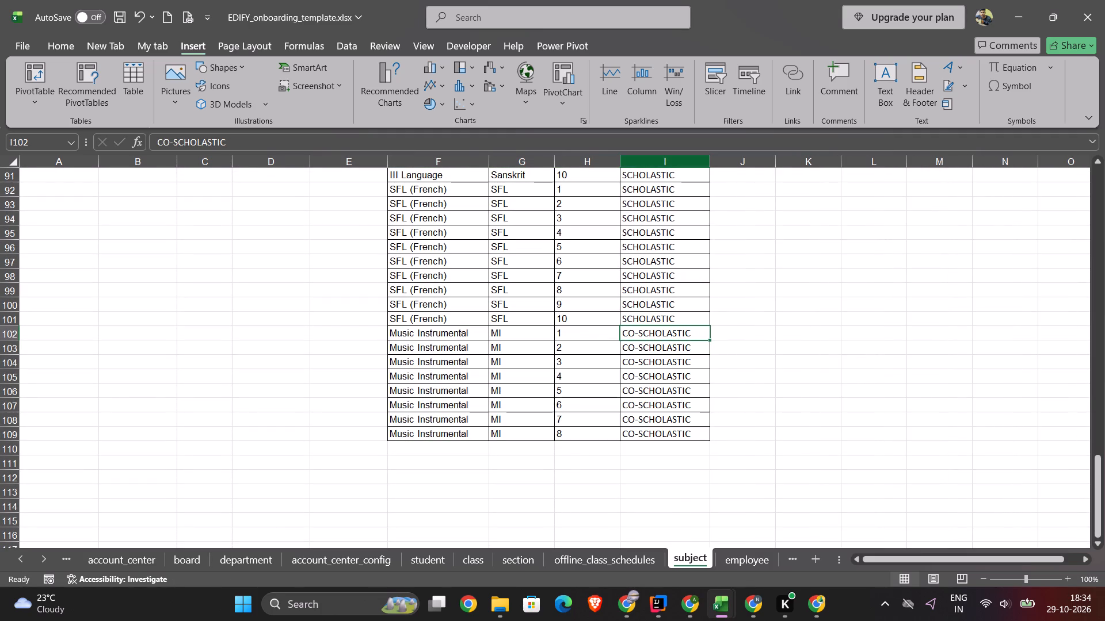
Copy the Music - Vocal entry in A15:D15 and paste it below the Music Instrumental block, starting at F110.
click(429, 450)
scroll(266, 351, up, 4)
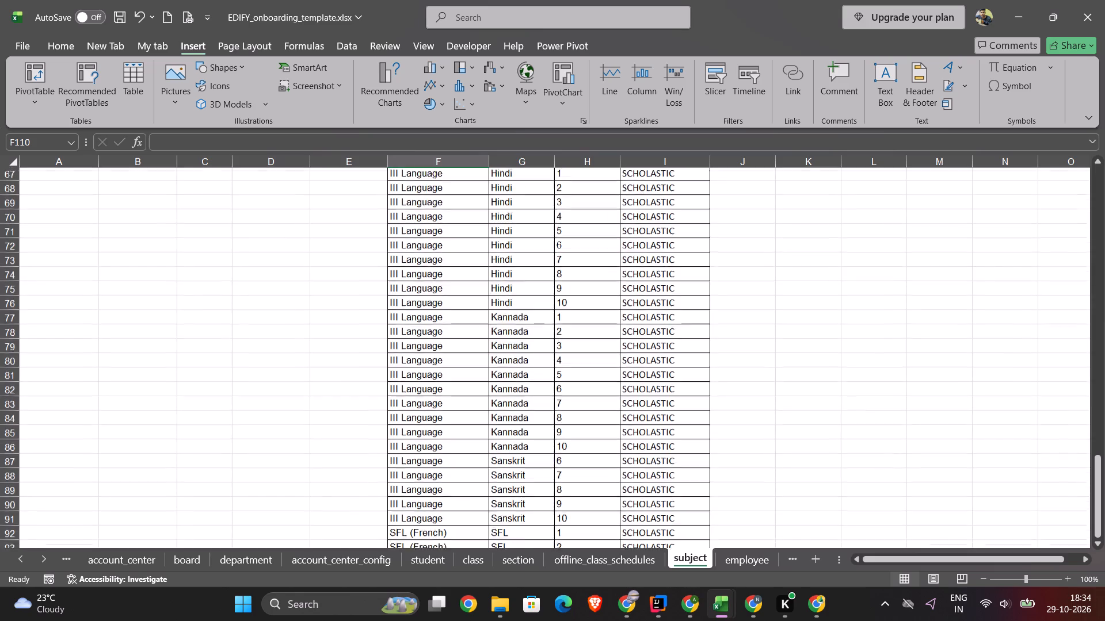
scroll(266, 351, up, 6)
scroll(266, 351, down, 1)
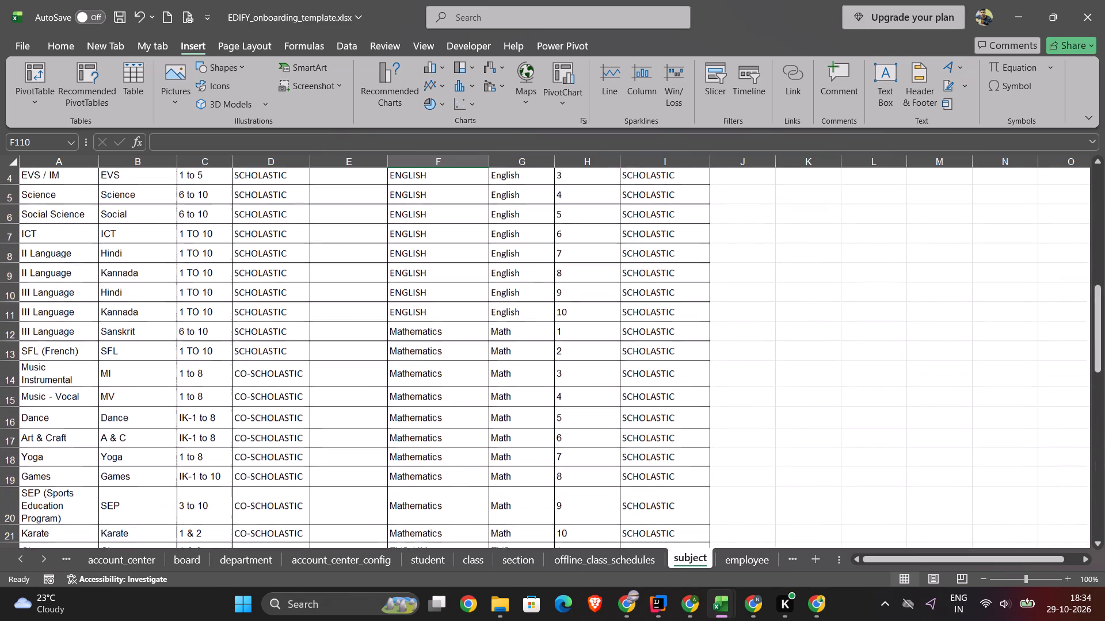
click(42, 401)
drag(42, 401, 260, 404)
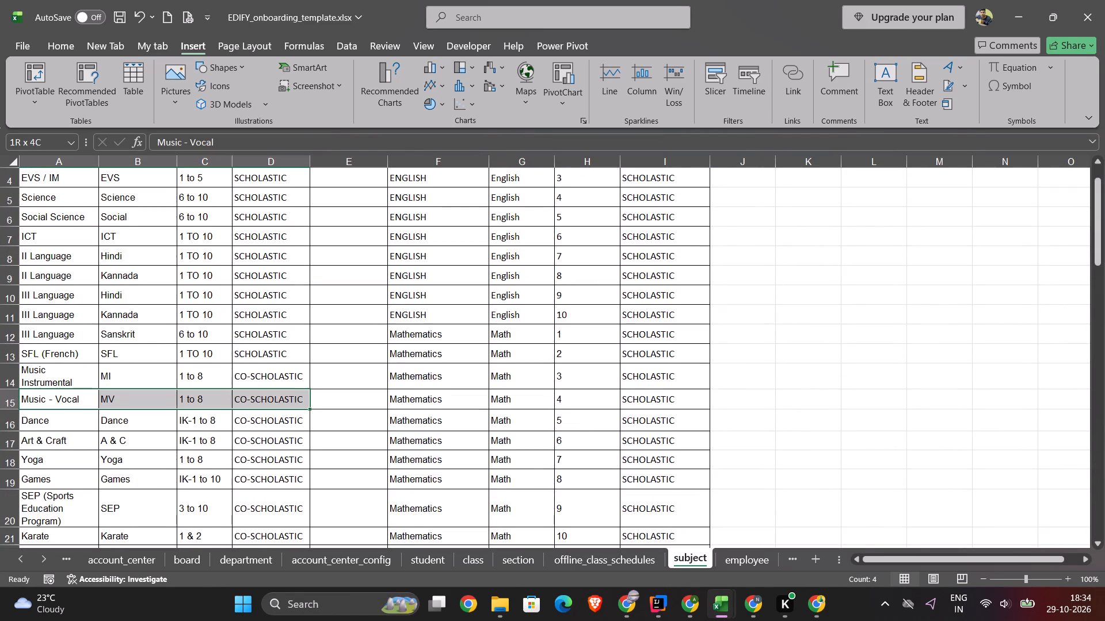
drag(260, 404, 275, 402)
key(ctrl+c)
scroll(418, 407, down, 2)
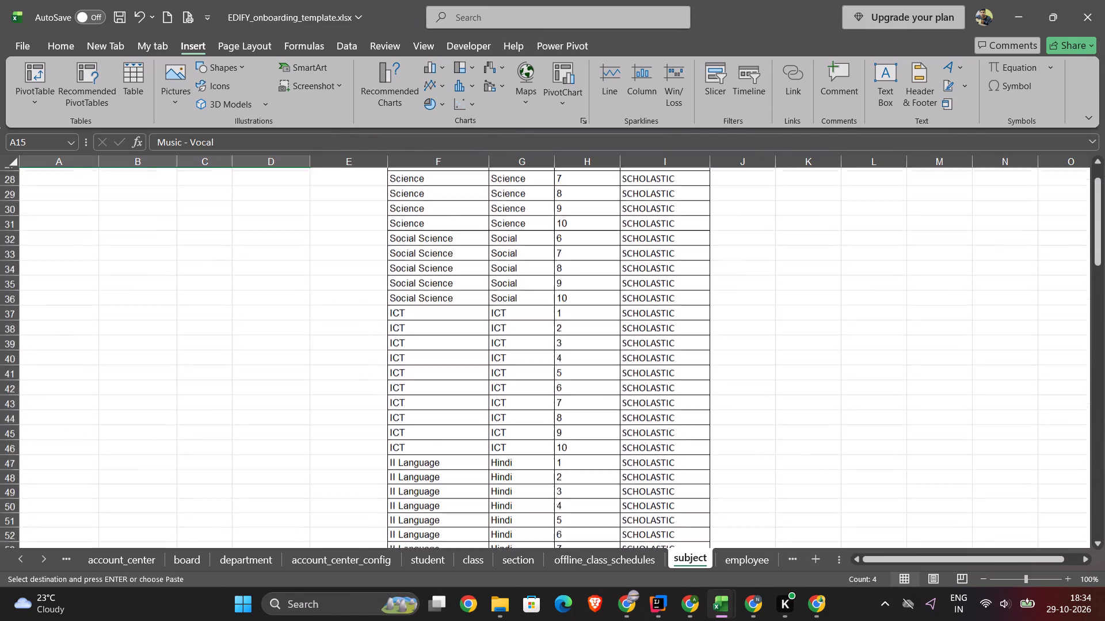
scroll(418, 407, down, 8)
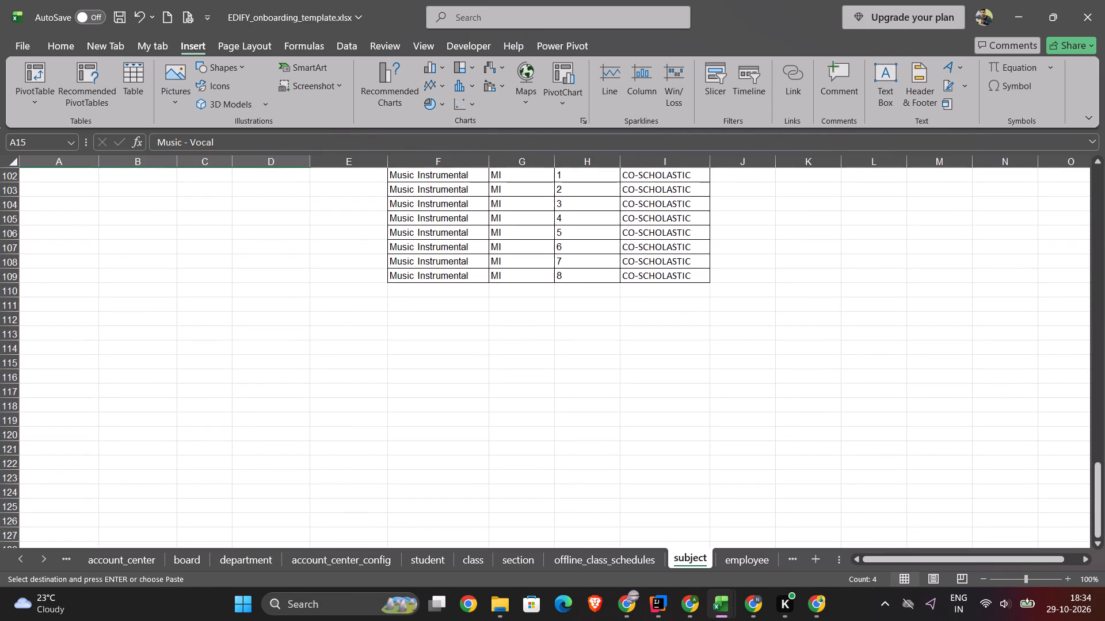
click(416, 297)
key(ctrl+v)
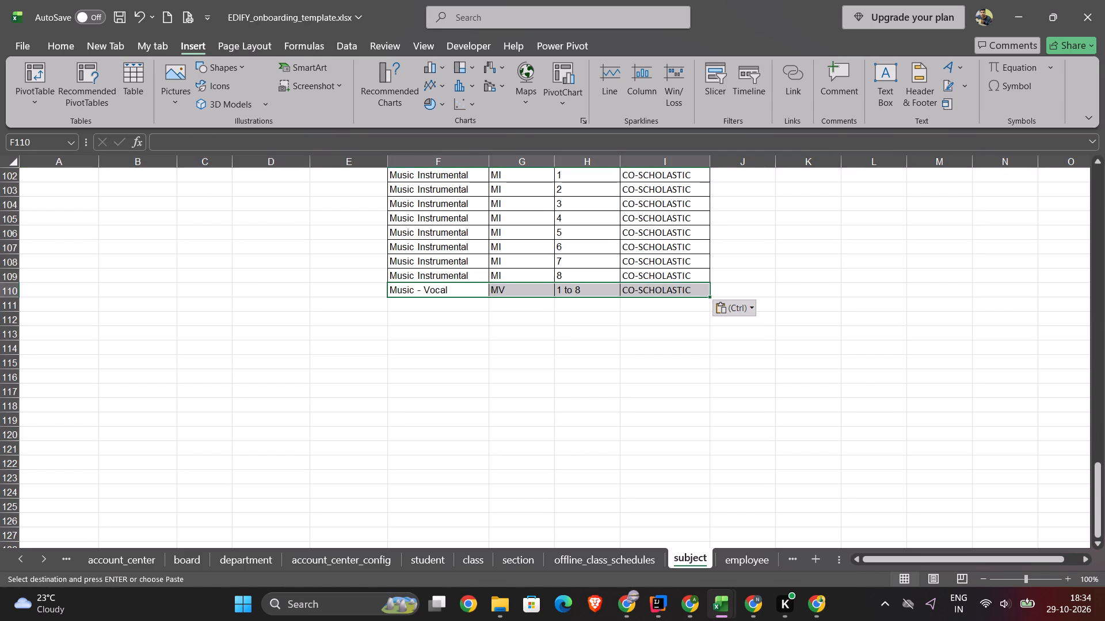
Set the Music - Vocal class in H110 to 1 and fill F110:I110 down to row 117 for classes 1 to 8.
triple_click(601, 286)
key(BackSpace)
key(BackSpace)
key(BackSpace)
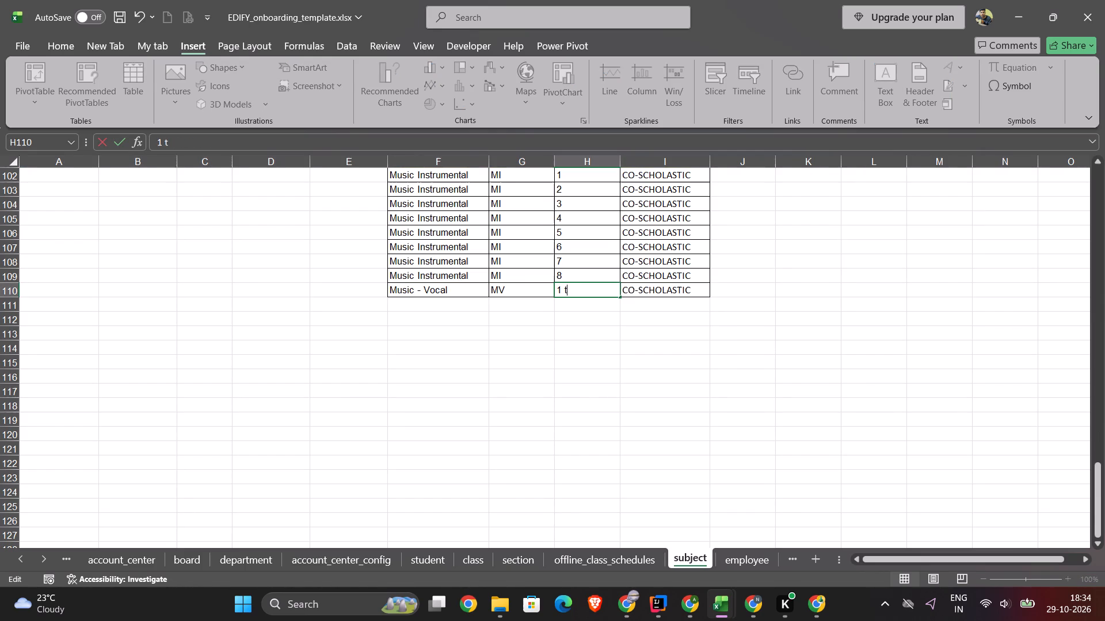
key(BackSpace)
key(BackSpace)
click(444, 290)
drag(444, 290, 559, 296)
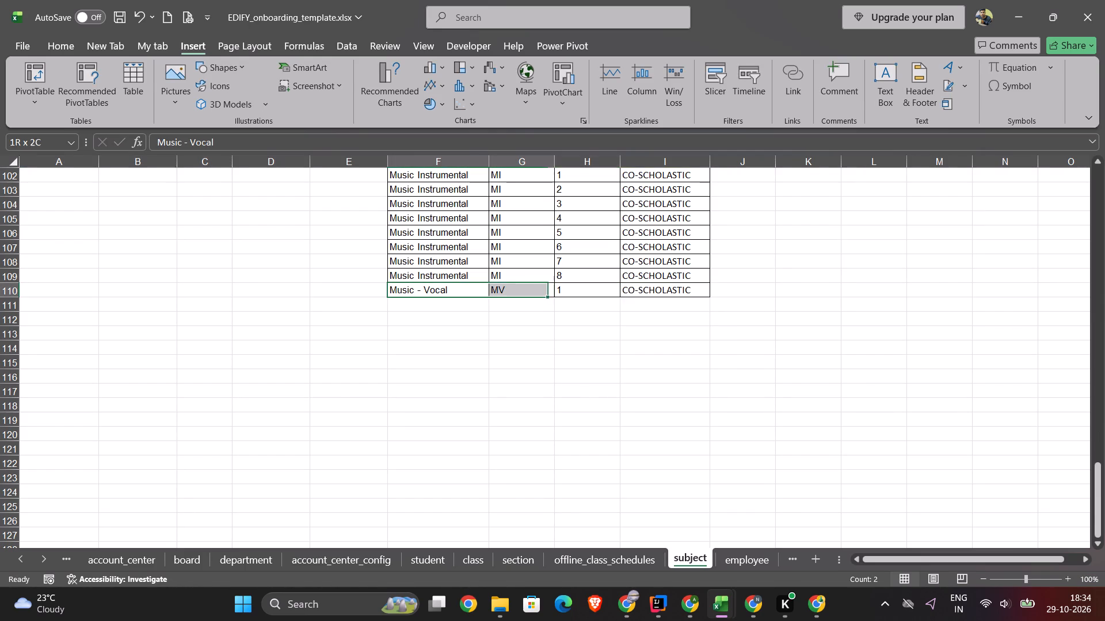
drag(559, 296, 716, 290)
click(680, 289)
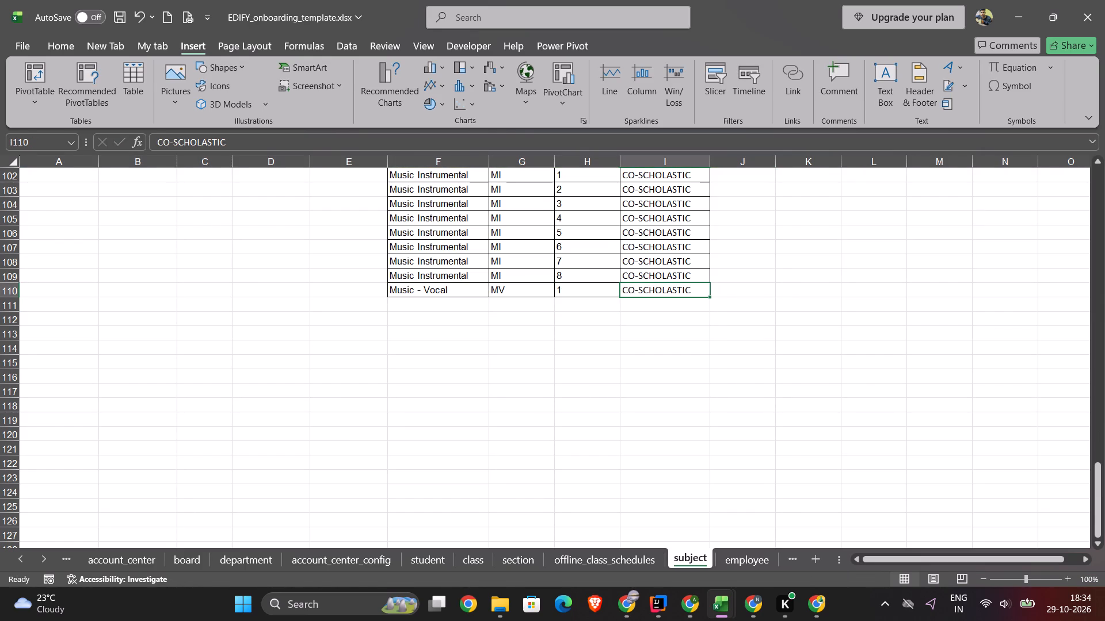
drag(458, 290, 685, 288)
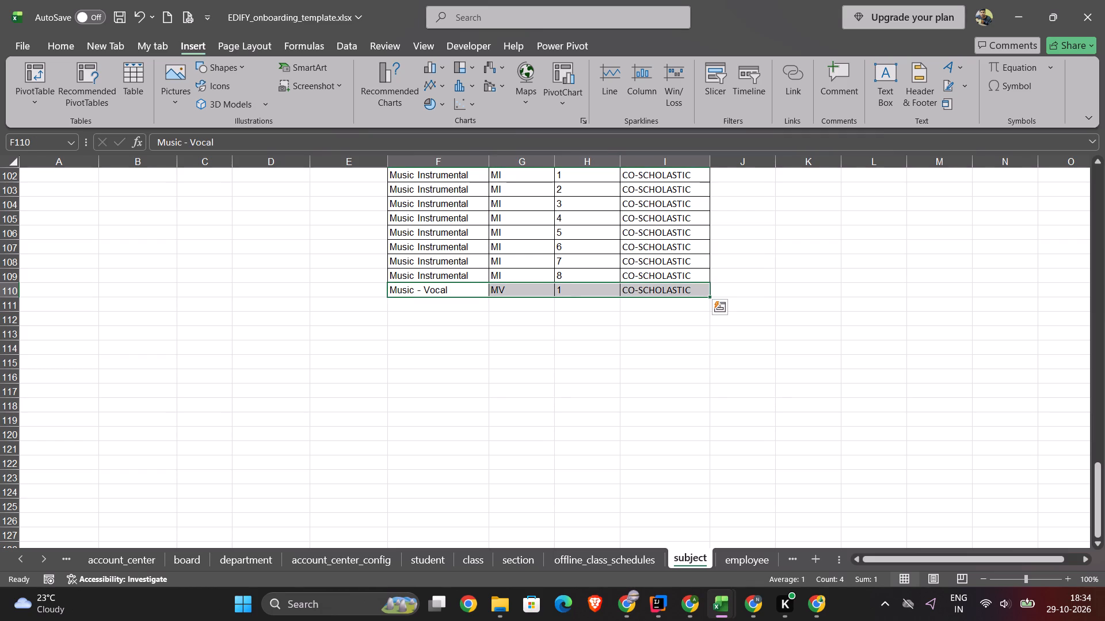
drag(710, 296, 698, 421)
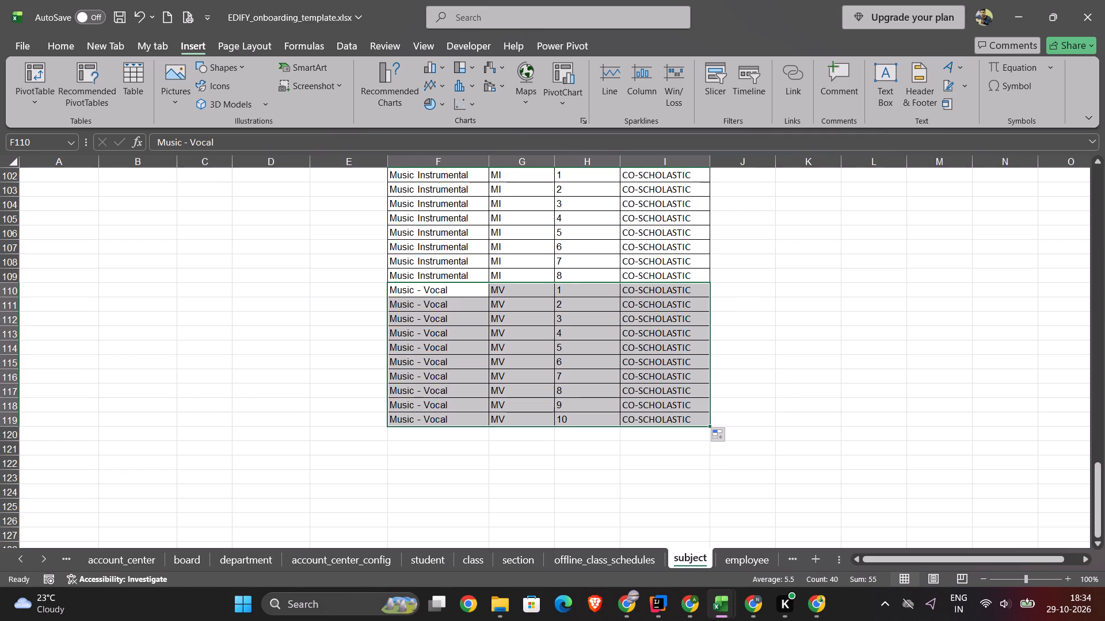
drag(710, 424, 710, 400)
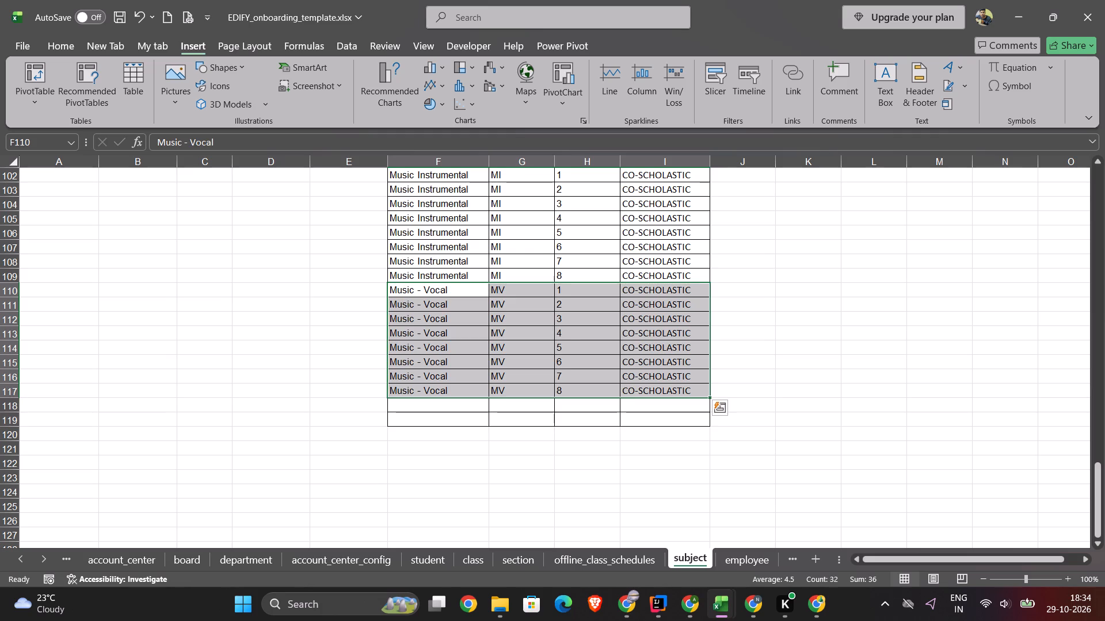
click(780, 373)
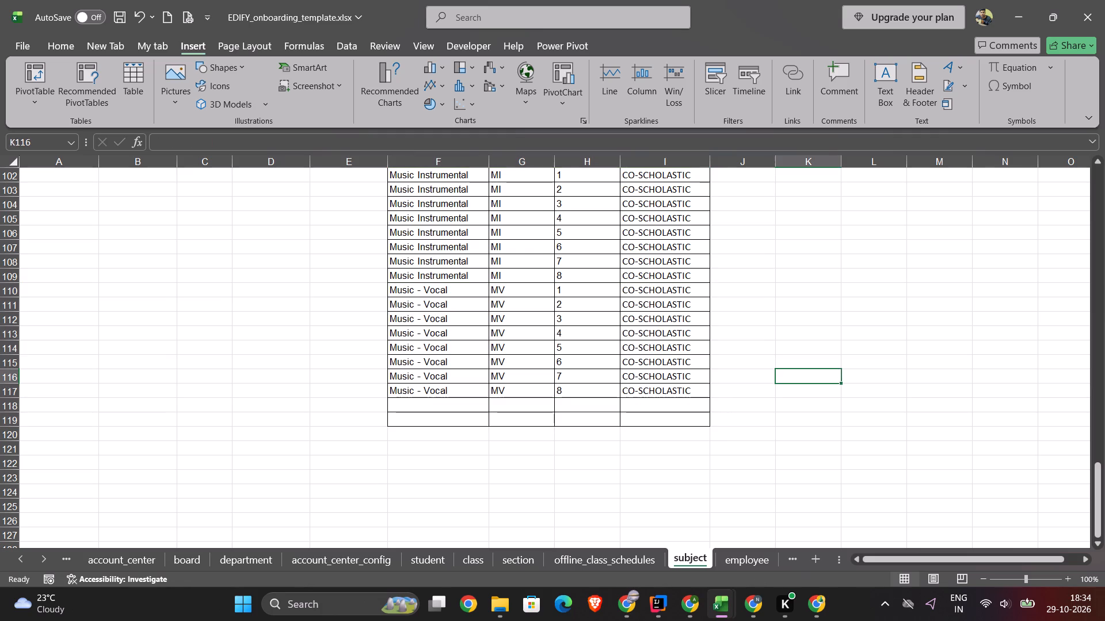
Copy the Dance entry in A16:D16 and paste it below the Music - Vocal block, starting at F118.
scroll(29, 278, up, 4)
scroll(191, 319, up, 5)
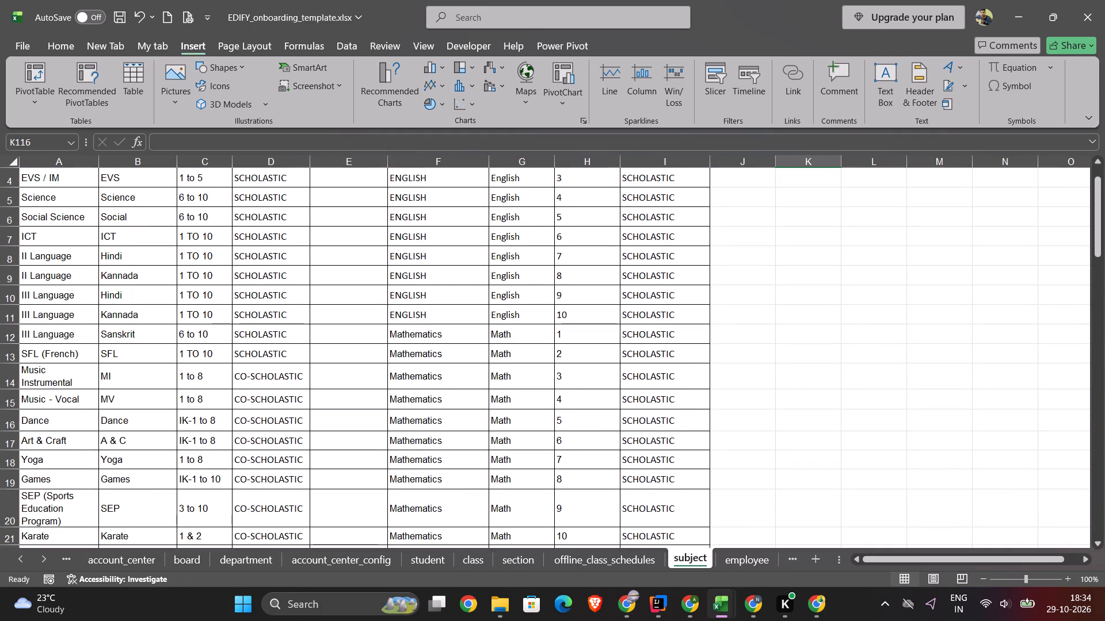
click(51, 421)
drag(51, 421, 219, 421)
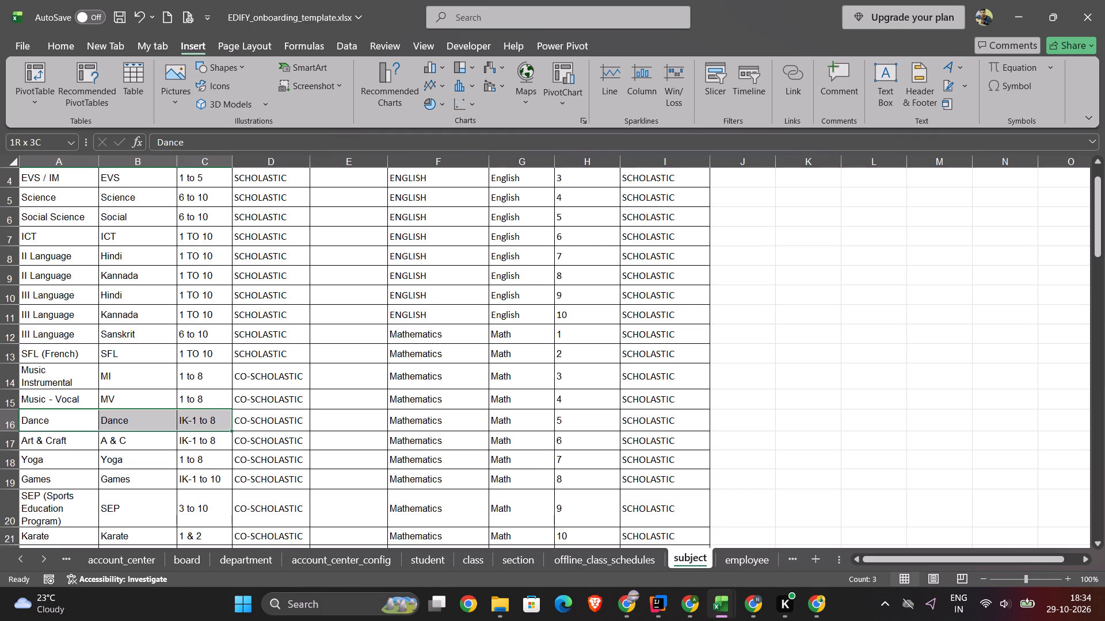
drag(219, 421, 249, 421)
key(ctrl+c)
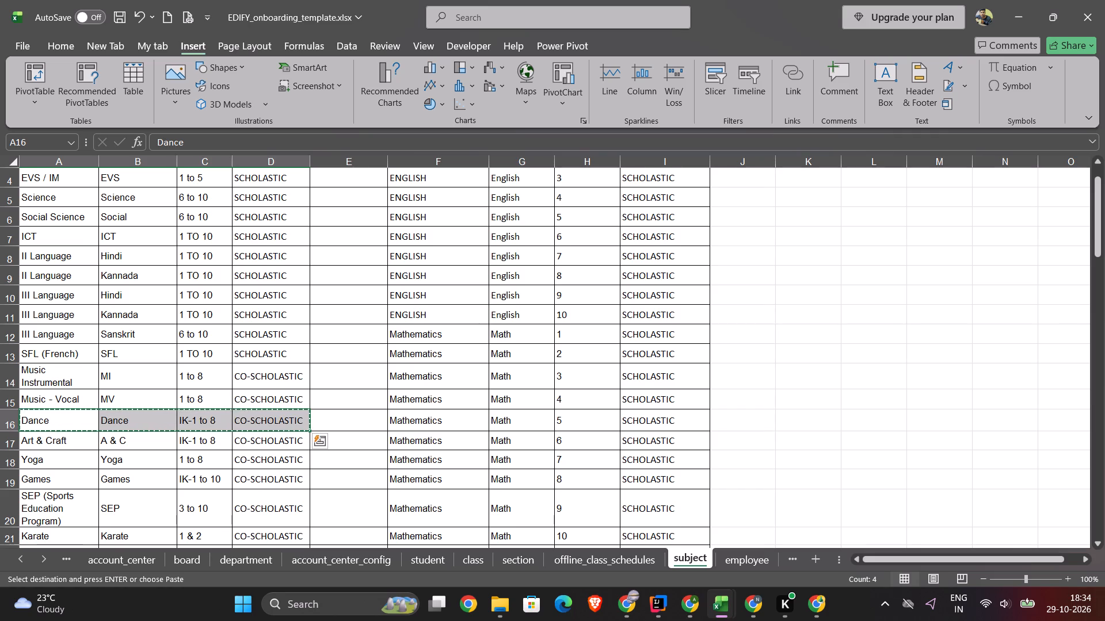
scroll(458, 394, down, 13)
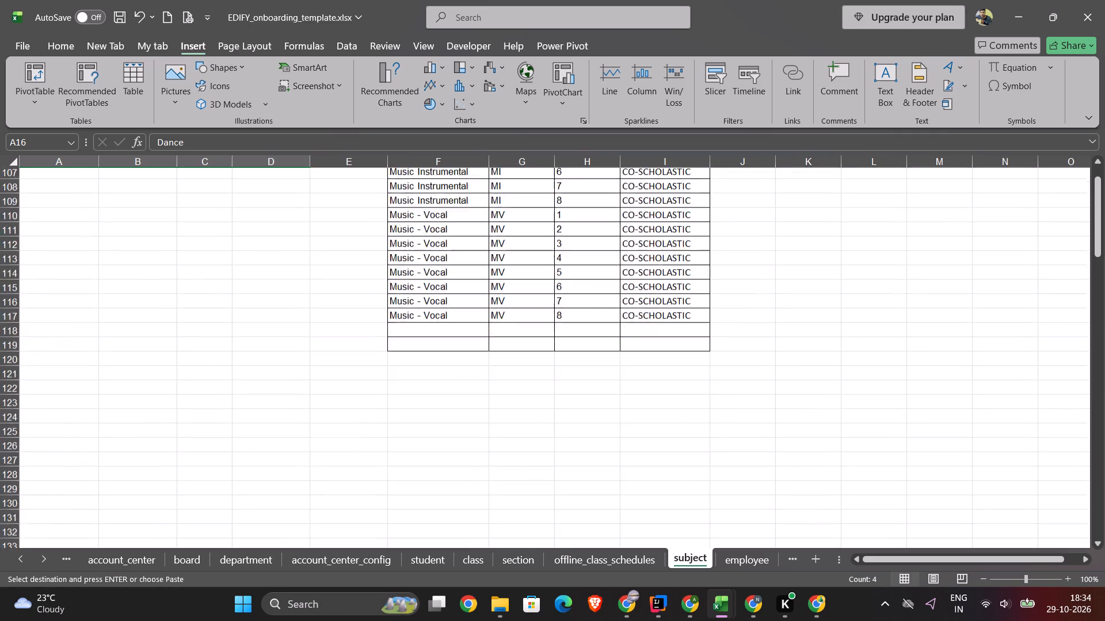
scroll(458, 394, down, 1)
scroll(458, 394, up, 1)
scroll(458, 394, down, 1)
scroll(458, 394, up, 2)
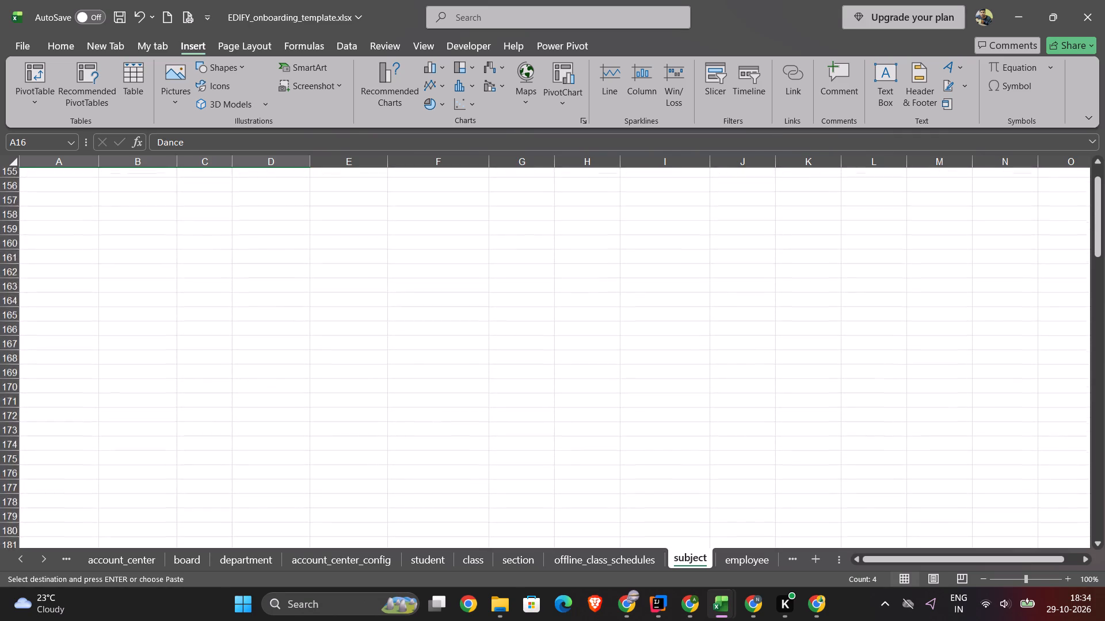
scroll(458, 394, up, 5)
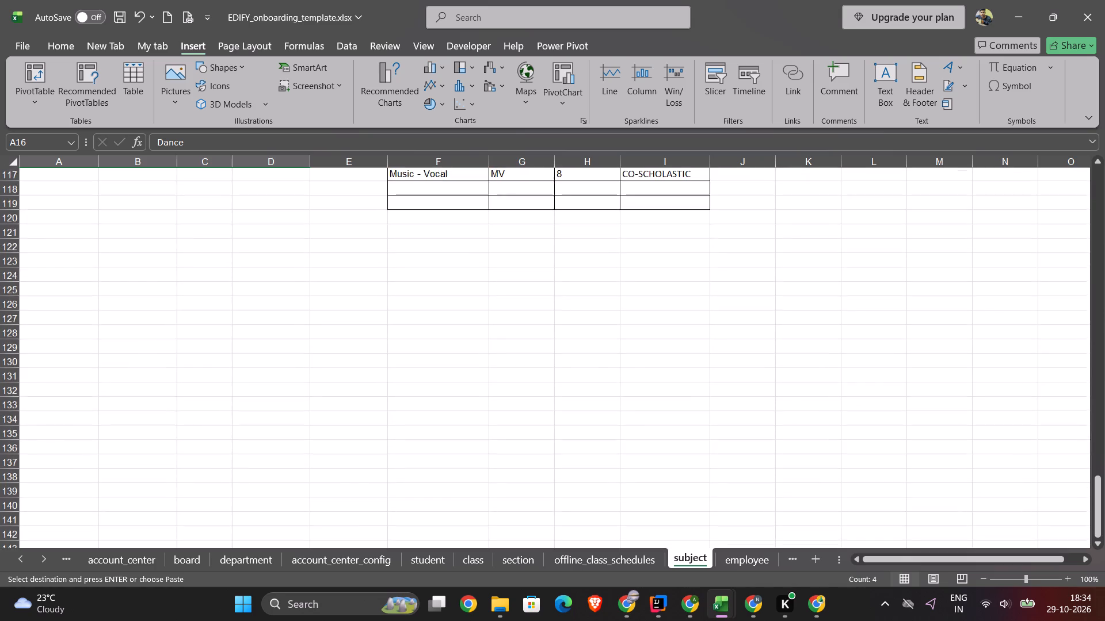
scroll(458, 394, up, 2)
click(428, 244)
key(ctrl+v)
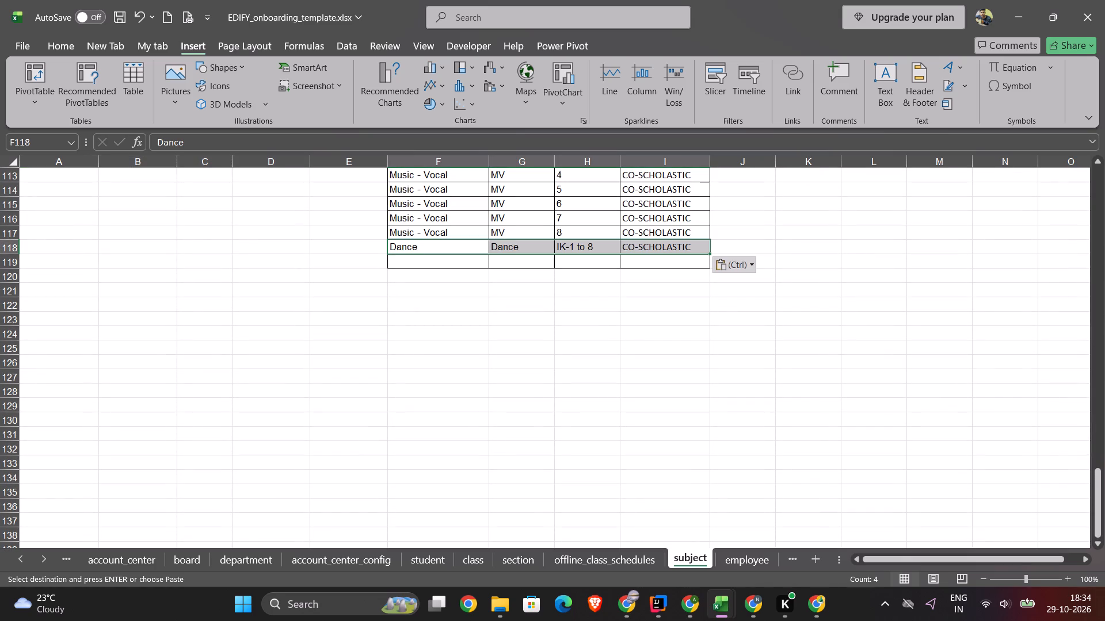
Set the Dance class in H118 to 1.
triple_click(599, 243)
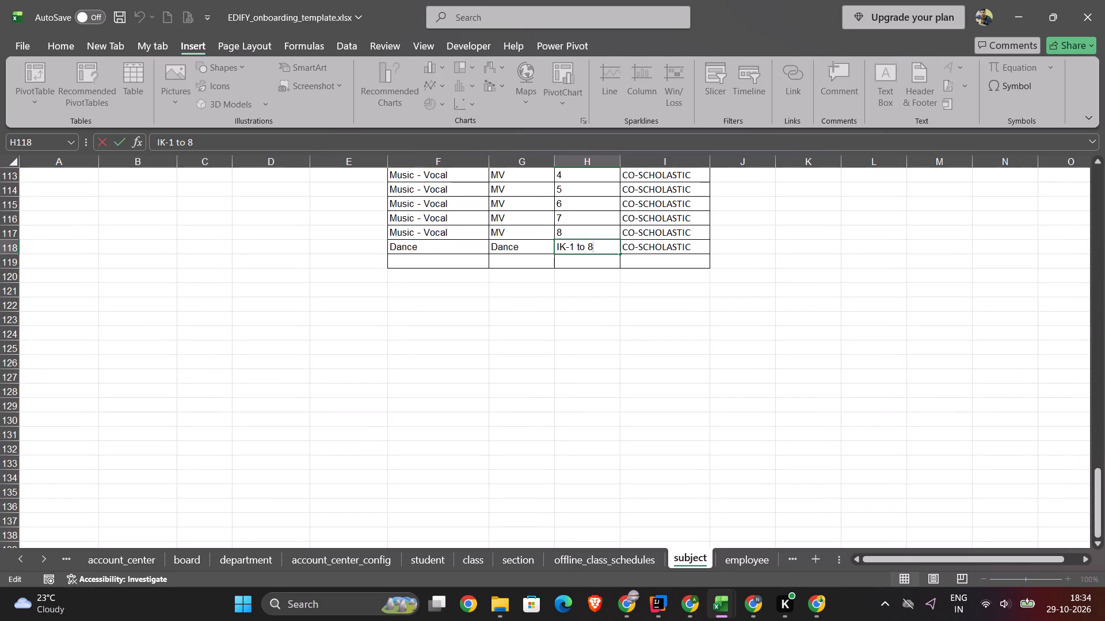
click(568, 246)
key(BackSpace)
key(BackSpace)
key(BackSpace)
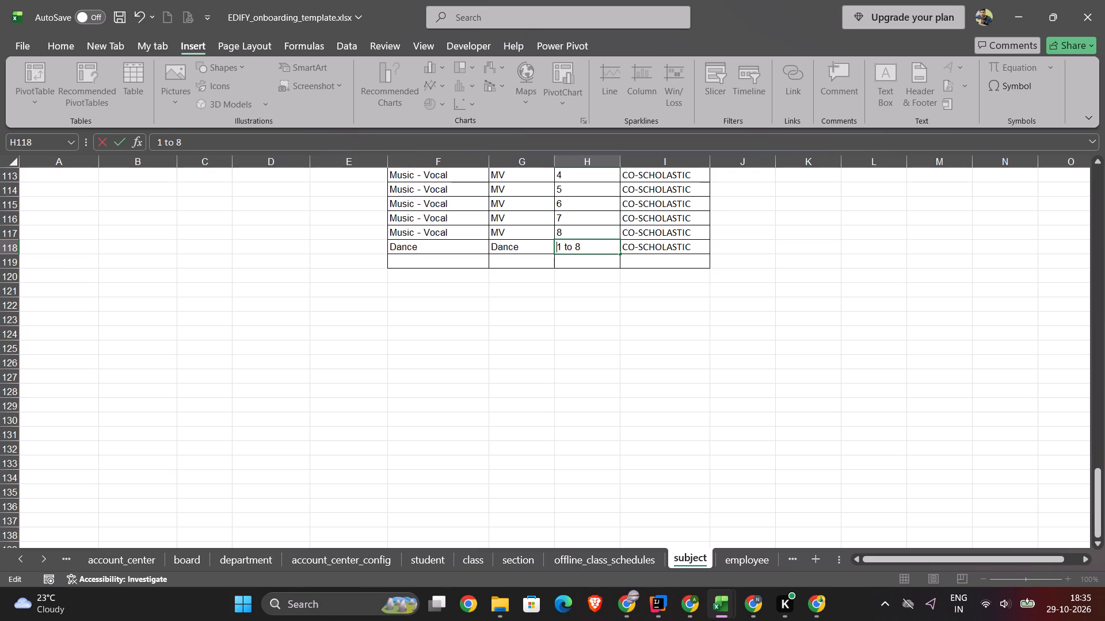
click(632, 250)
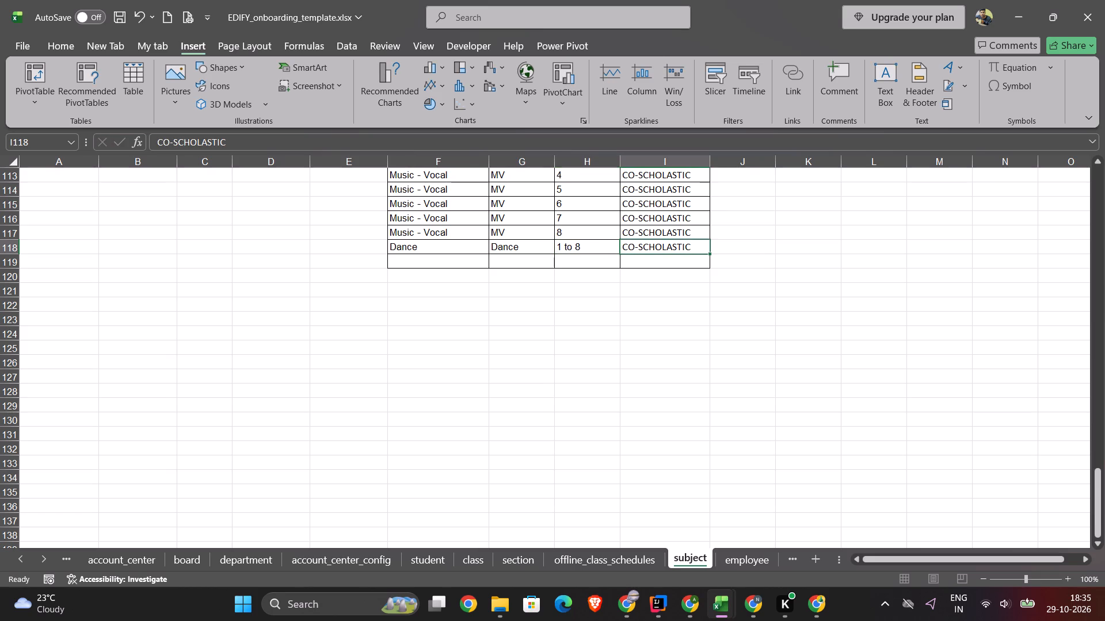
double_click(437, 246)
triple_click(605, 244)
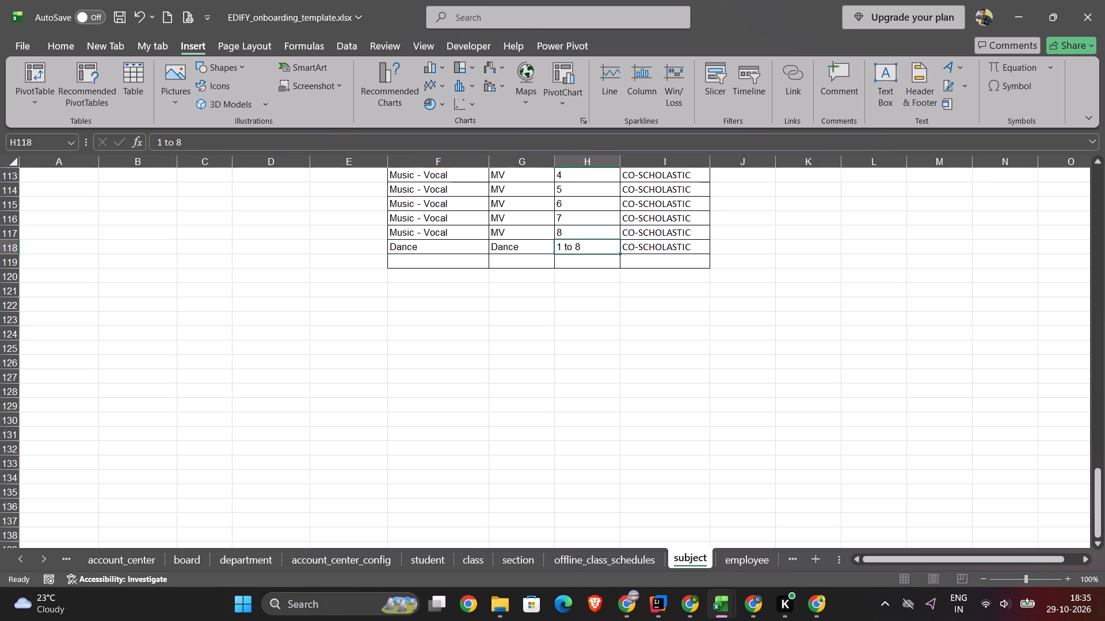
click(605, 244)
key(BackSpace)
key(BackSpace)
key(BackSpace)
key(BackSpace)
key(BackSpace)
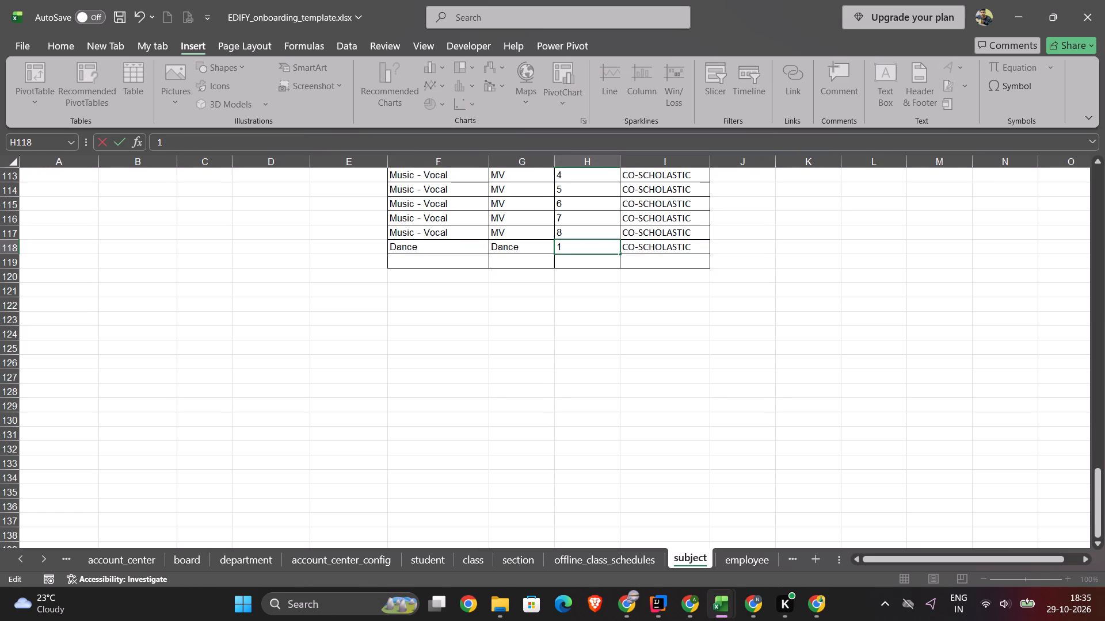
Fill the Dance entry in F118:I118 down to row 128, numbering the classes 1 to 11.
click(441, 246)
drag(441, 246, 670, 244)
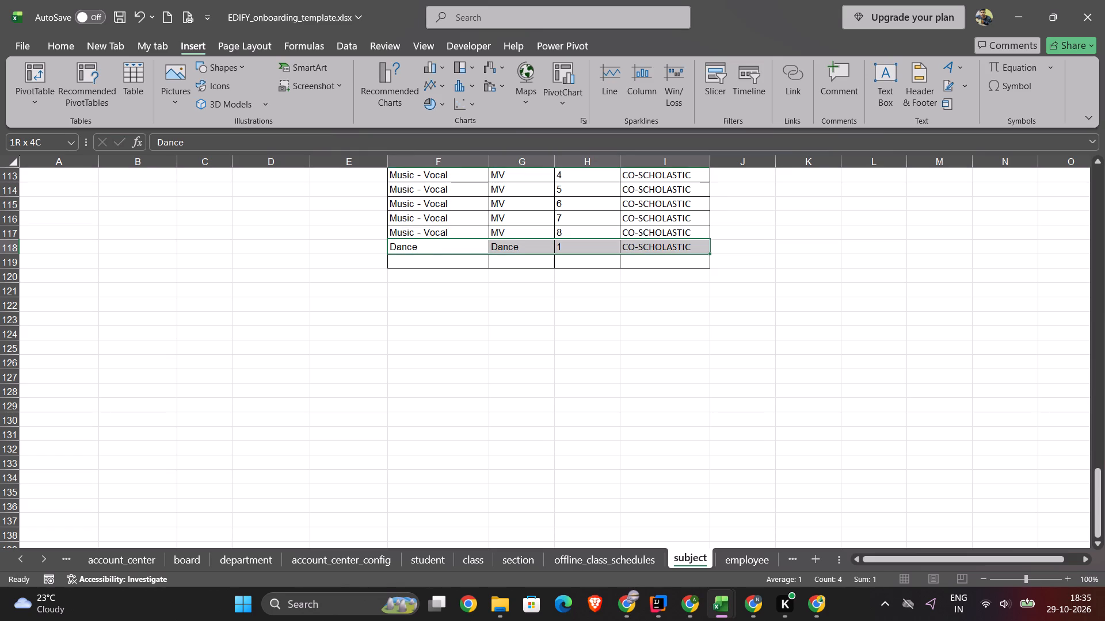
drag(670, 244, 708, 248)
drag(710, 254, 697, 391)
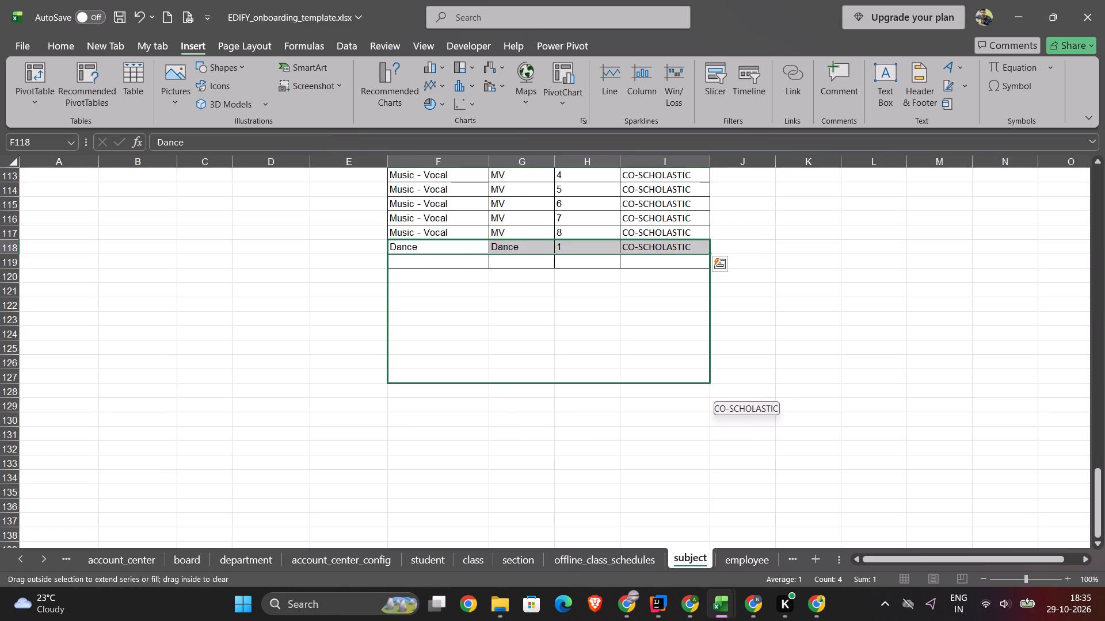
drag(697, 391, 695, 397)
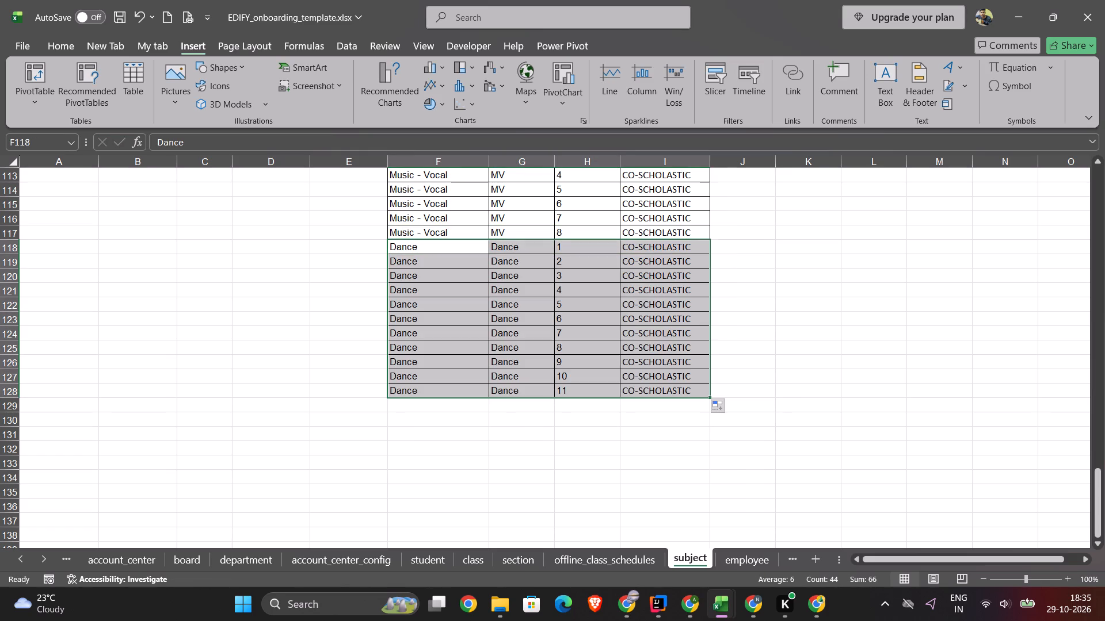
Set the ninth Dance row's class in H126 to IK-1, following the class names on the class sheet.
key(alt+Tab)
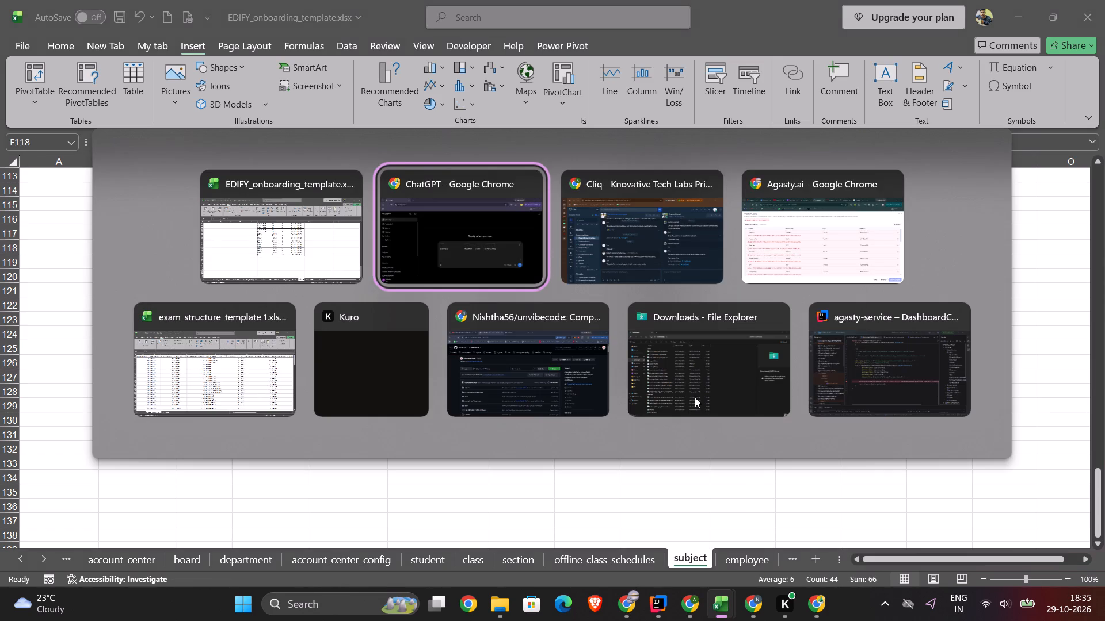
key(alt+Tab)
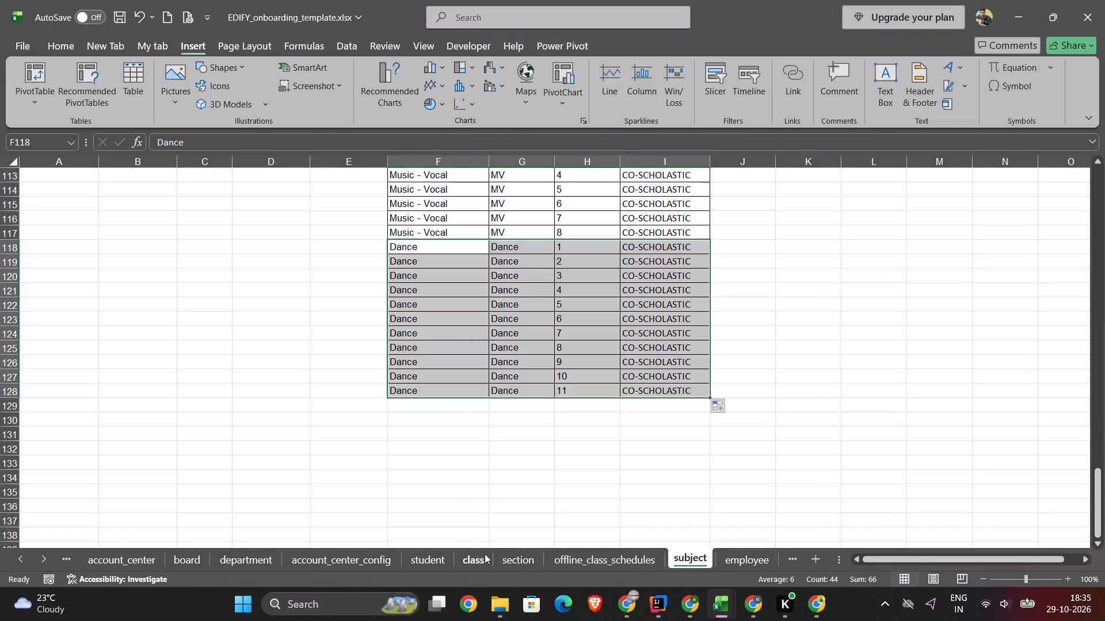
click(481, 557)
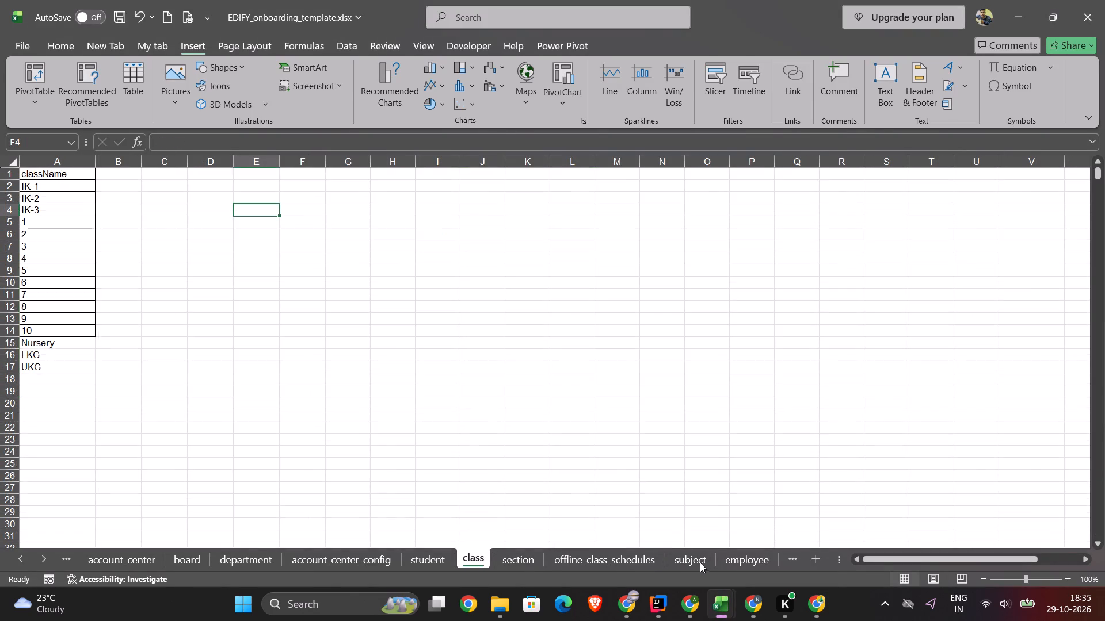
click(689, 561)
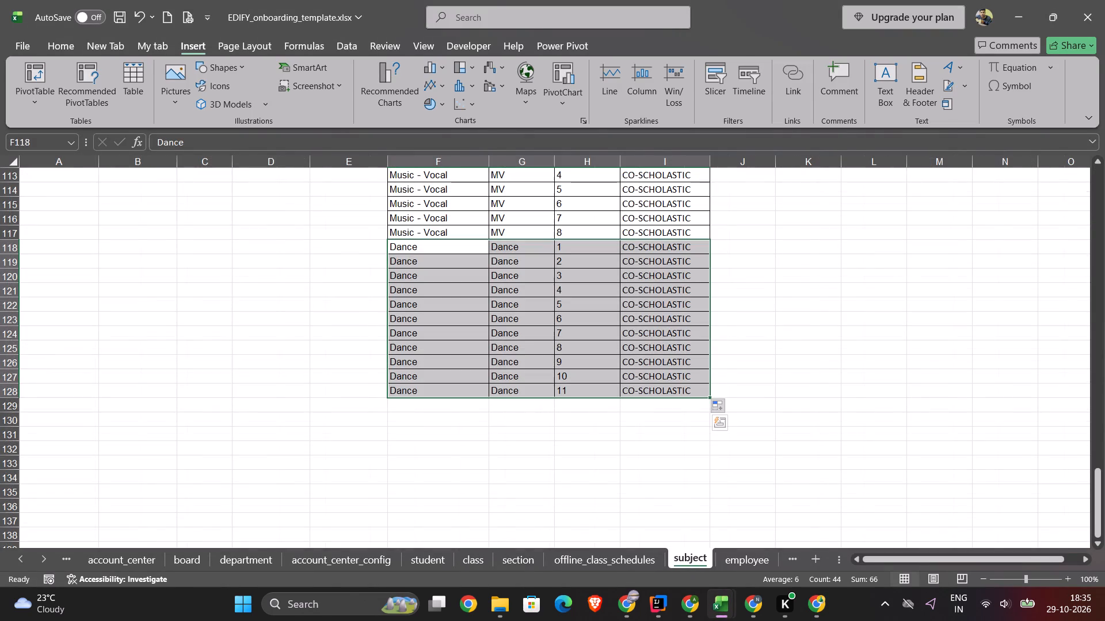
triple_click(570, 363)
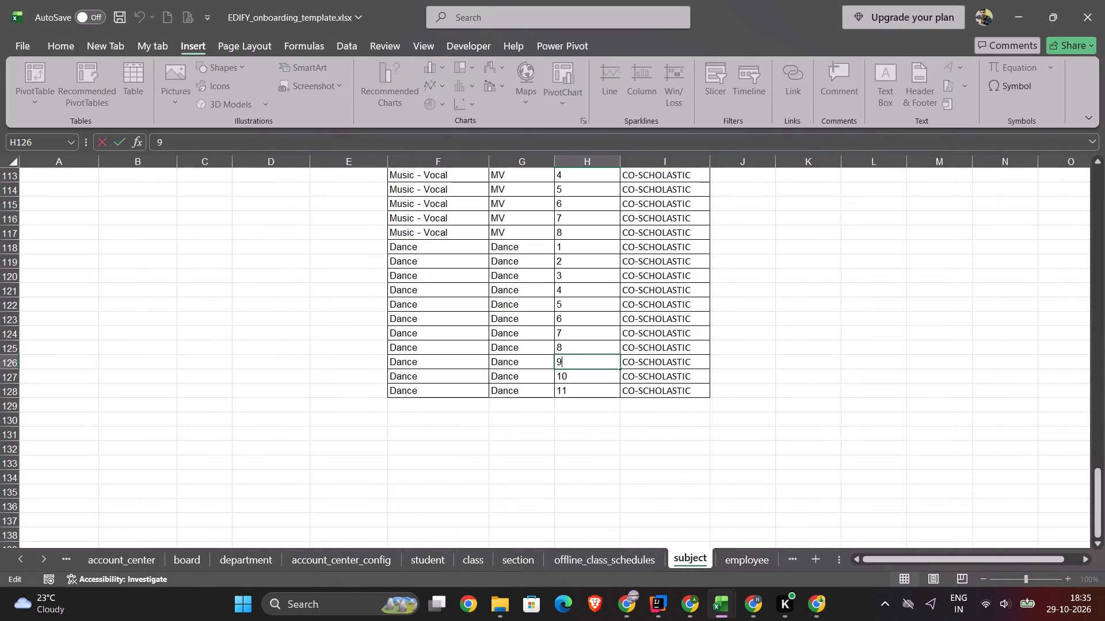
key(BackSpace)
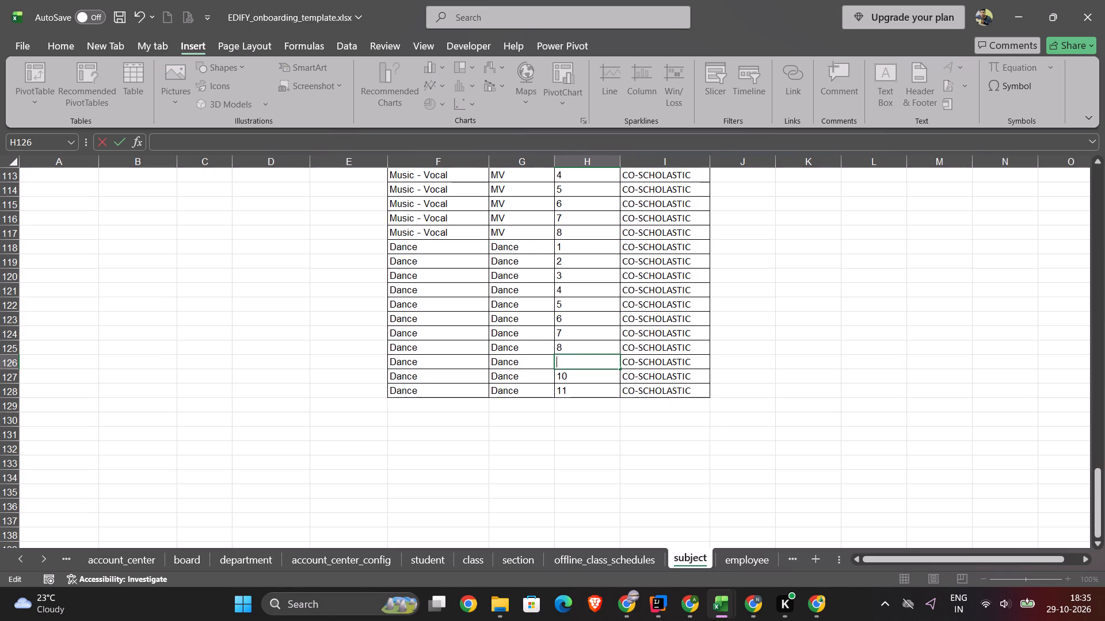
key(shift+i)
text(k-)
key(1)
key(BackSpace)
key(BackSpace)
key(BackSpace)
key(BackSpace)
text(IK-1)
key(Left)
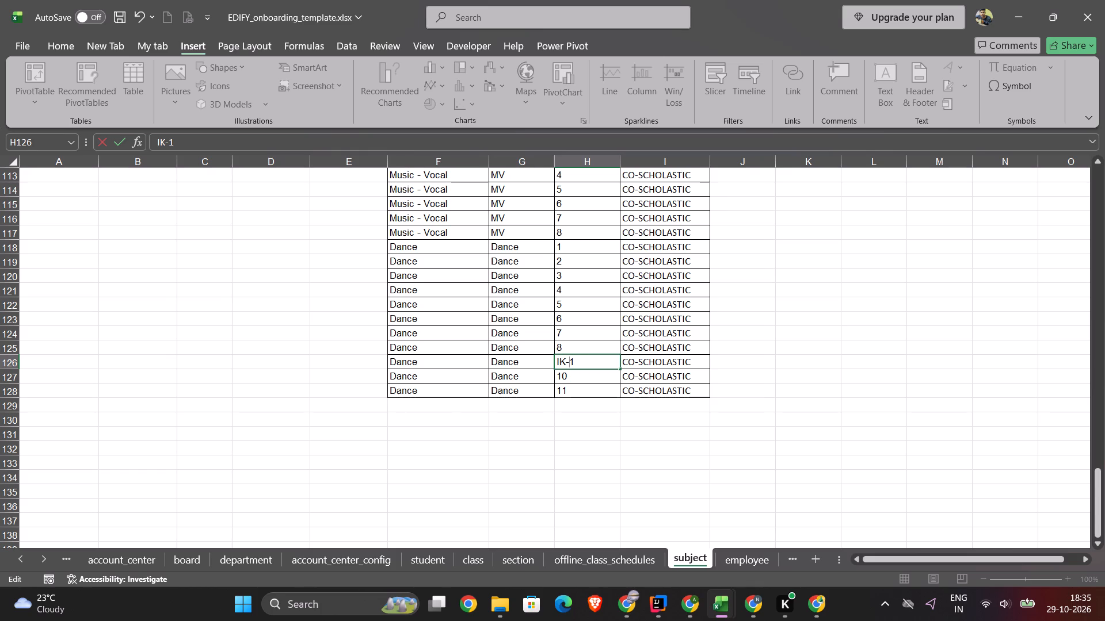
key(Return)
Set the classes of the last two Dance rows, H127 and H128, to IK-2 and IK-3.
triple_click(568, 372)
key(BackSpace)
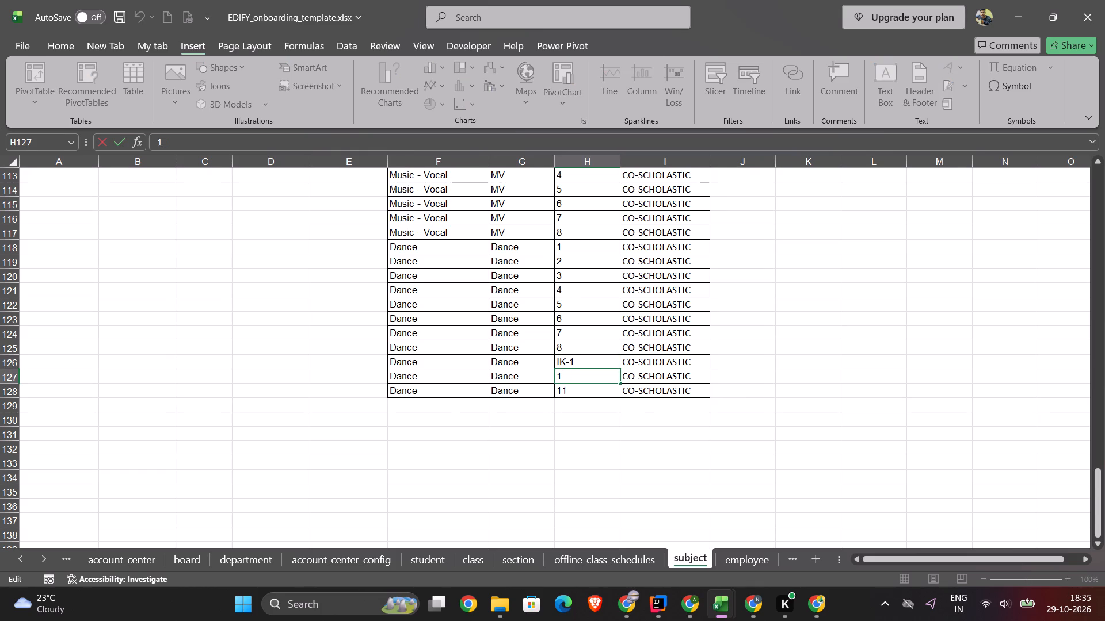
key(BackSpace)
text(IK-)
key(2)
triple_click(571, 393)
key(BackSpace)
key(BackSpace)
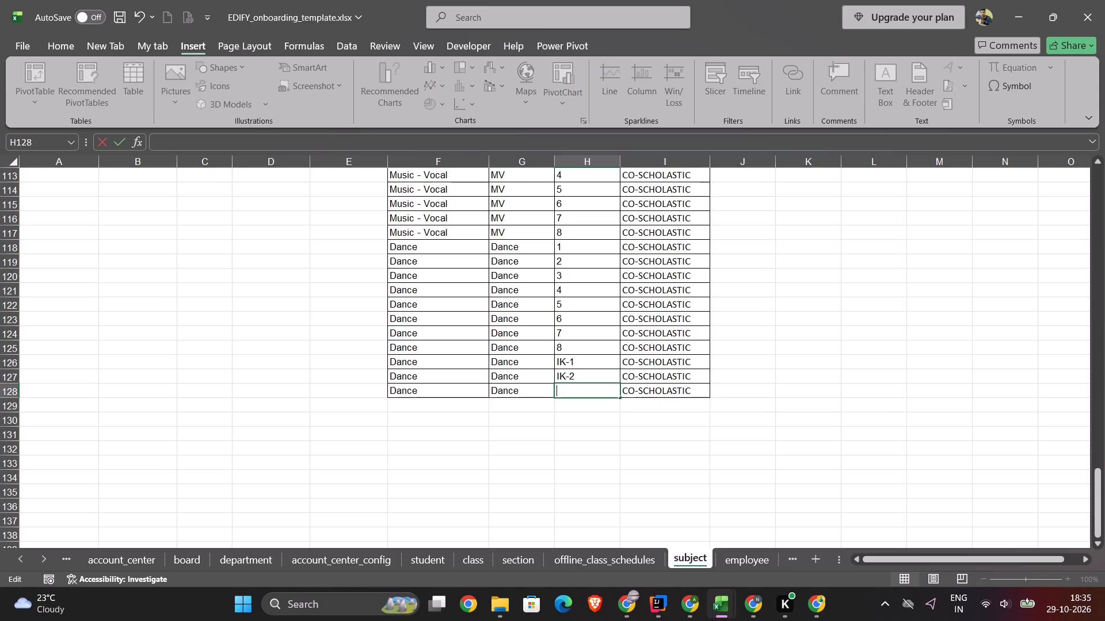
key(shift+i)
key(Tab)
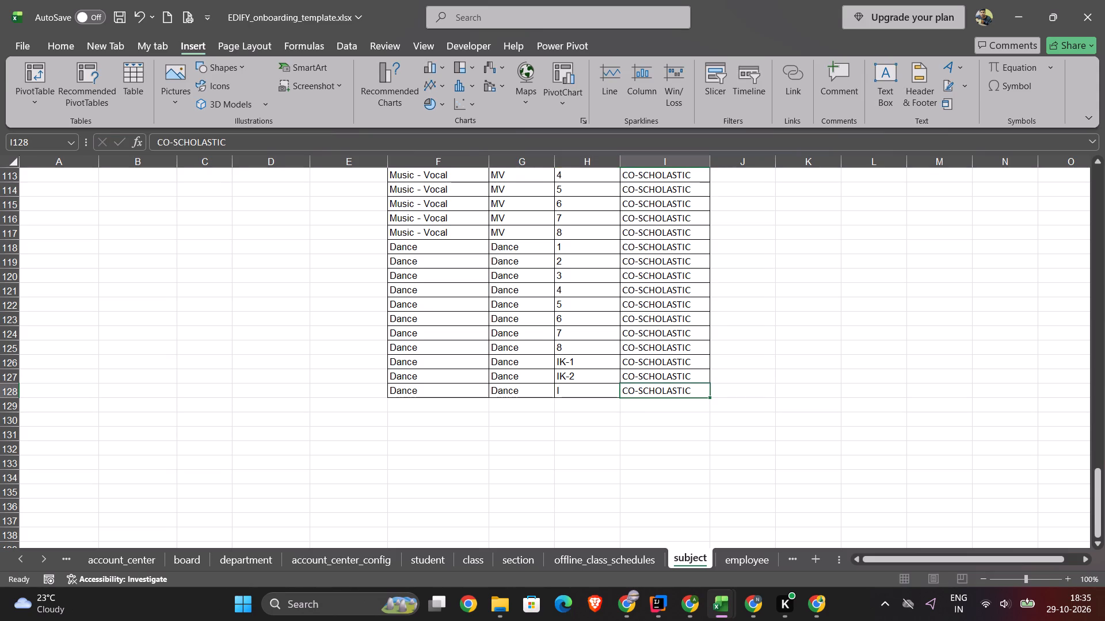
triple_click(571, 393)
text(K-)
key(3)
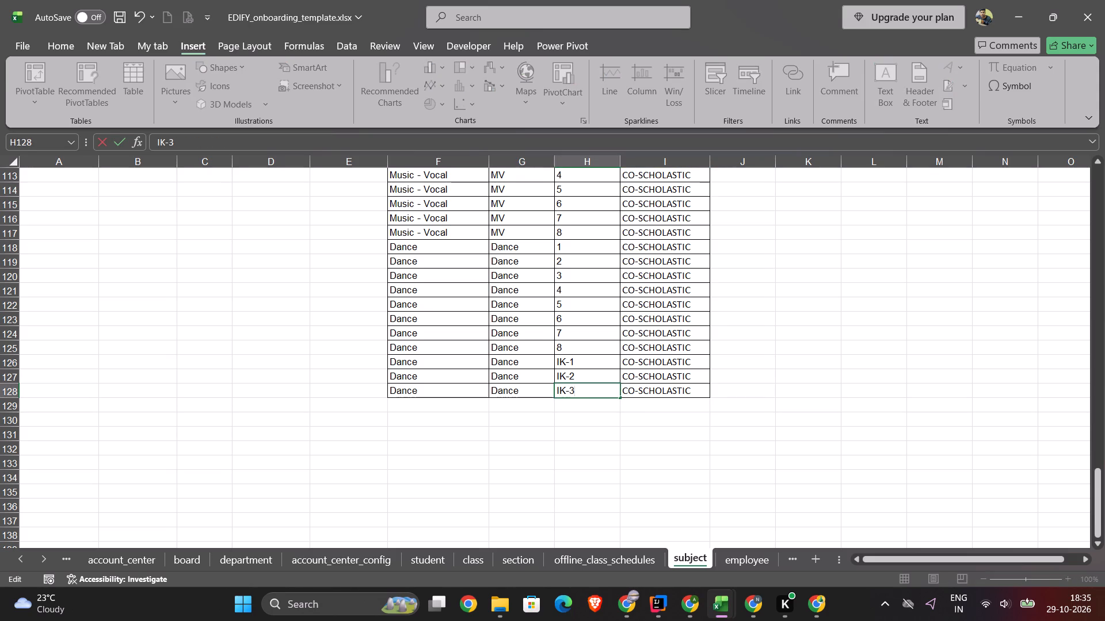
click(488, 433)
Go to the Art & Craft entry in row 17 of the source list and select its class range in C17.
scroll(360, 292, up, 4)
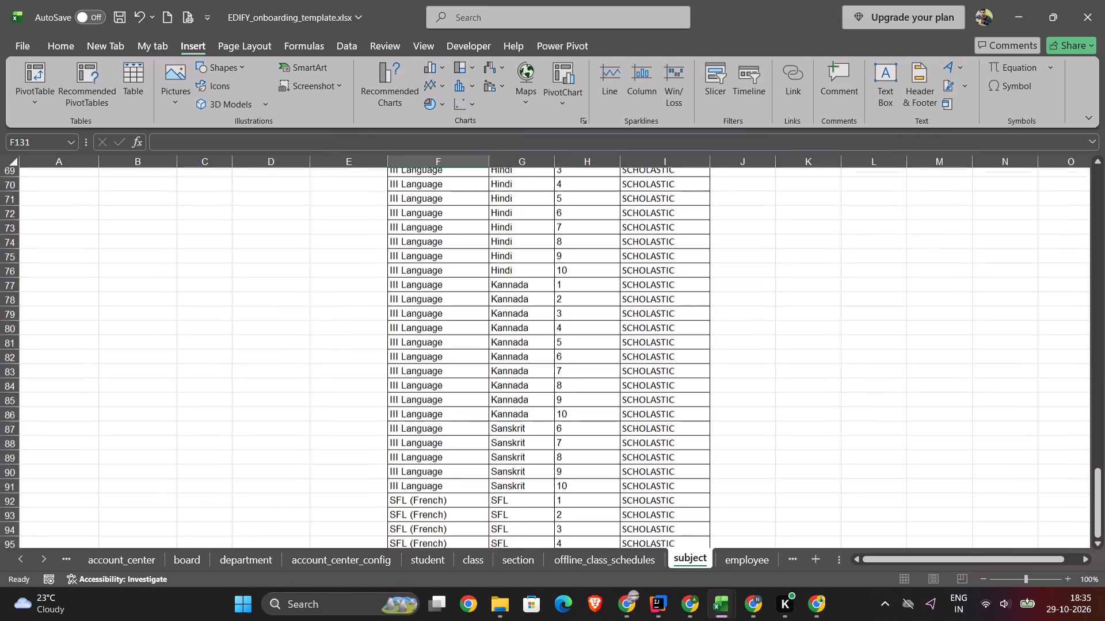
scroll(360, 292, up, 6)
scroll(360, 292, down, 2)
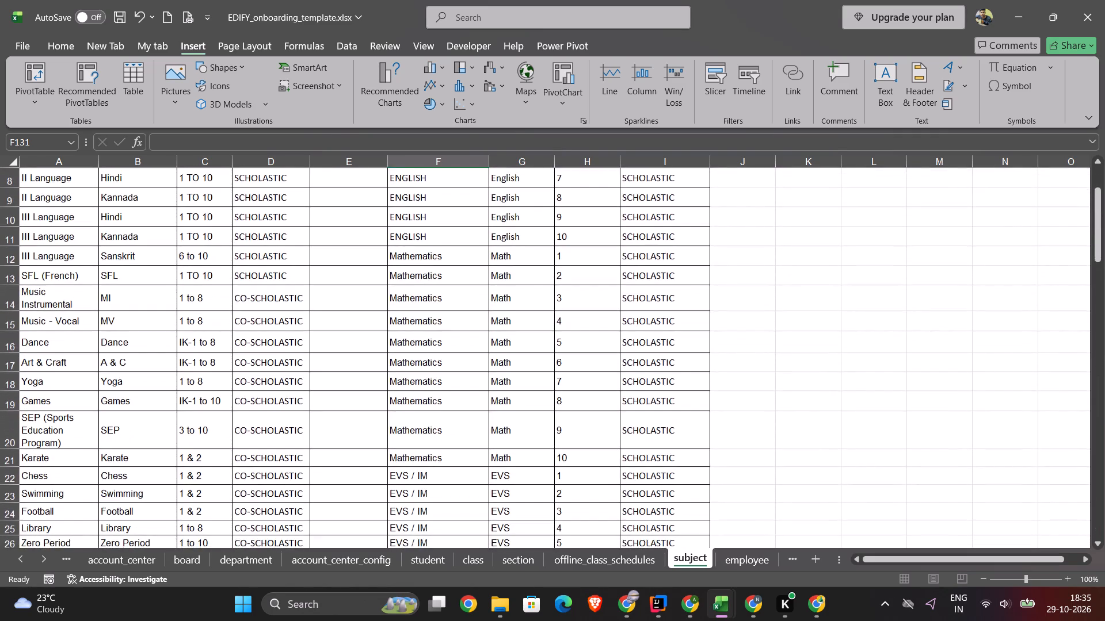
scroll(225, 323, down, 1)
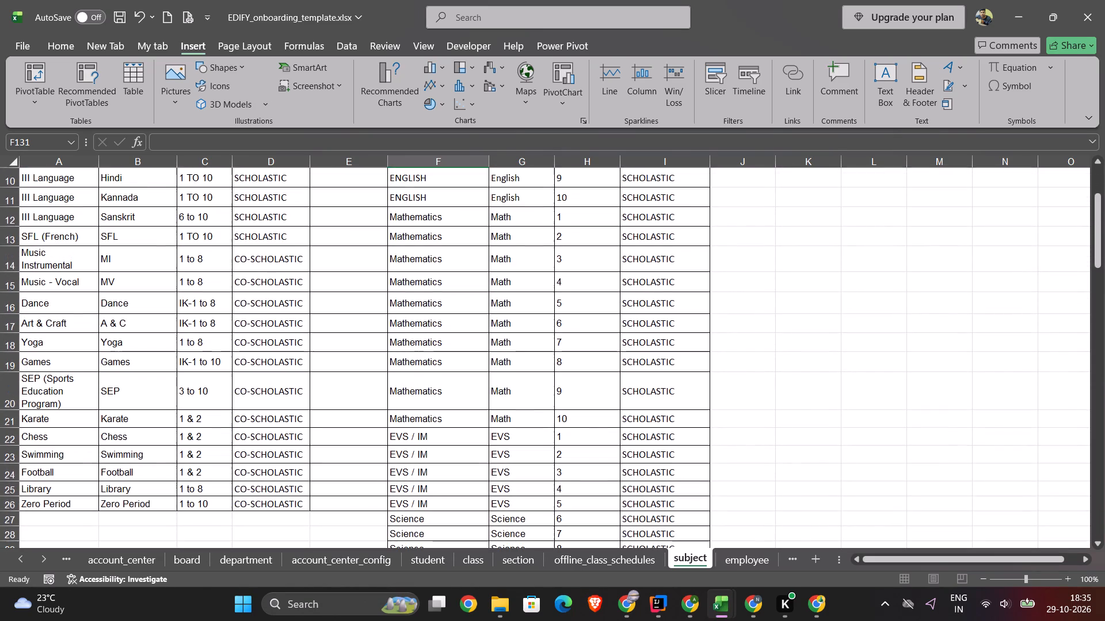
click(184, 325)
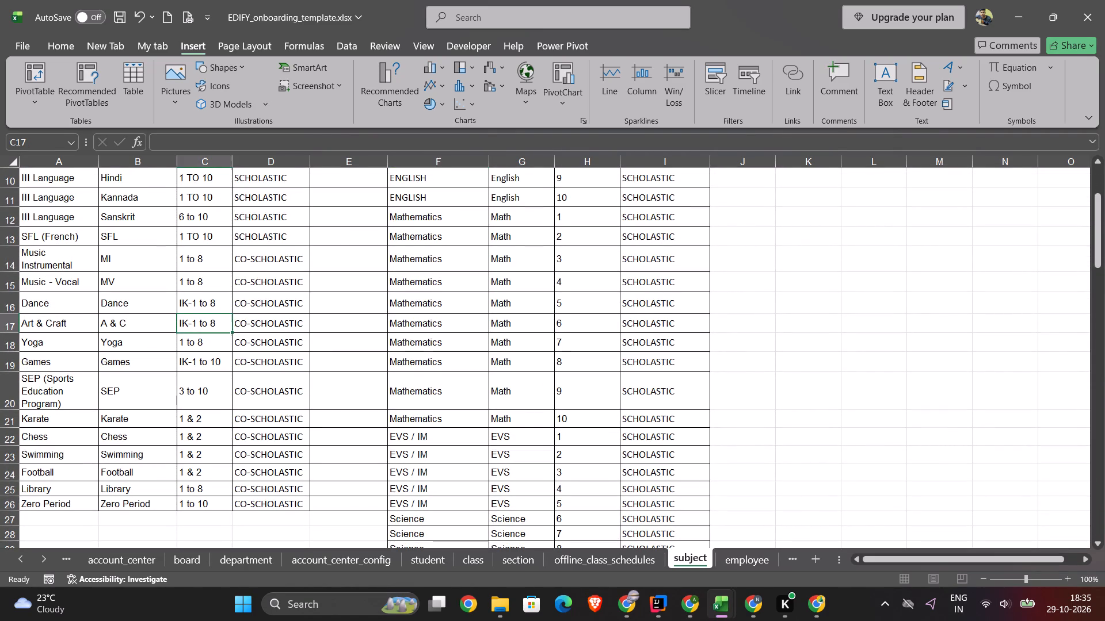
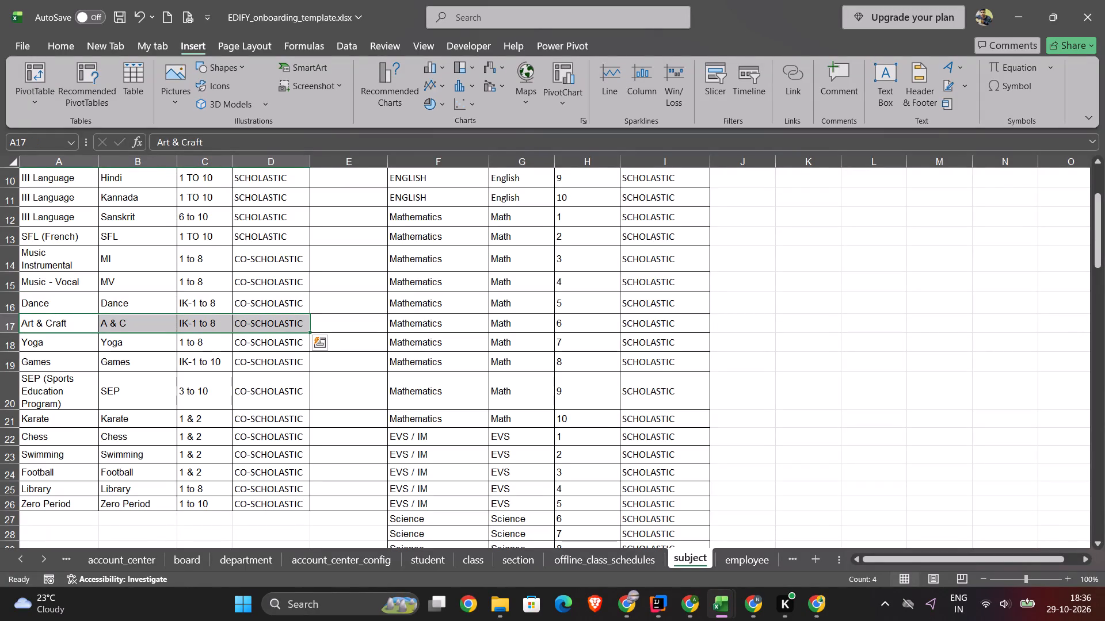
Copy the Art & Craft entry in A17:D17 to the first empty table row below Dance, starting at F129.
key(ctrl+c)
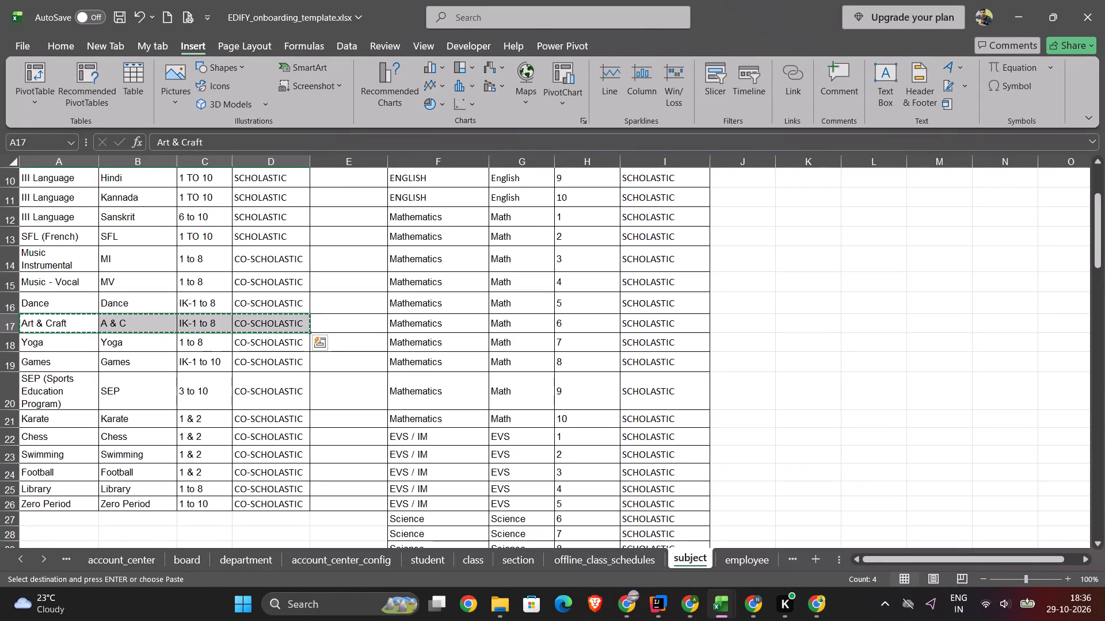
scroll(395, 326, down, 10)
scroll(395, 326, up, 1)
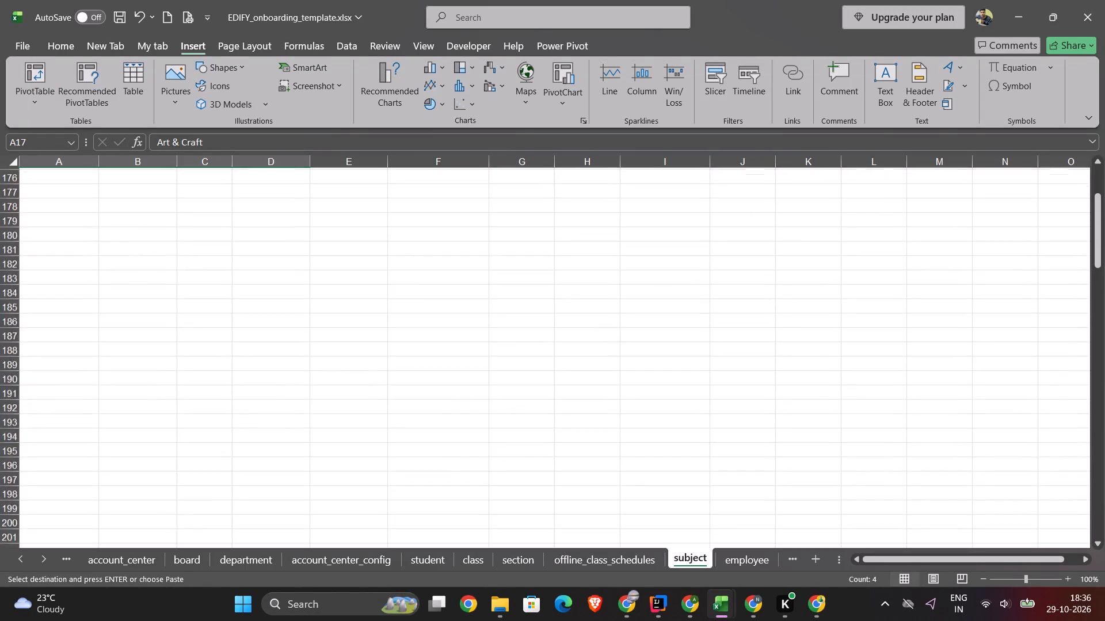
scroll(395, 326, up, 5)
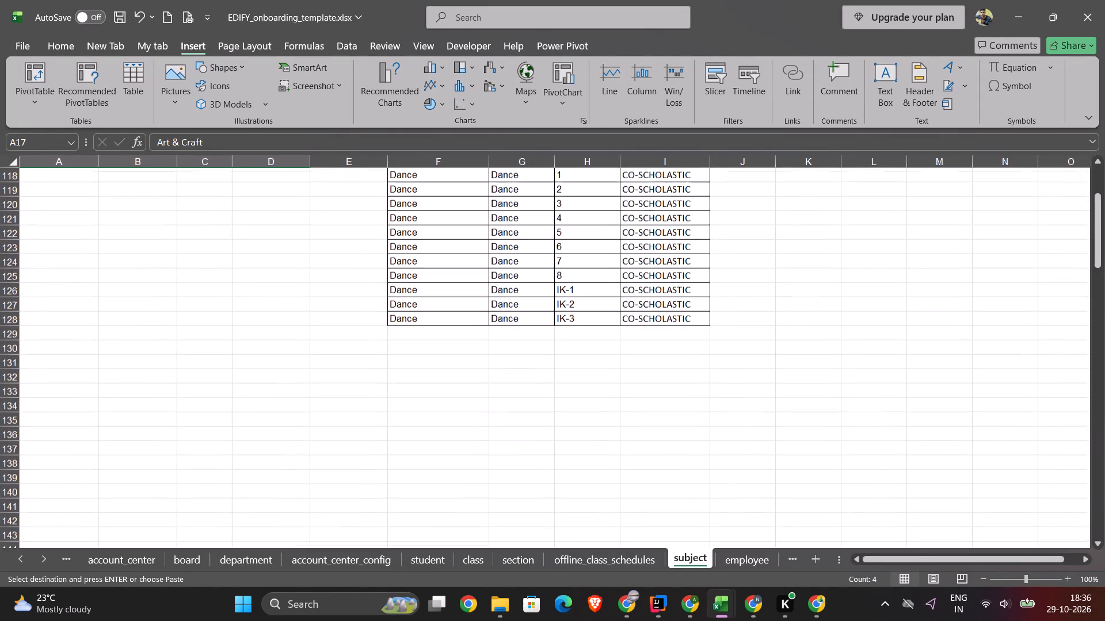
click(400, 331)
key(ctrl+v)
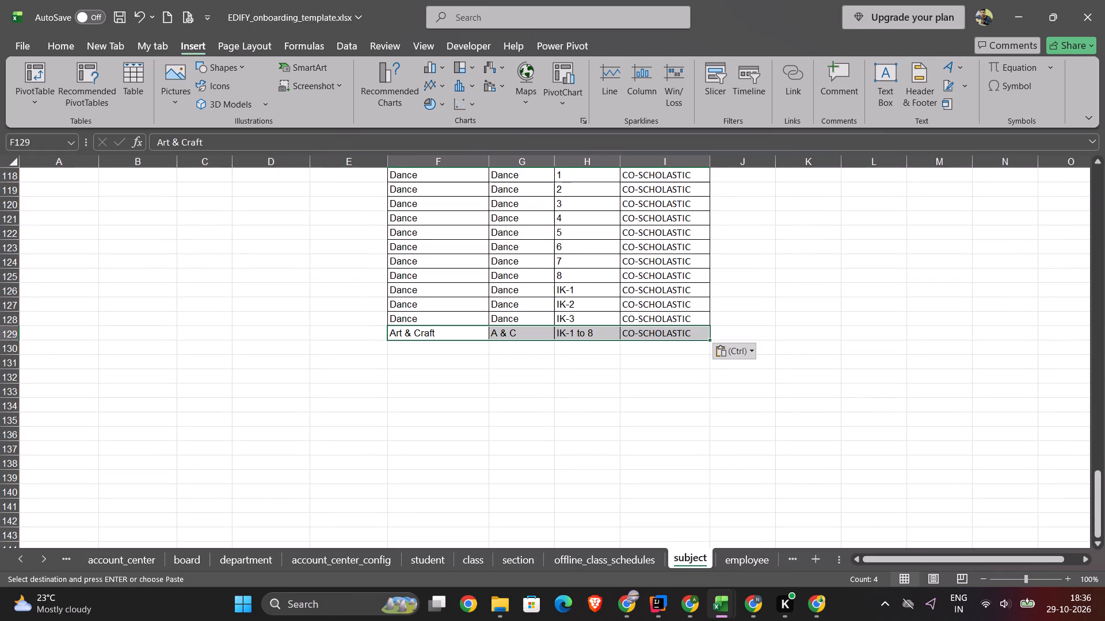
Set the Art & Craft class in H129 to 1 and fill the entry down to row 139, numbering the classes 1 to 11.
triple_click(614, 333)
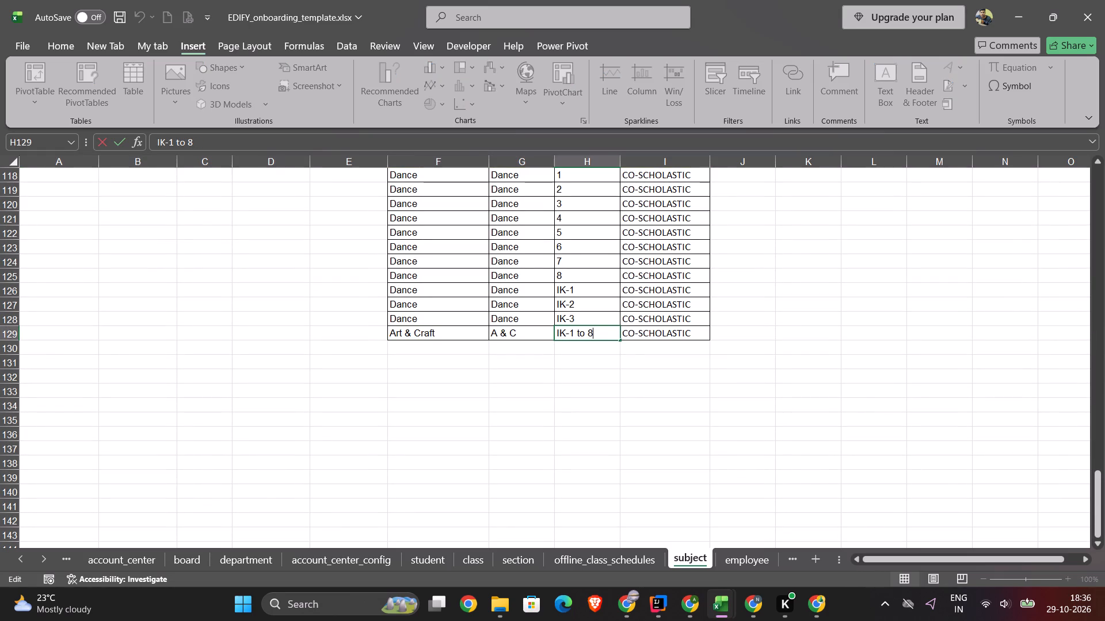
click(587, 332)
drag(587, 332, 565, 332)
drag(565, 332, 556, 332)
key(BackSpace)
key(Right)
key(BackSpace)
key(1)
click(452, 336)
drag(452, 336, 704, 331)
drag(708, 337, 703, 442)
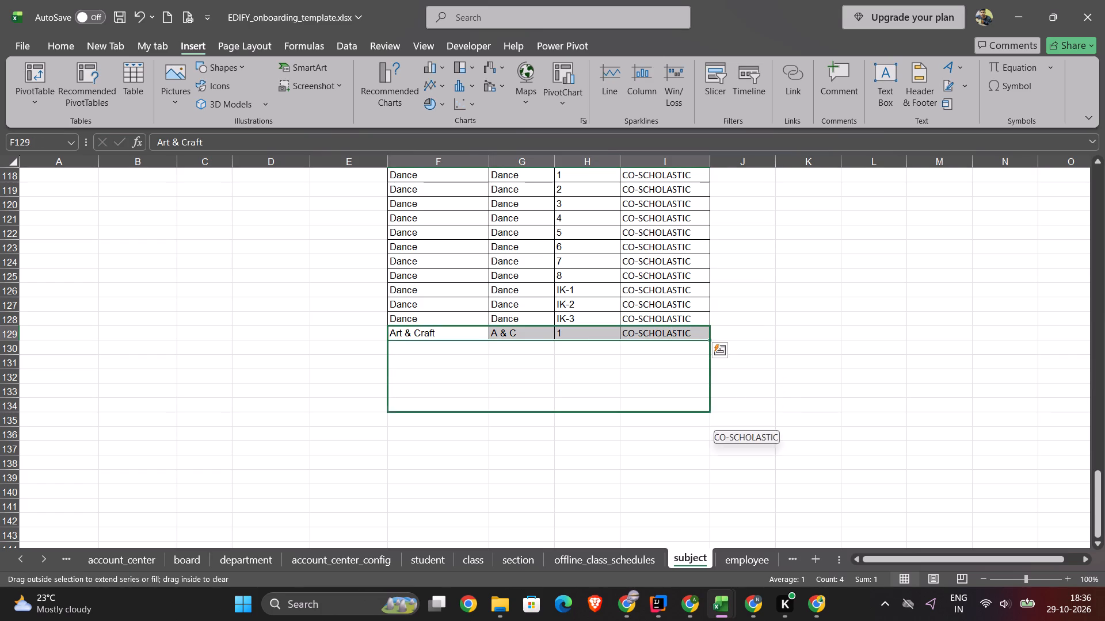
drag(703, 442, 696, 483)
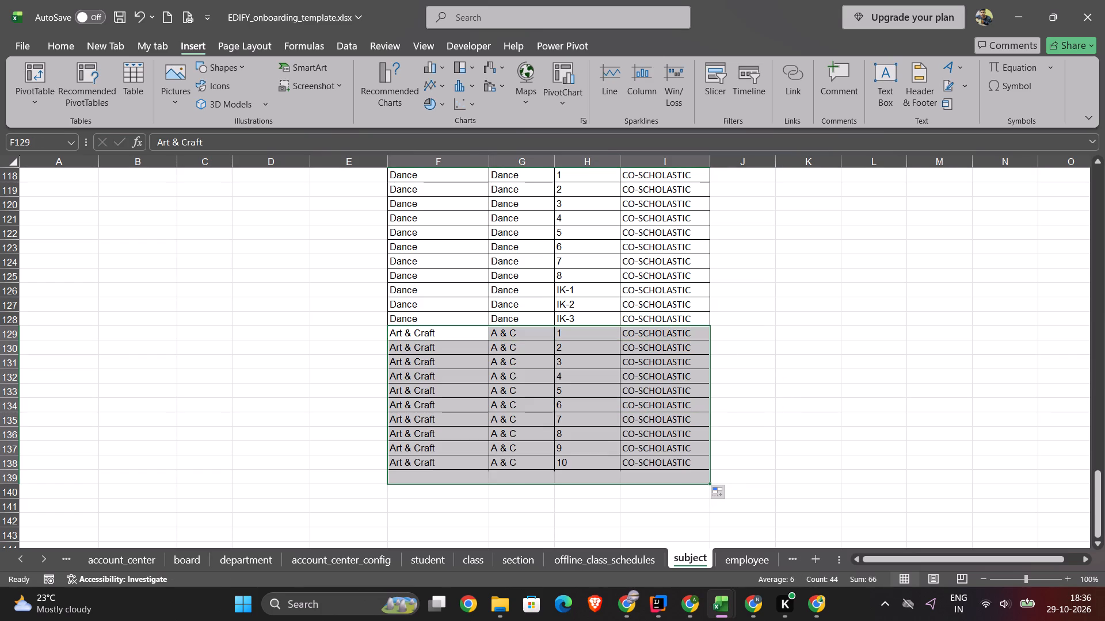
Set the classes of the last three Art & Craft rows, H137 to H139, to IK-1, IK-2 and Ik-3.
triple_click(566, 450)
key(BackSpace)
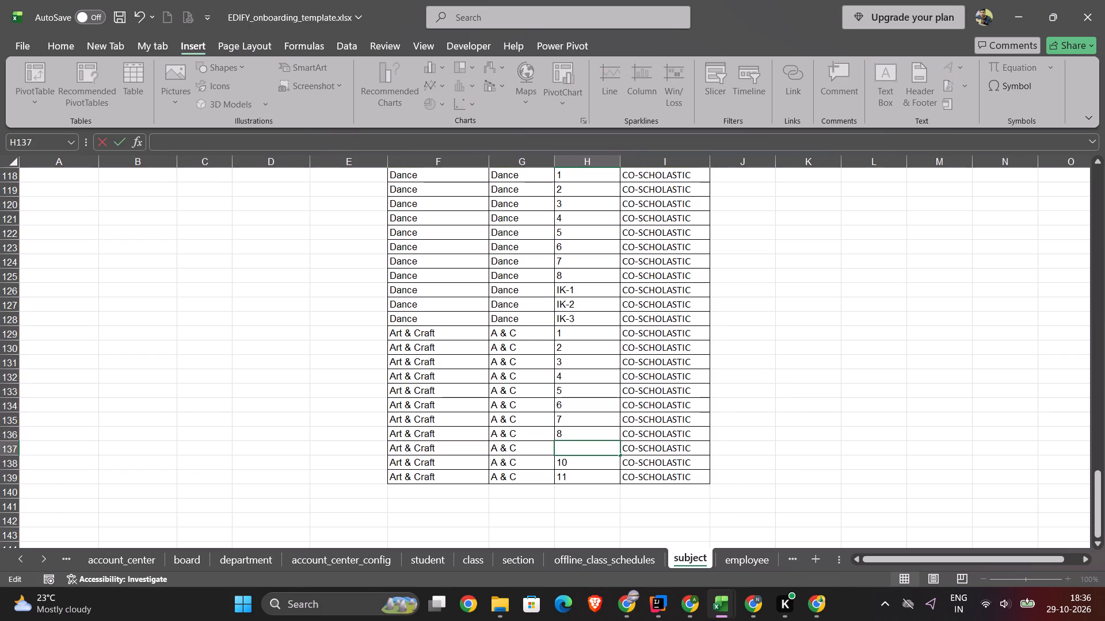
text(IK-1)
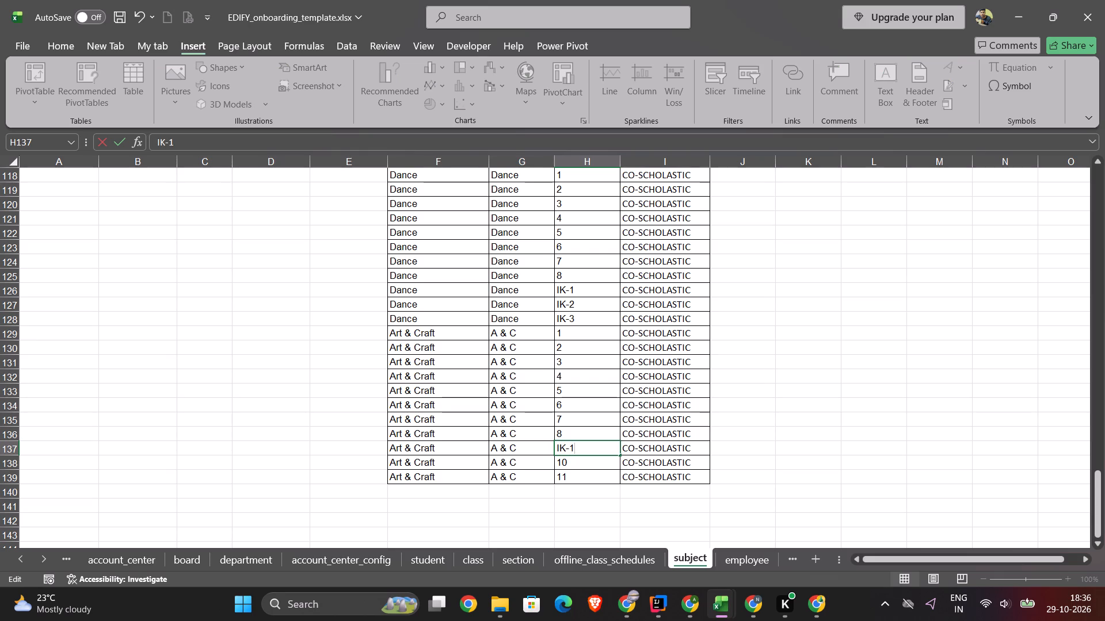
triple_click(569, 461)
key(BackSpace)
key(BackSpace)
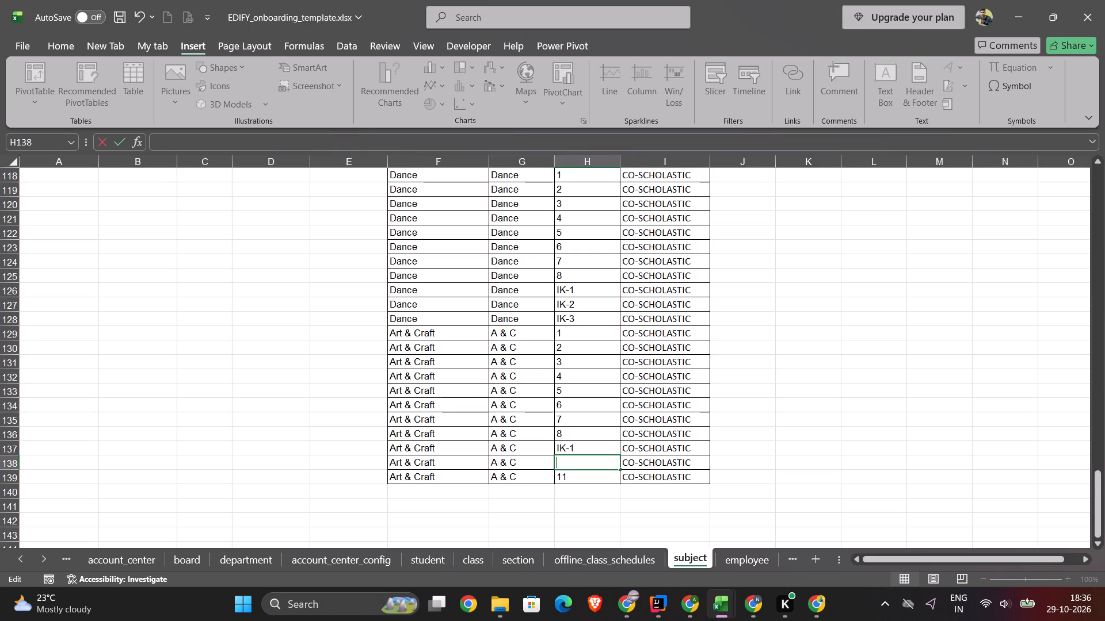
text(IK-2)
triple_click(570, 478)
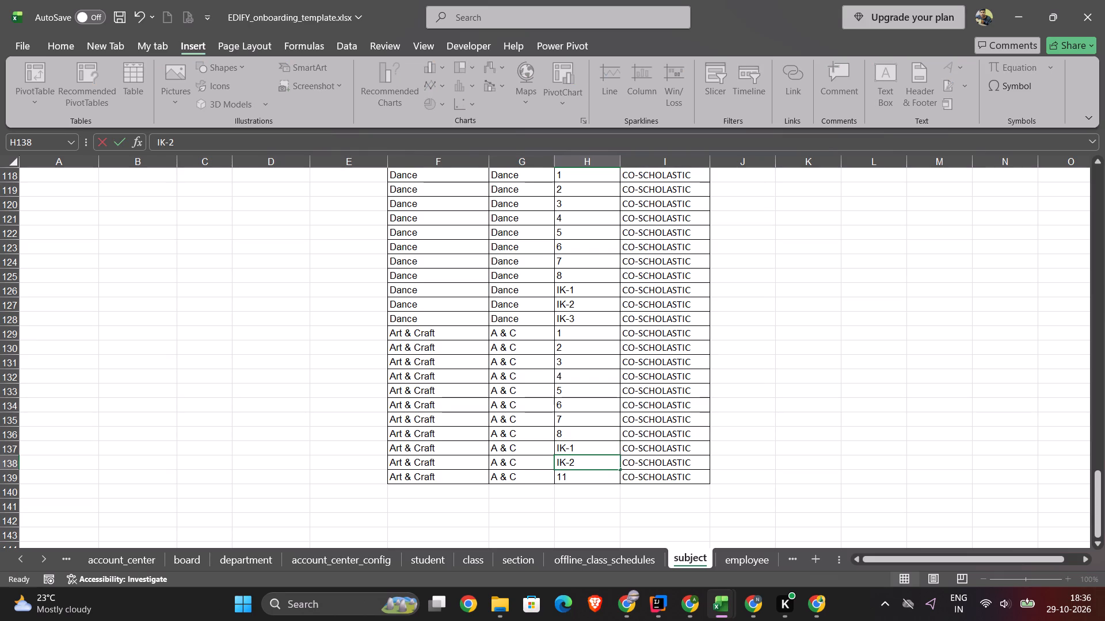
click(570, 478)
key(BackSpace)
key(BackSpace)
text(Ik-3)
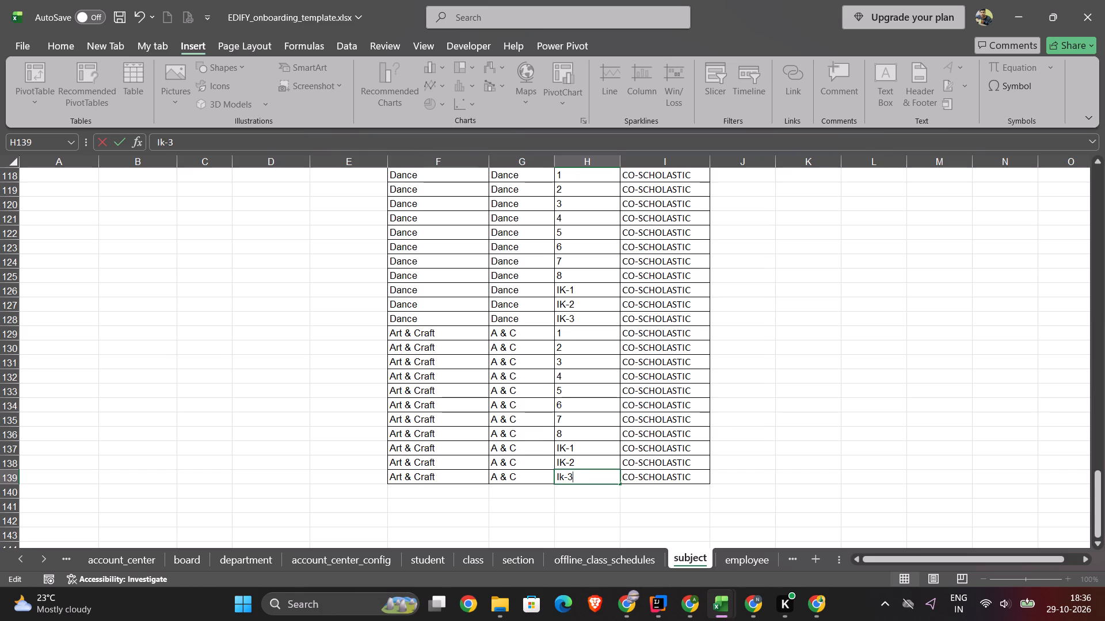
click(448, 494)
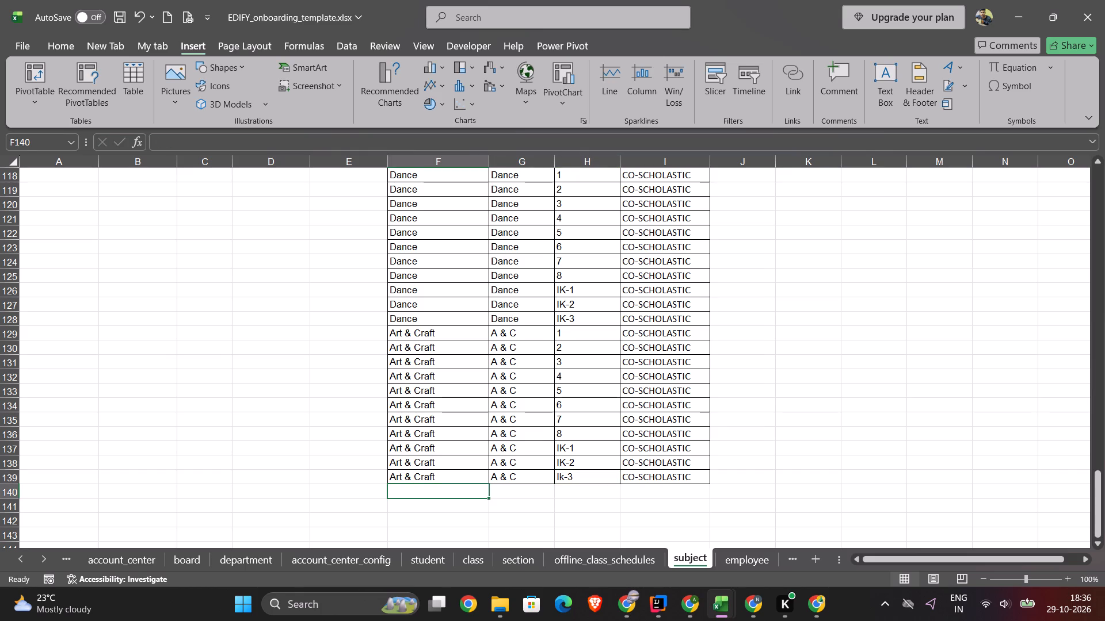
Correct the capitalisation of the last Art & Craft class in H139 to IK-3.
triple_click(566, 479)
click(563, 479)
key(BackSpace)
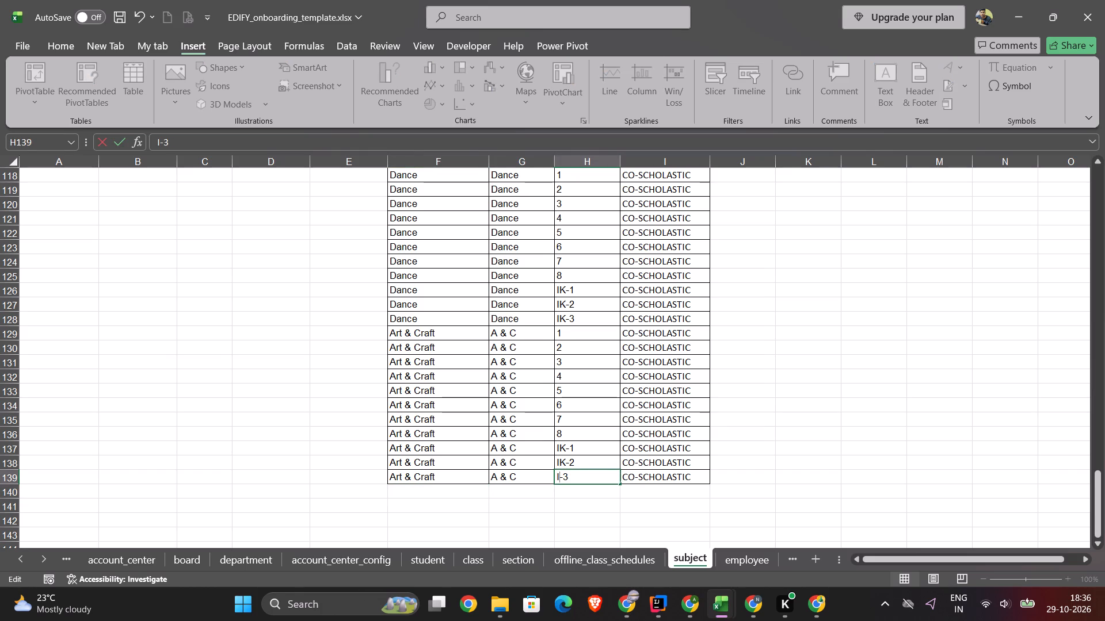
key(shift+k)
click(402, 497)
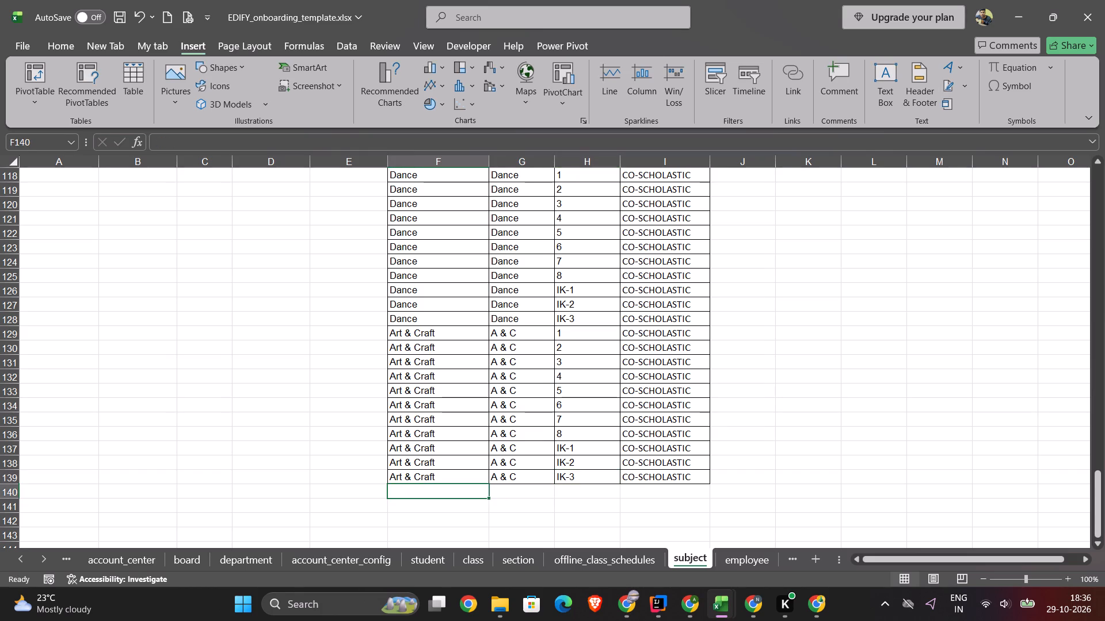
Copy the Yoga entry in A18:D18 to the first empty table row below Art & Craft, starting at F140.
click(407, 486)
scroll(59, 122, up, 10)
scroll(97, 292, up, 10)
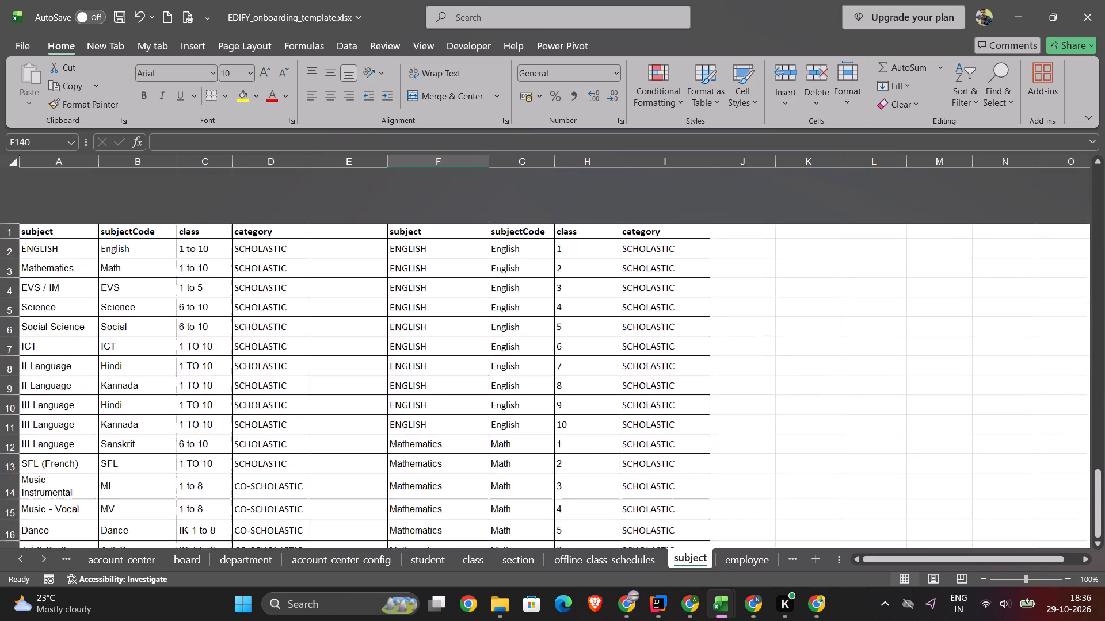
scroll(97, 292, up, 1)
scroll(97, 292, down, 3)
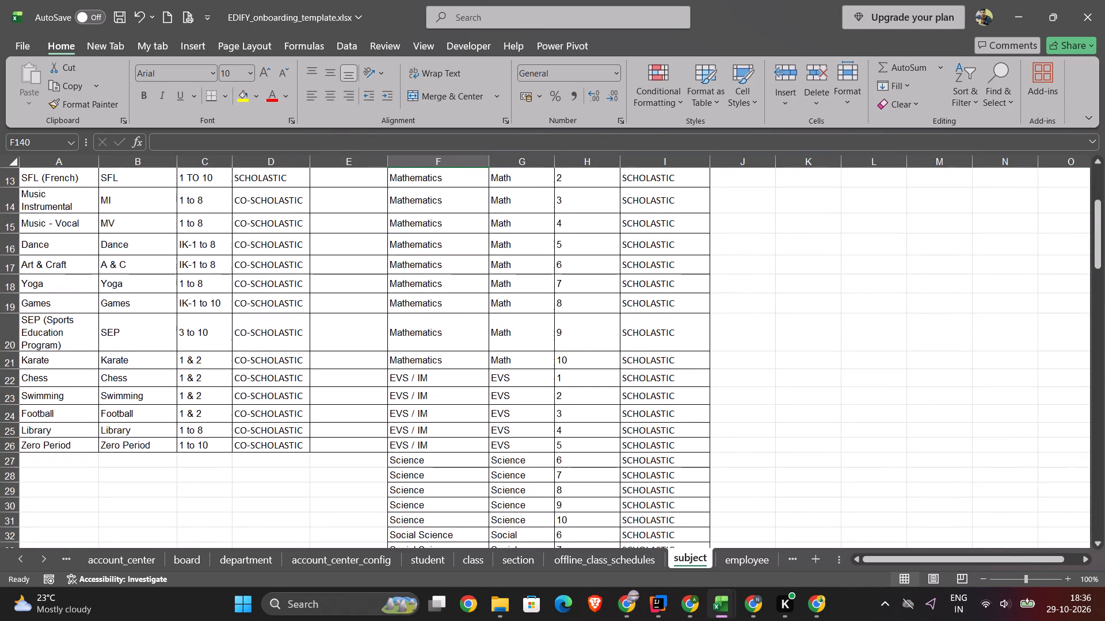
click(35, 282)
drag(35, 282, 295, 284)
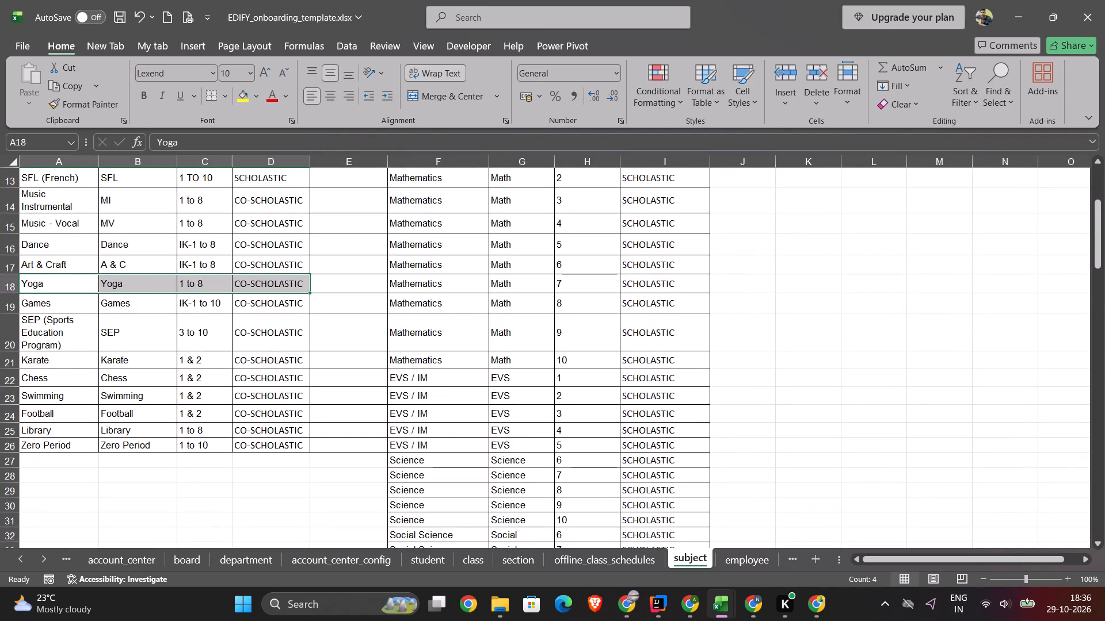
key(ctrl+c)
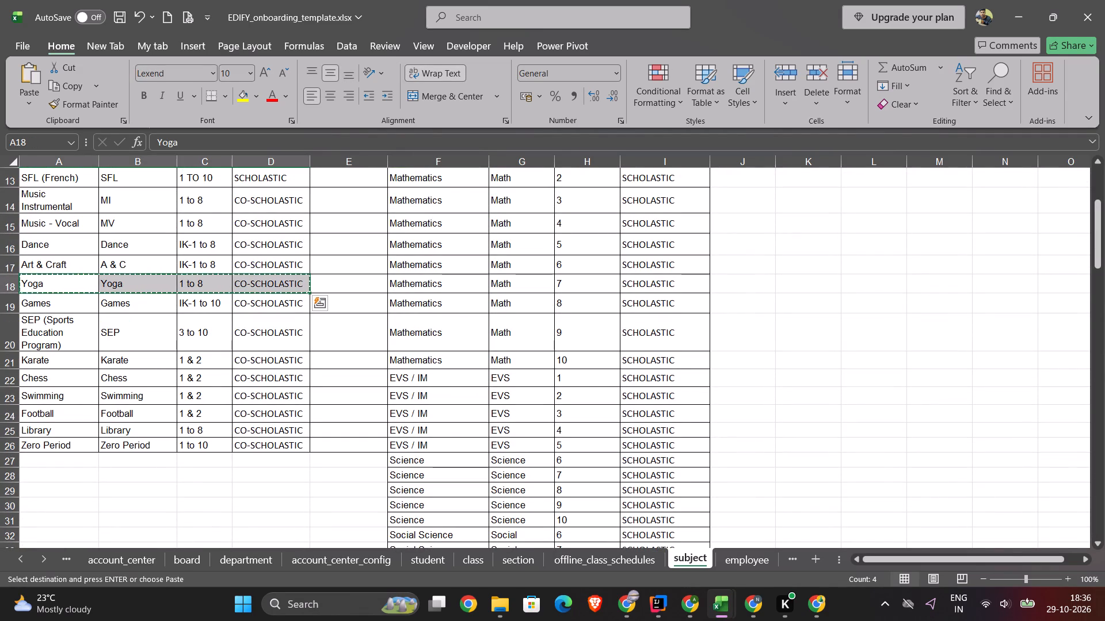
key(alt+Tab)
key(alt+Tab)
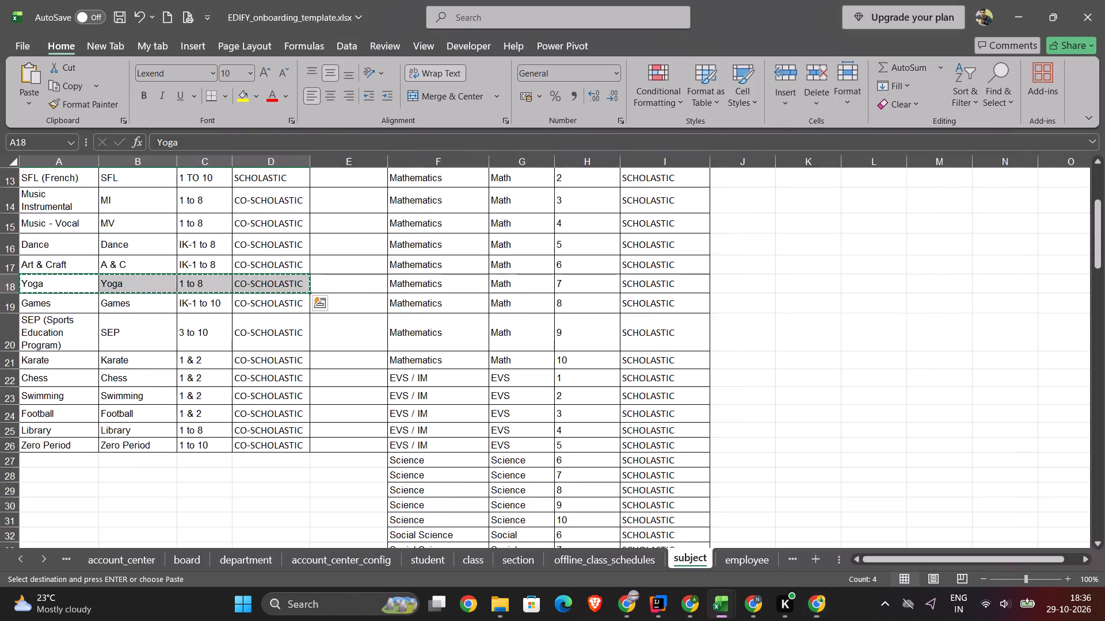
scroll(489, 344, down, 12)
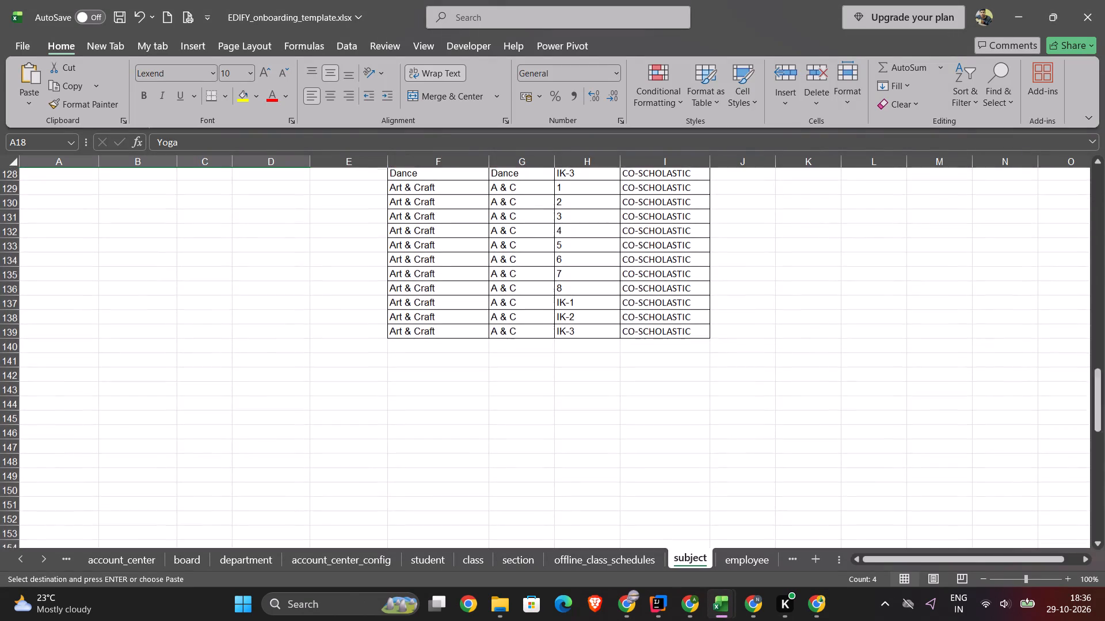
click(441, 345)
key(ctrl+v)
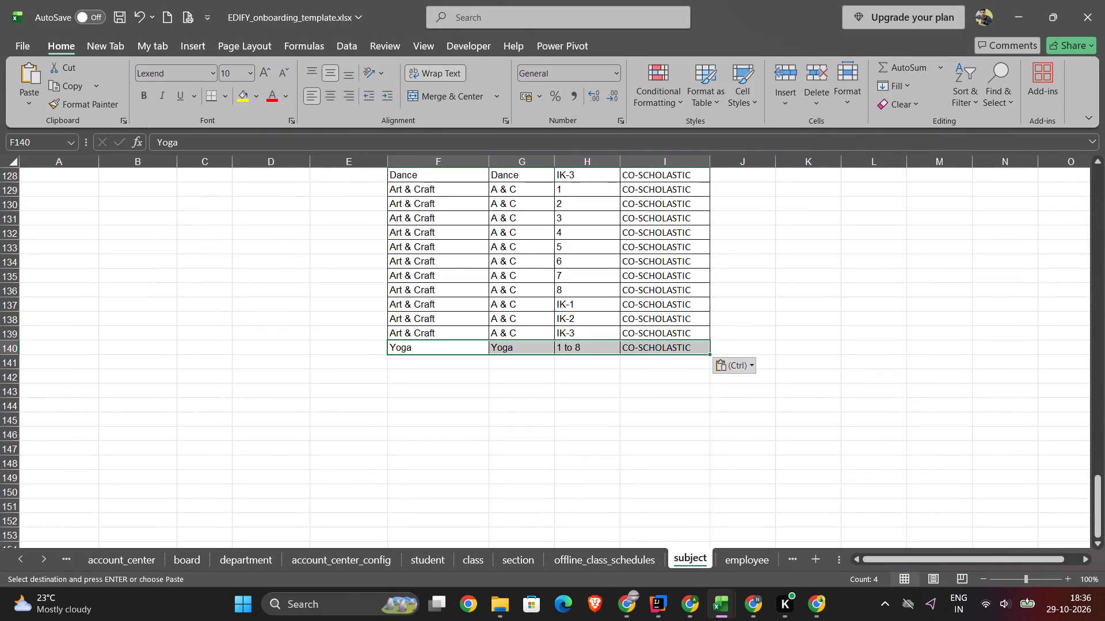
Set the Yoga class in H140 to 1 and fill the entry down to row 148, numbering the classes 1 to 9.
triple_click(595, 347)
key(BackSpace)
key(BackSpace)
key(BackSpace)
key(BackSpace)
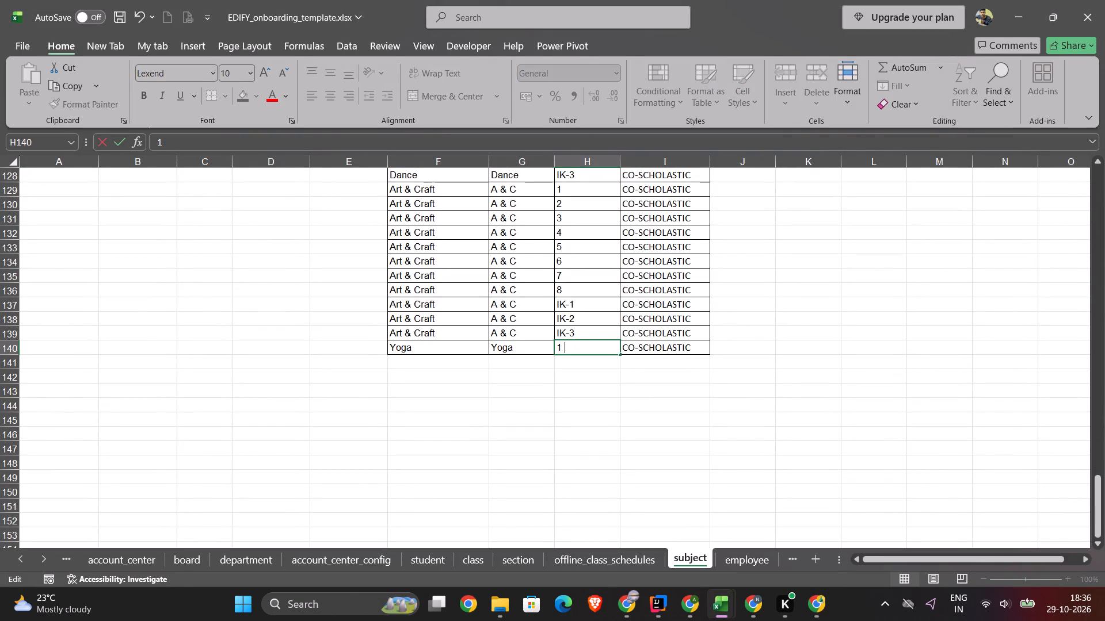
key(BackSpace)
click(446, 347)
drag(446, 347, 665, 342)
drag(711, 352, 703, 463)
triple_click(703, 463)
double_click(703, 463)
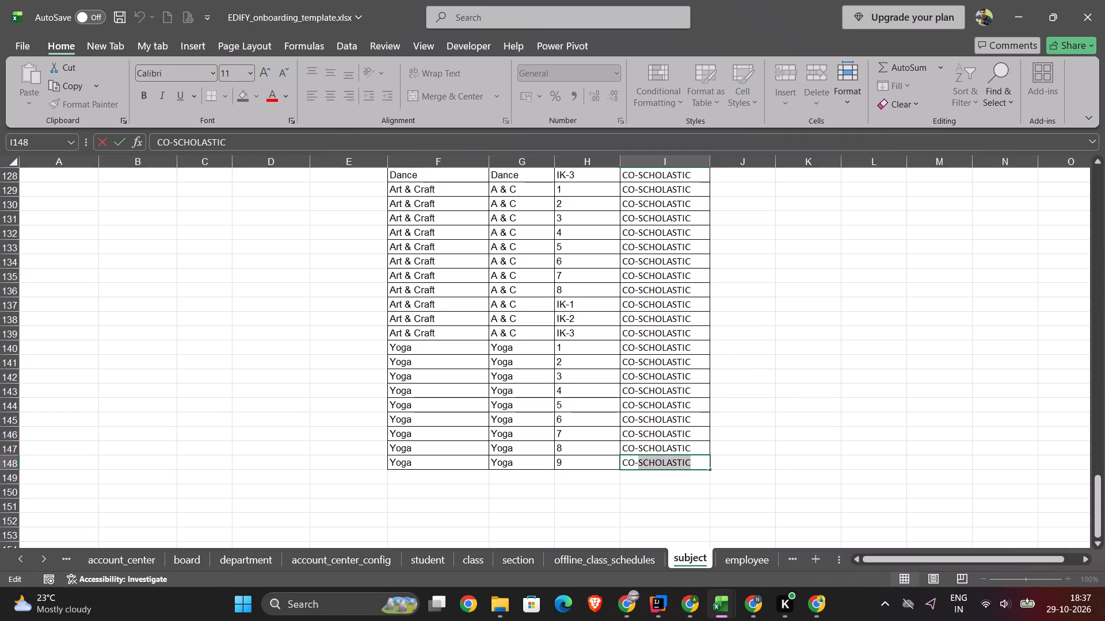
Clear the contents of the surplus ninth Yoga row, F148:I148.
click(413, 464)
drag(413, 464, 669, 462)
key(BackSpace)
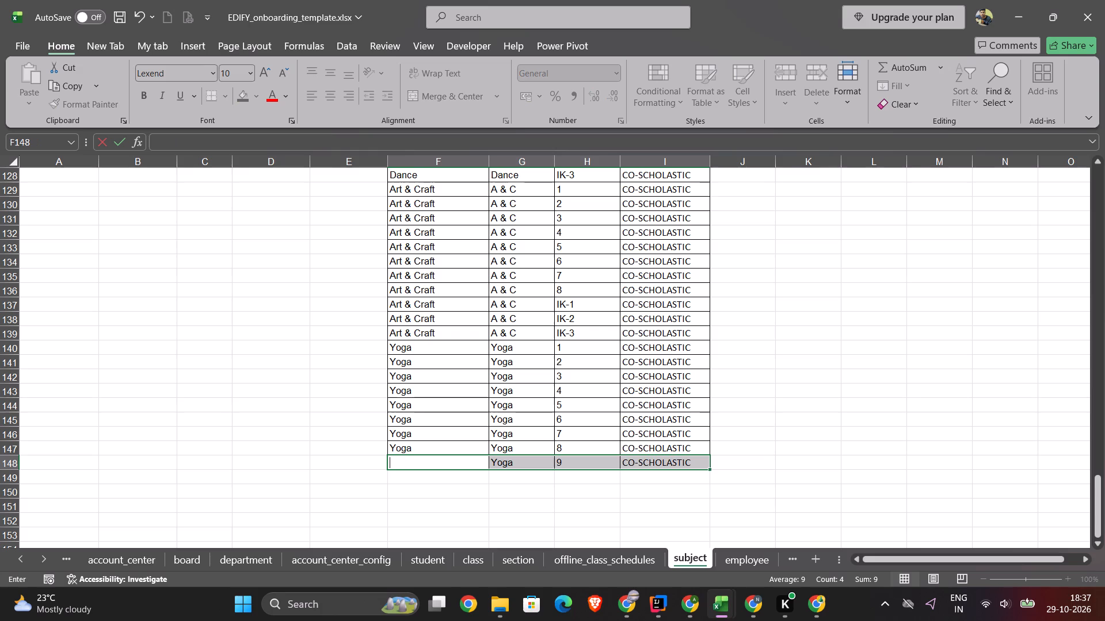
key(Delete)
click(448, 462)
click(517, 464)
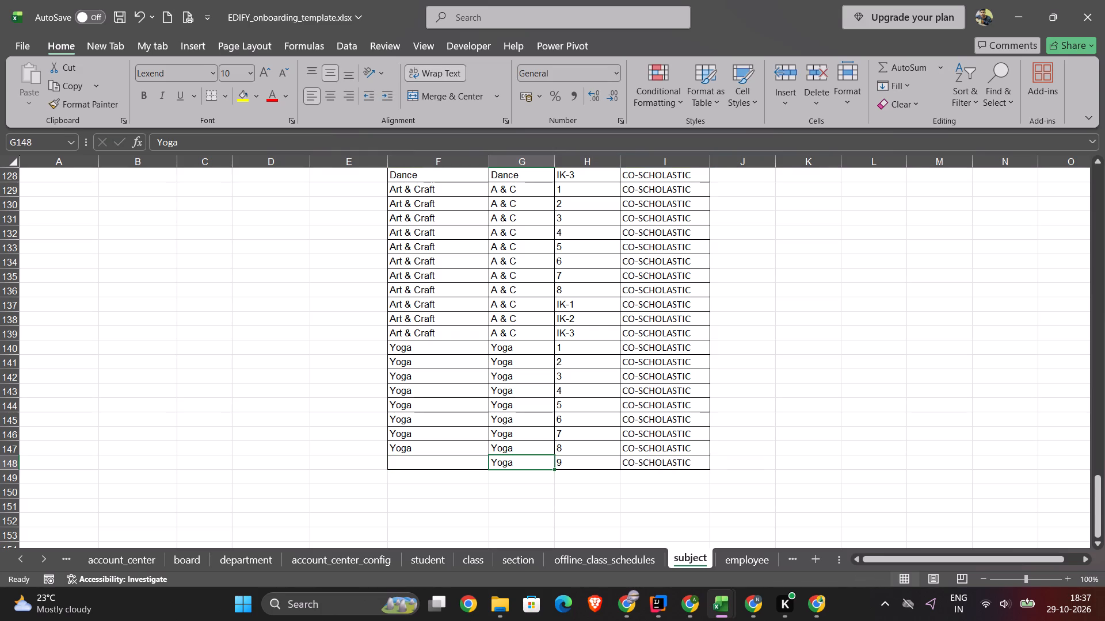
drag(432, 463, 677, 457)
key(Delete)
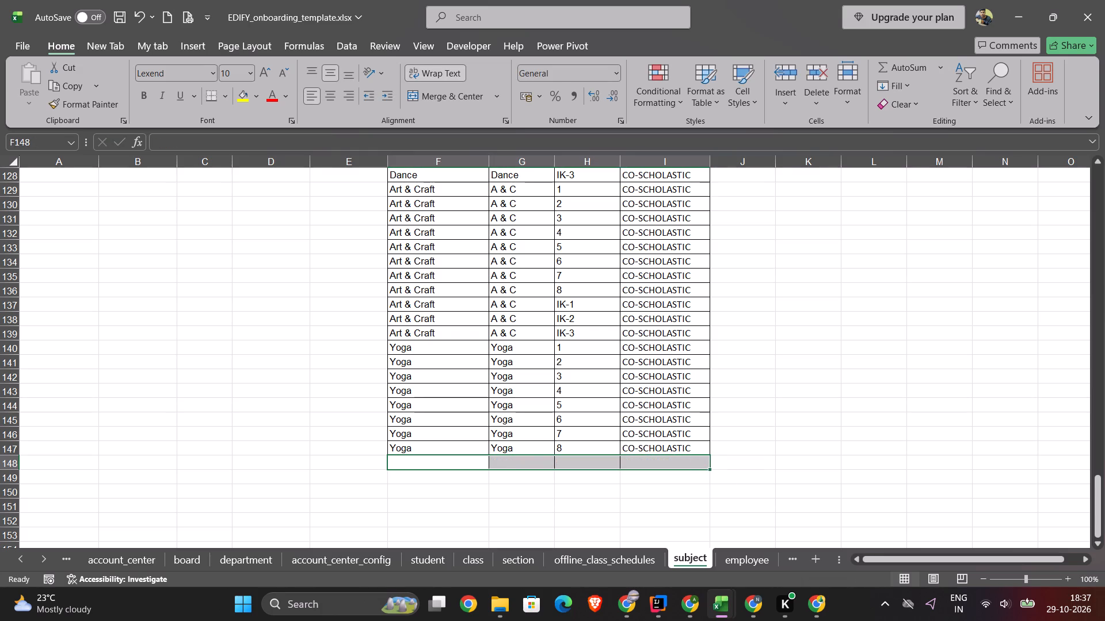
click(453, 462)
triple_click(428, 465)
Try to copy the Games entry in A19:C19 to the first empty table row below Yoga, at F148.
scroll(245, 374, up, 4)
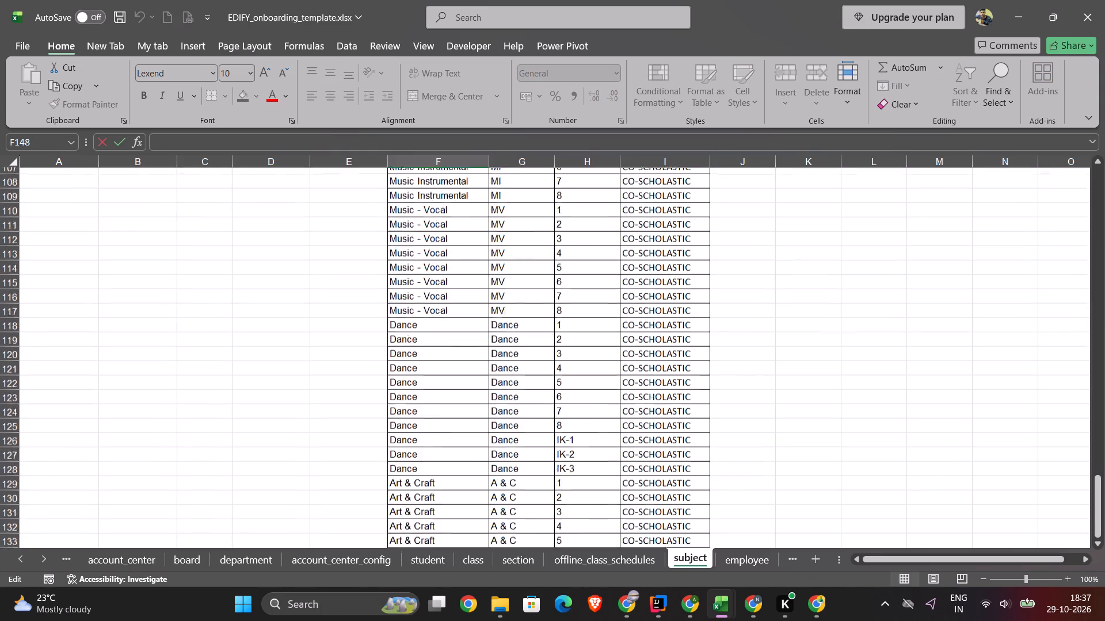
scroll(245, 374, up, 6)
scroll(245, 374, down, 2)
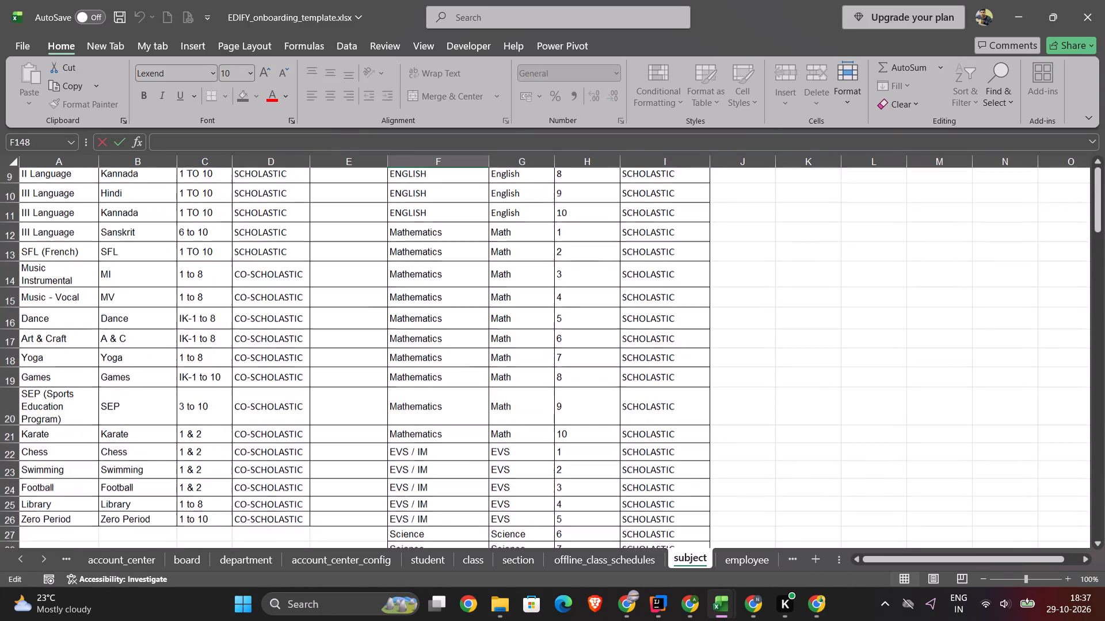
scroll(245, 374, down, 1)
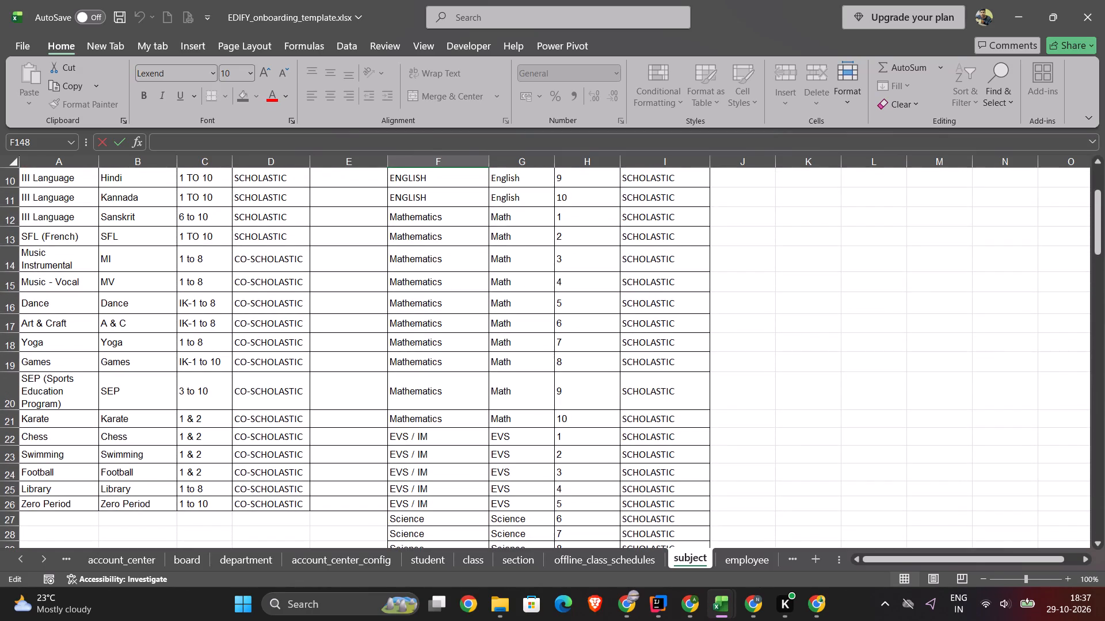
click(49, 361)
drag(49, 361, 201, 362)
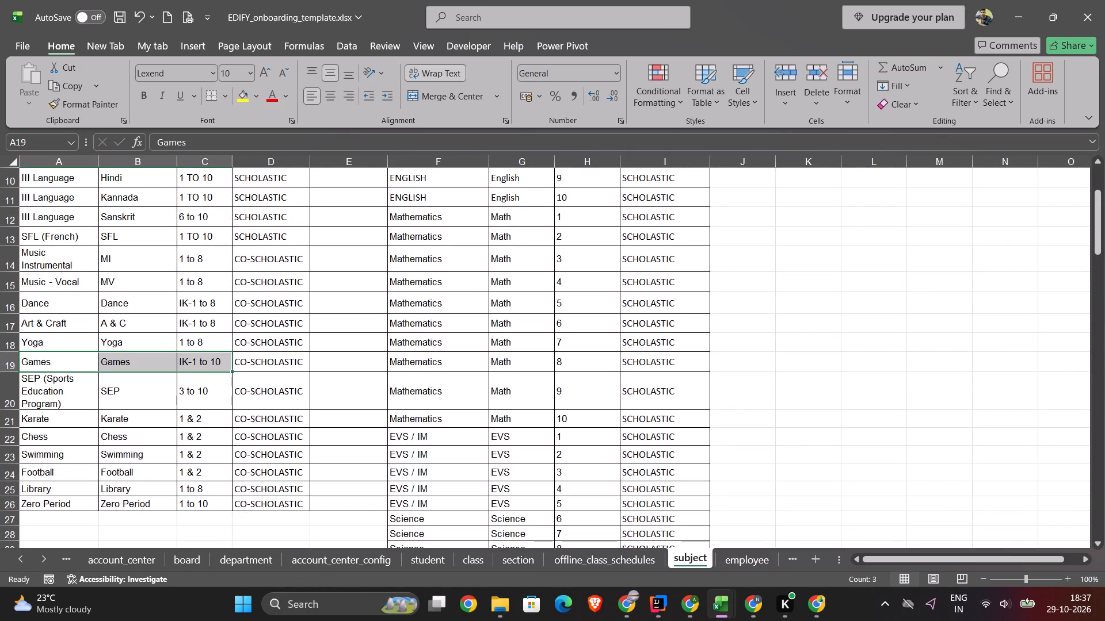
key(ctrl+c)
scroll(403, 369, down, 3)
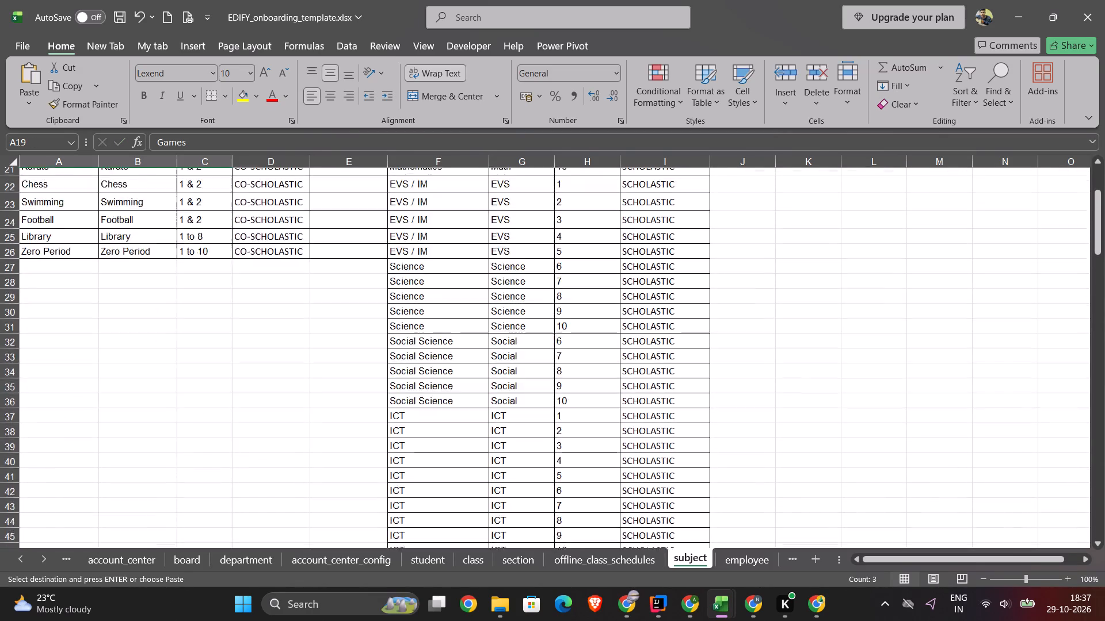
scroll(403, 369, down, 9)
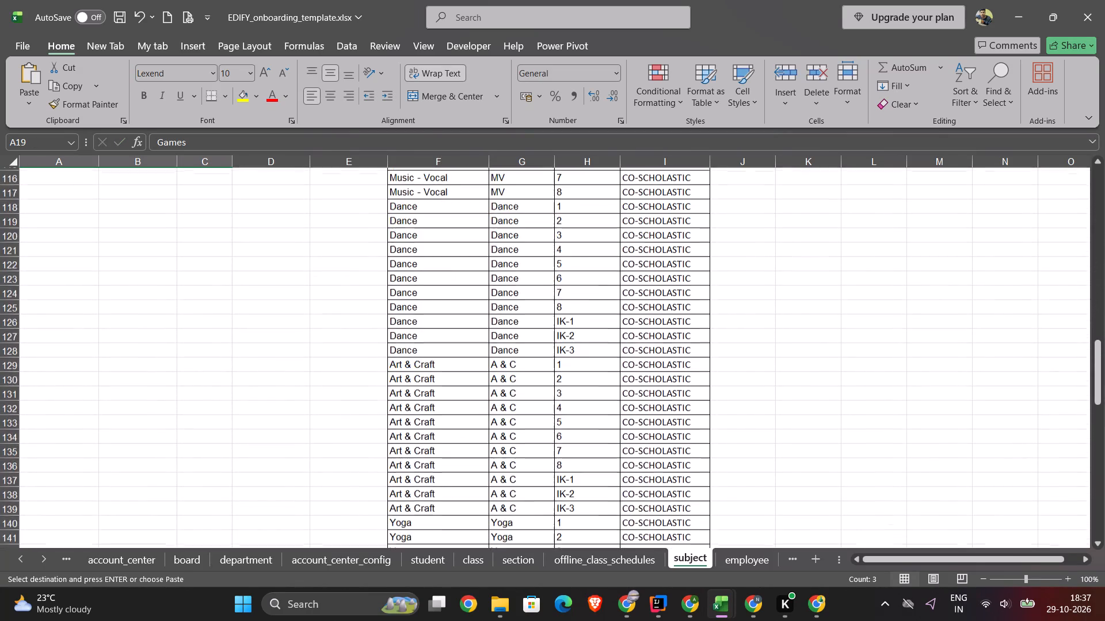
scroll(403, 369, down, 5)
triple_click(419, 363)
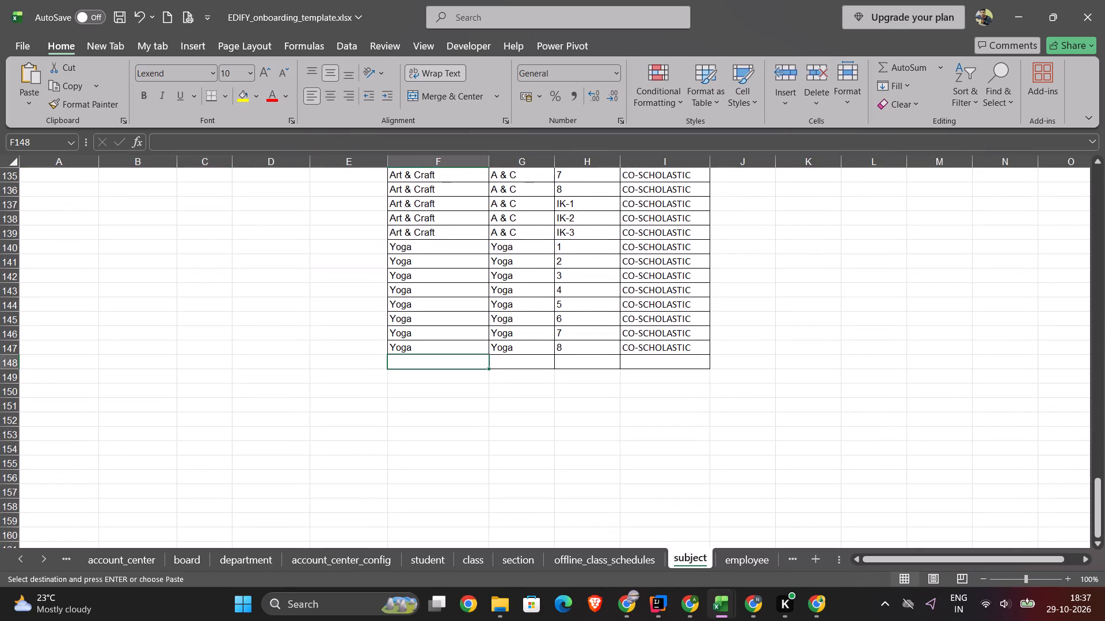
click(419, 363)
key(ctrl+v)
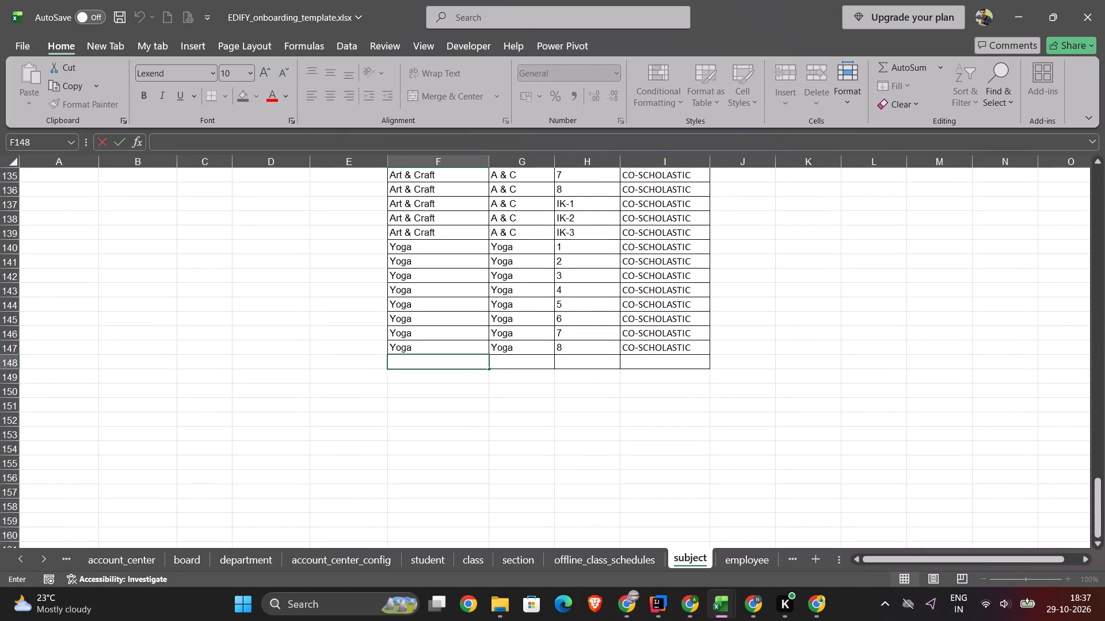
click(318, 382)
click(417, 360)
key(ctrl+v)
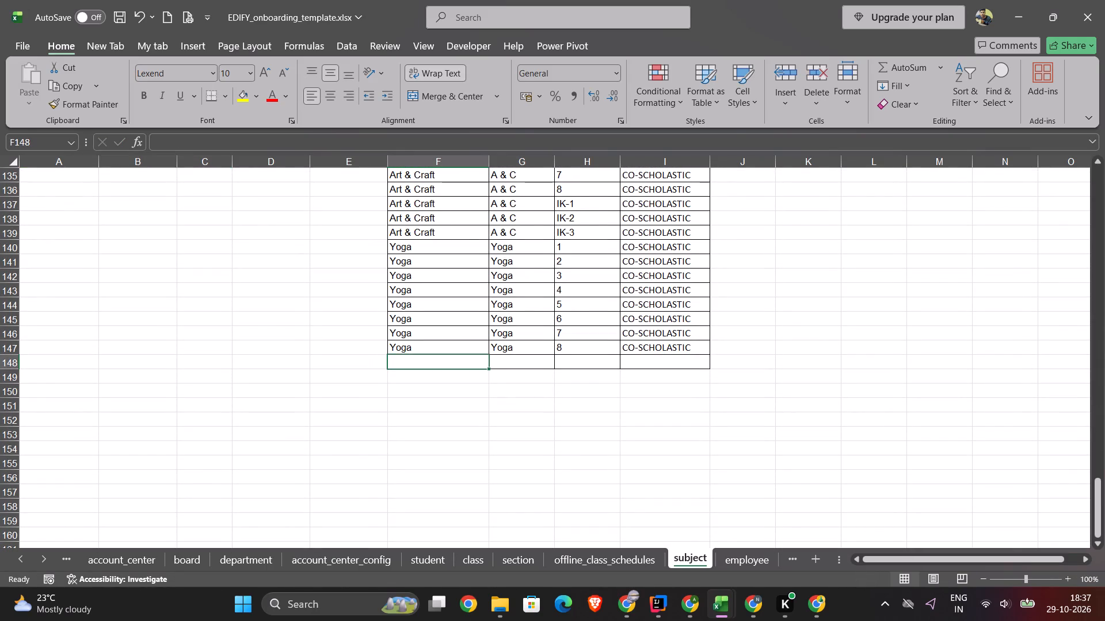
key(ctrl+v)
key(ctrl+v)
Copy the full Games entry in A19:D19 to the first empty table row below Yoga, starting at F148.
scroll(173, 357, up, 11)
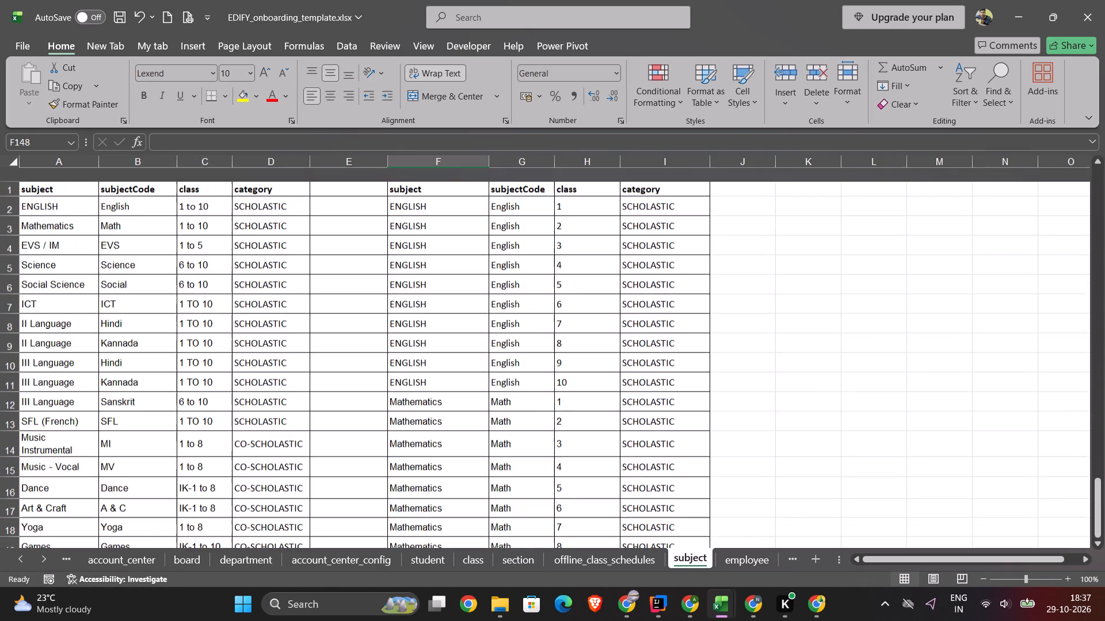
scroll(173, 357, down, 3)
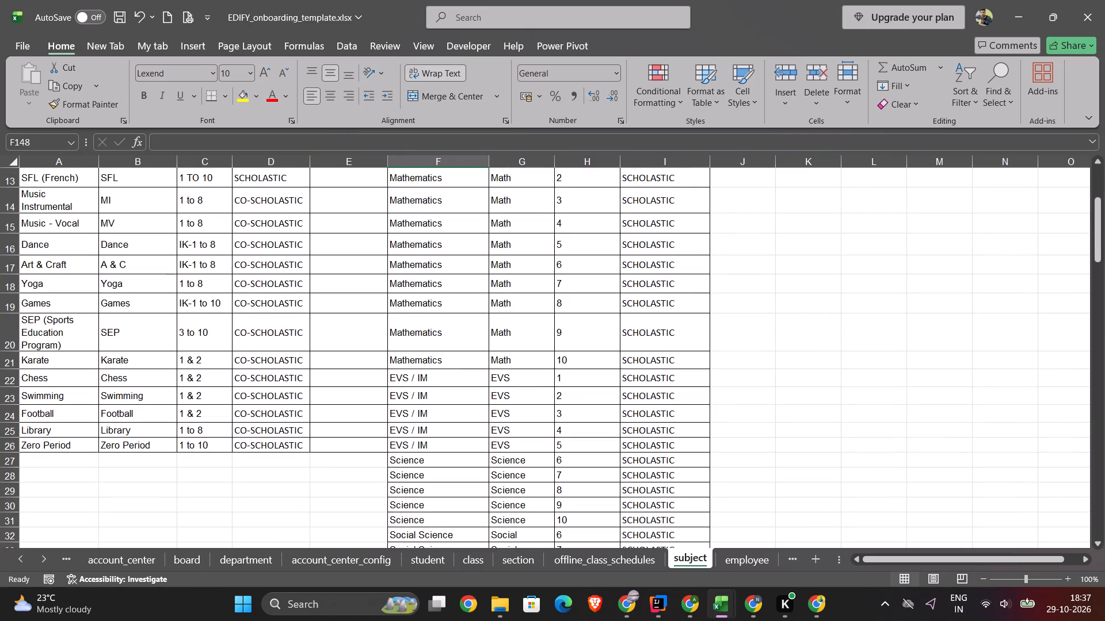
drag(53, 302, 283, 313)
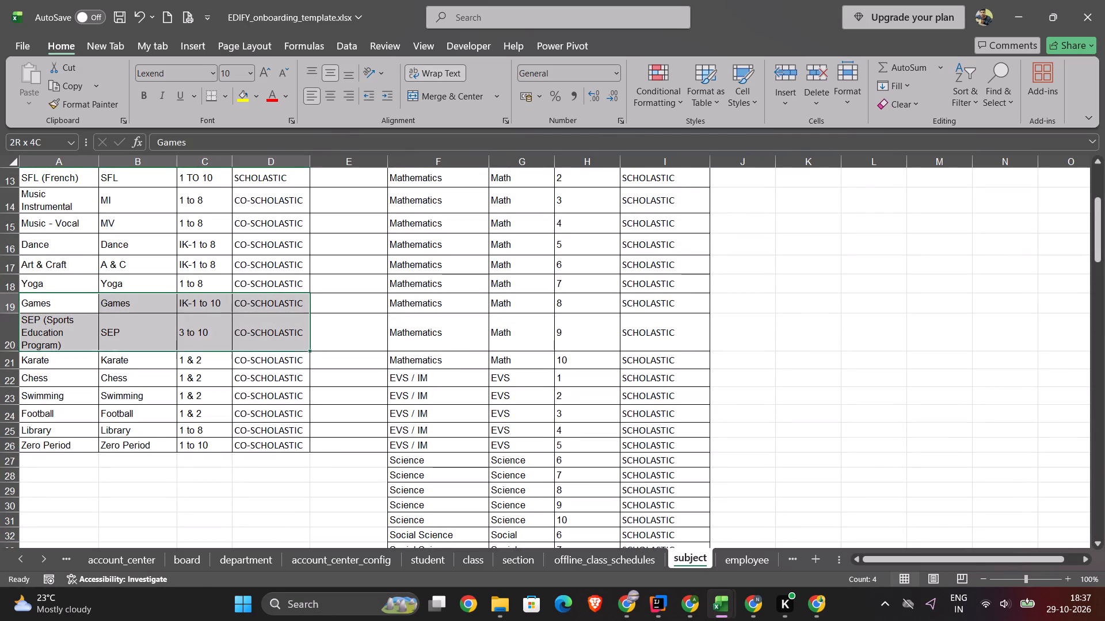
drag(283, 313, 287, 305)
key(ctrl+c)
scroll(482, 335, down, 1)
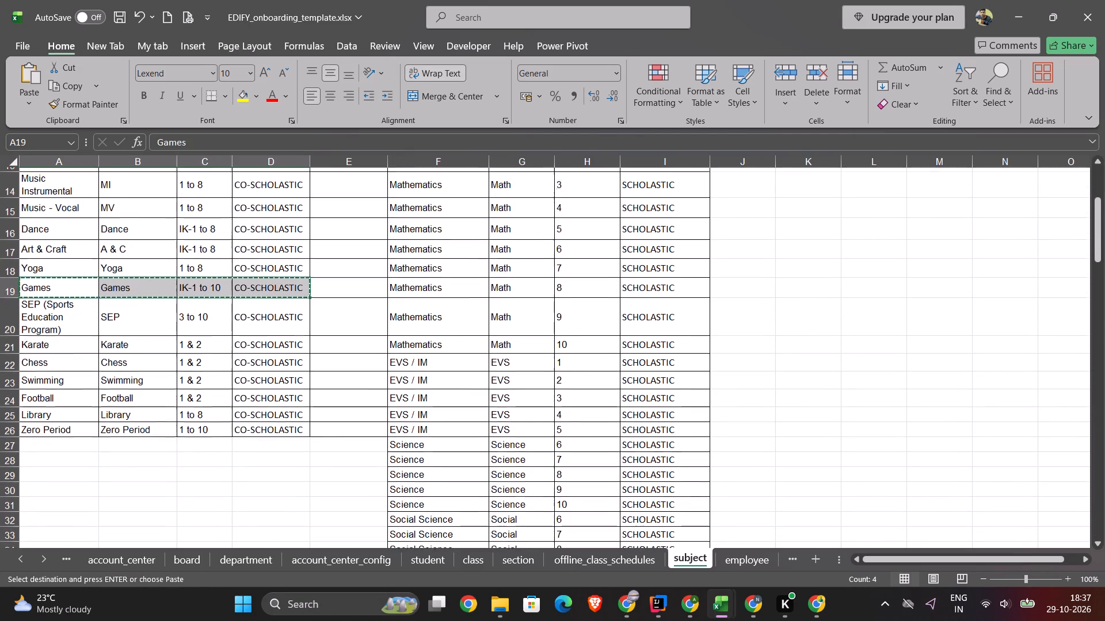
scroll(482, 335, down, 10)
scroll(482, 335, up, 4)
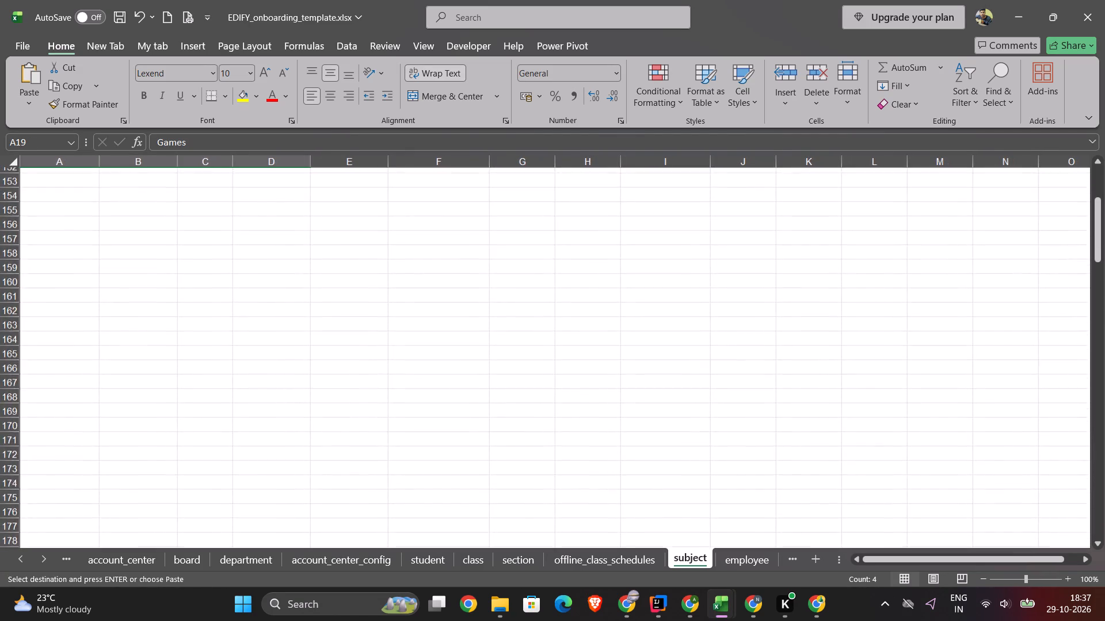
scroll(482, 335, up, 3)
click(459, 350)
key(ctrl+v)
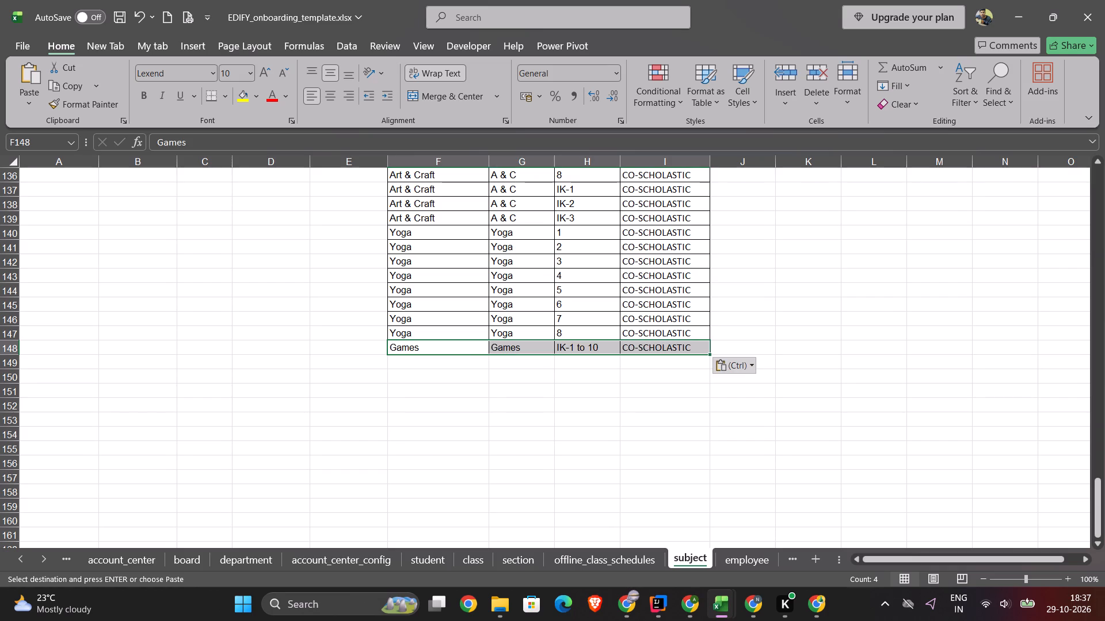
Set the Games class in H148 to 1 and fill the entry down to row 161, numbering the classes 1 to 14.
double_click(604, 350)
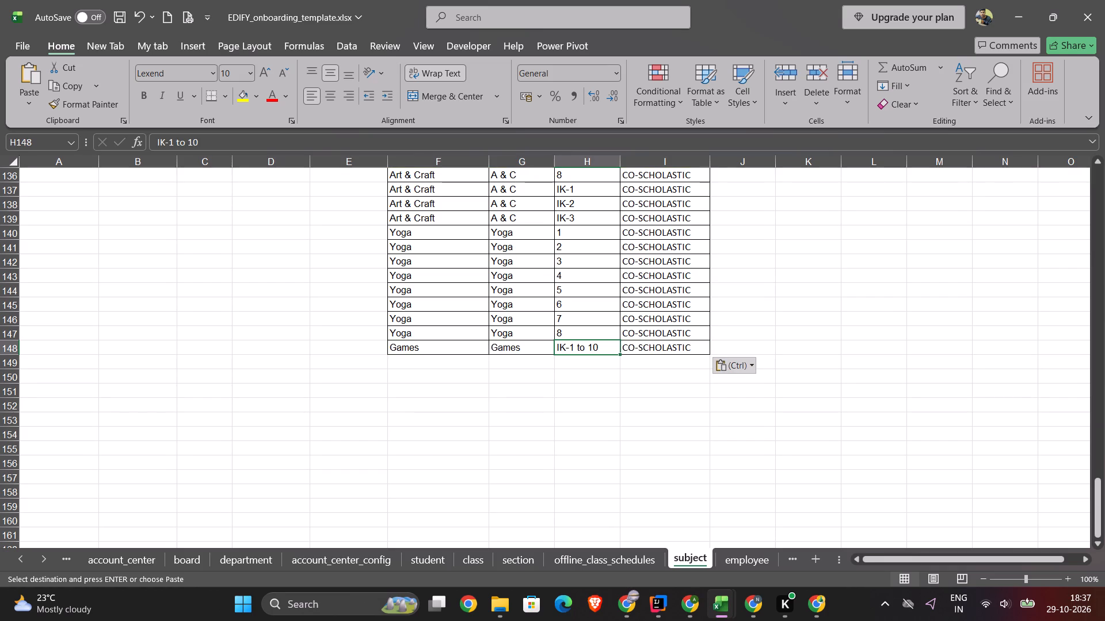
triple_click(601, 348)
click(601, 348)
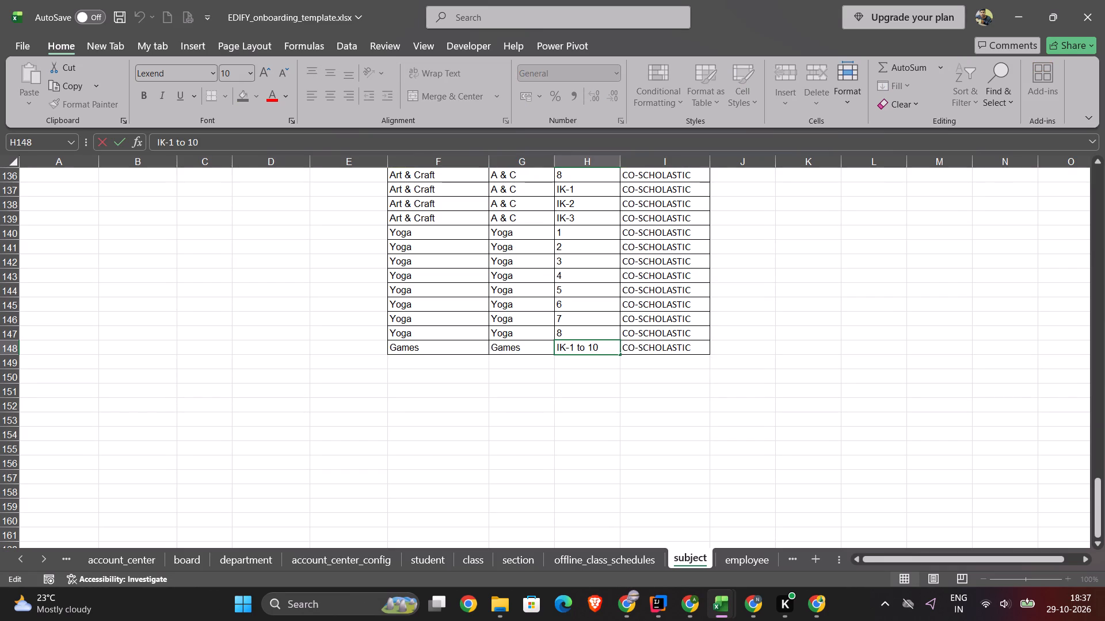
key(ctrl+a)
key(grave)
key(BackSpace)
key(1)
click(468, 351)
drag(468, 351, 699, 352)
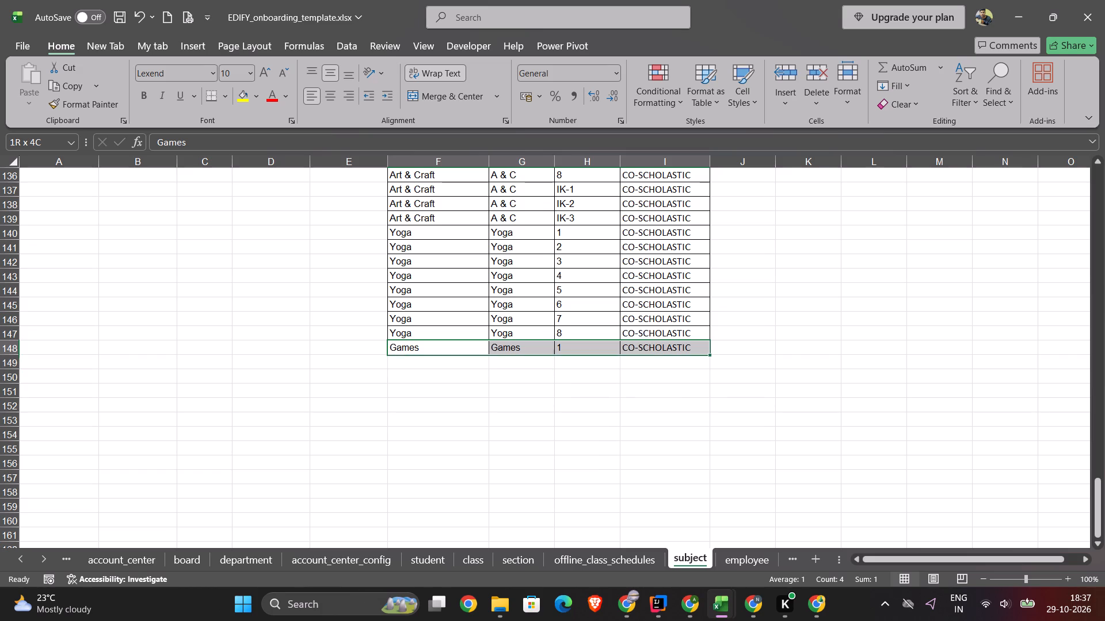
drag(699, 352, 702, 350)
drag(708, 352, 692, 523)
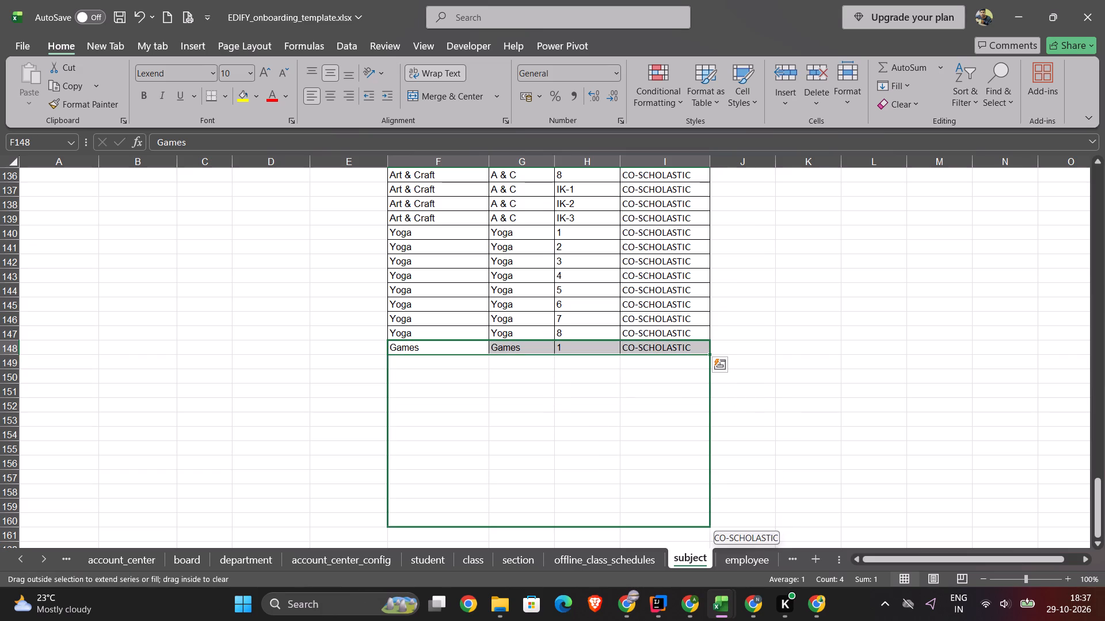
drag(692, 523, 688, 535)
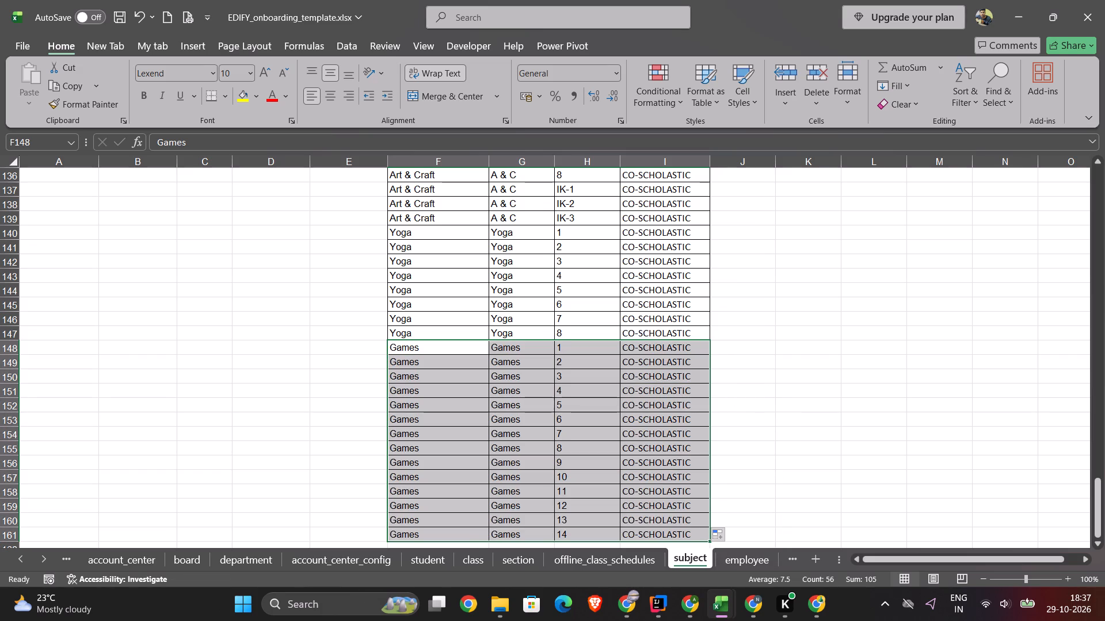
Replace the Games class in H158 with IK-1 and copy that value into H159 and H160.
scroll(609, 497, down, 1)
triple_click(566, 451)
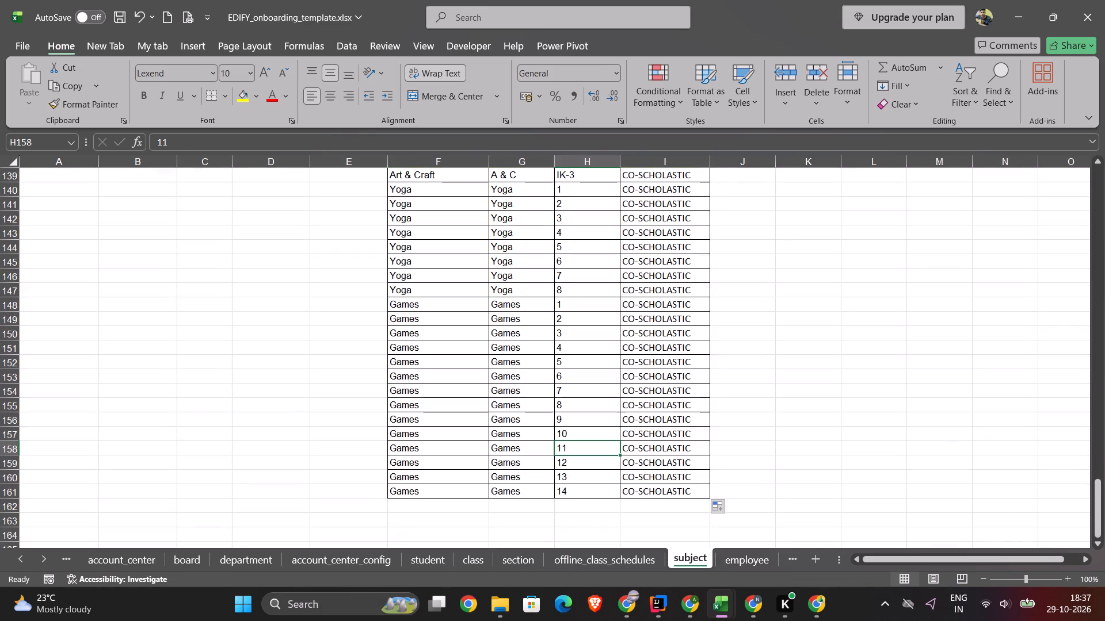
key(BackSpace)
key(BackSpace)
text(IK-)
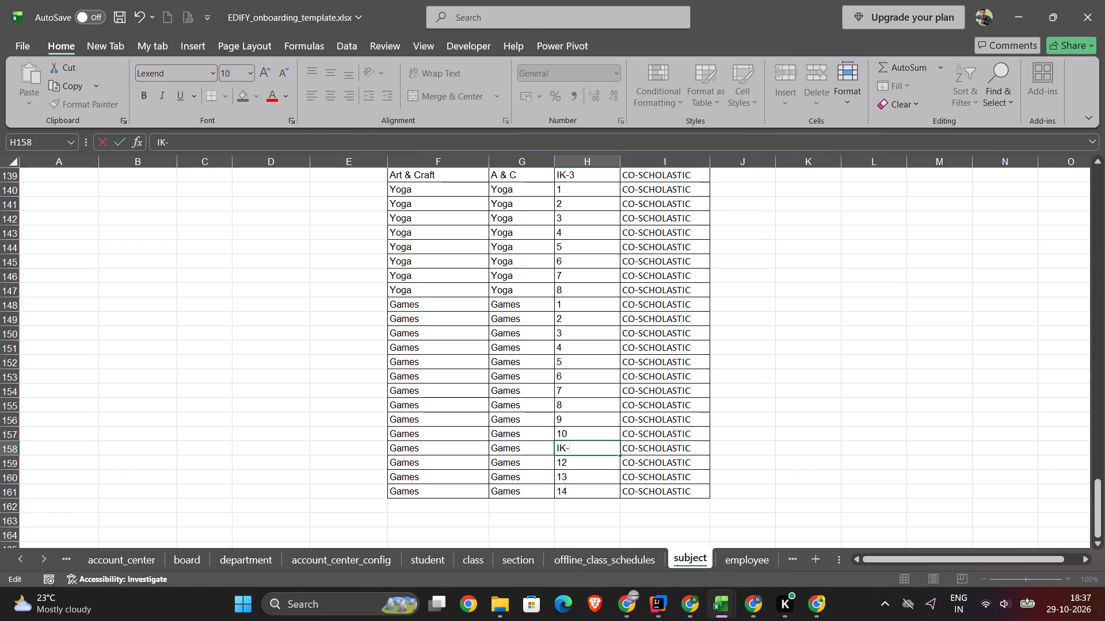
key(1)
key(ctrl+a)
key(ctrl+c)
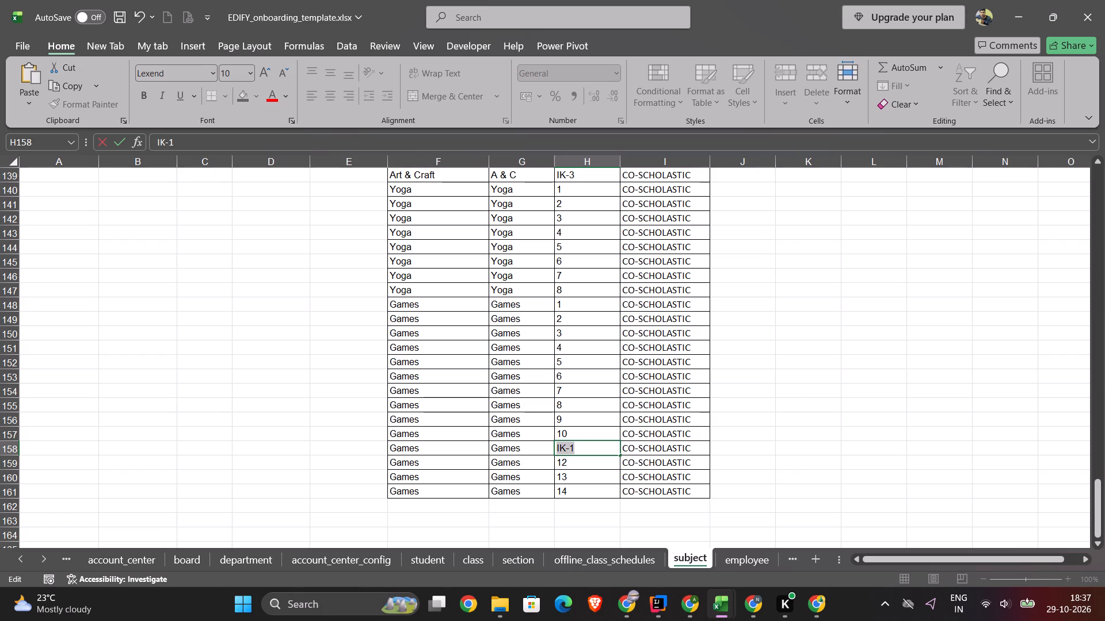
click(590, 467)
key(ctrl+v)
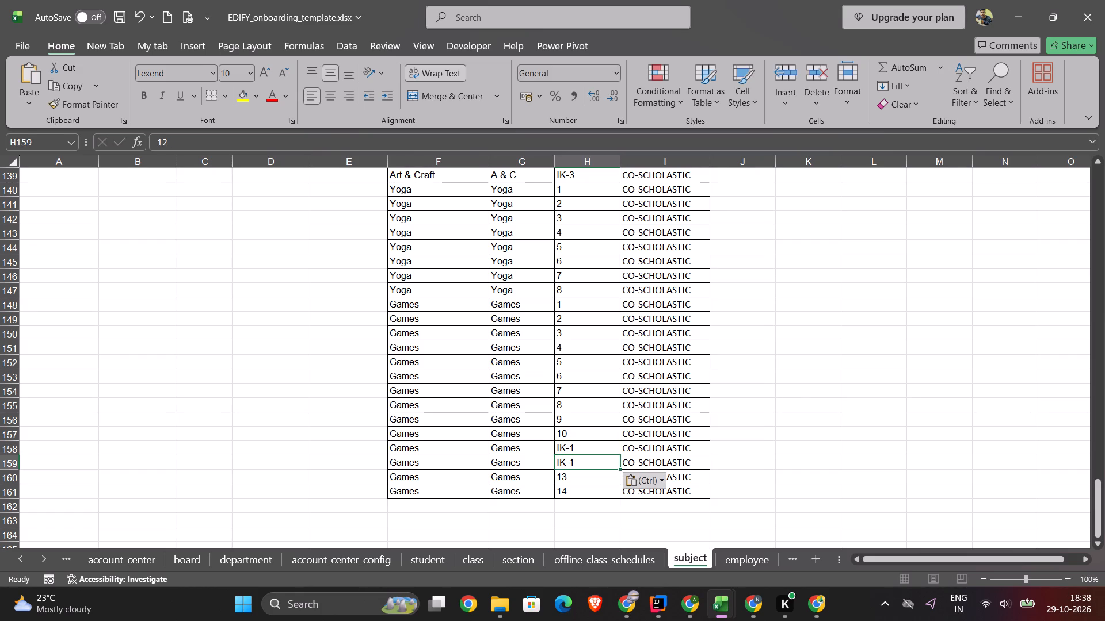
click(573, 476)
key(ctrl+v)
Change the Games class in H159 to IK-2 and the one in H160 to IK-3.
double_click(601, 463)
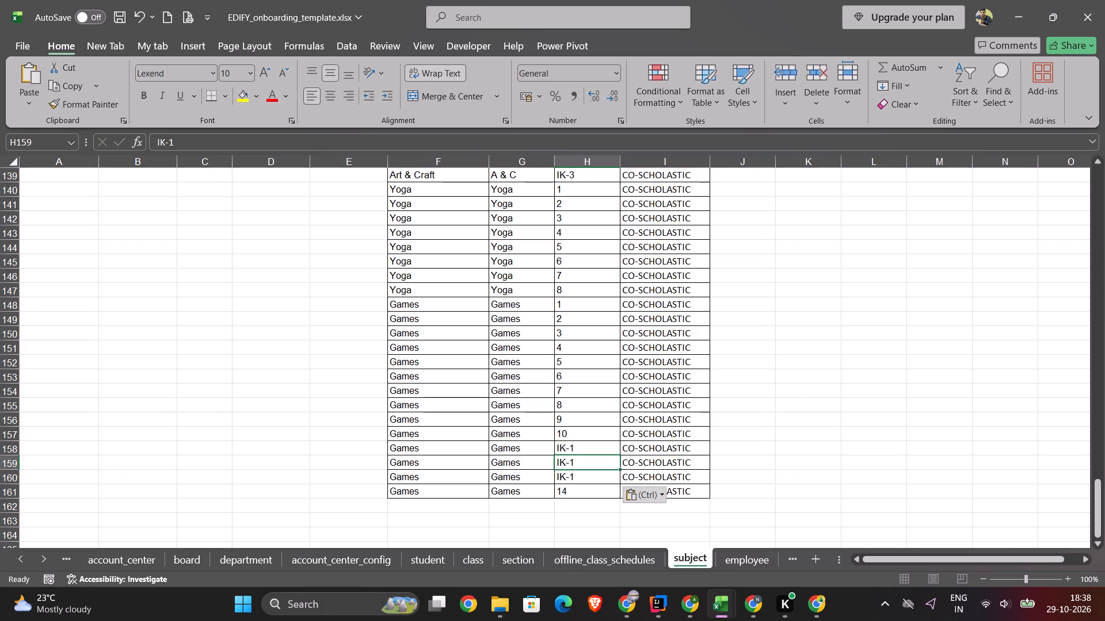
triple_click(601, 463)
key(BackSpace)
key(2)
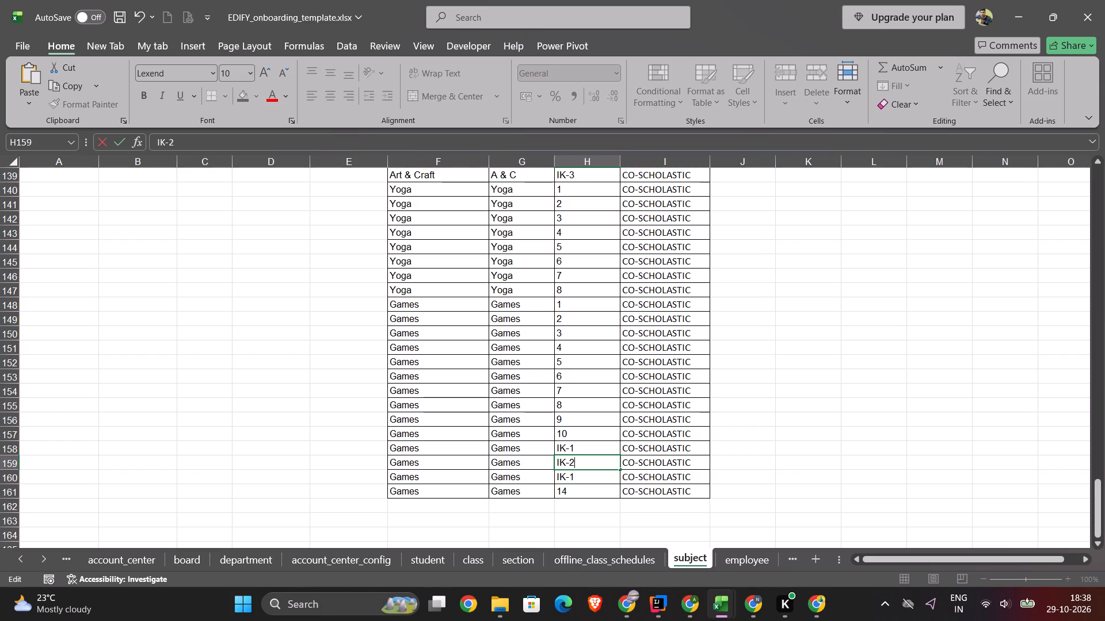
key(Left)
triple_click(588, 474)
double_click(588, 474)
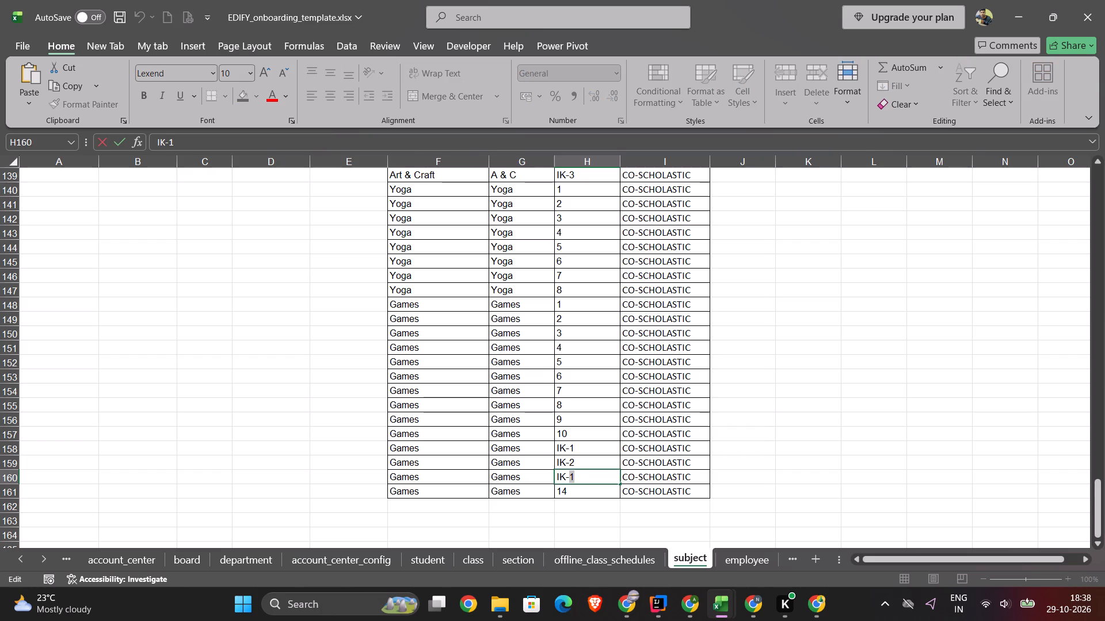
click(588, 474)
key(BackSpace)
key(3)
Clear the contents of the surplus last Games row, F161:I161.
click(413, 493)
drag(413, 493, 699, 494)
key(Delete)
Copy the SEP (Sports Education Program) entry from A20:D20 and paste it into the expanded table starting at F161.
scroll(279, 369, up, 10)
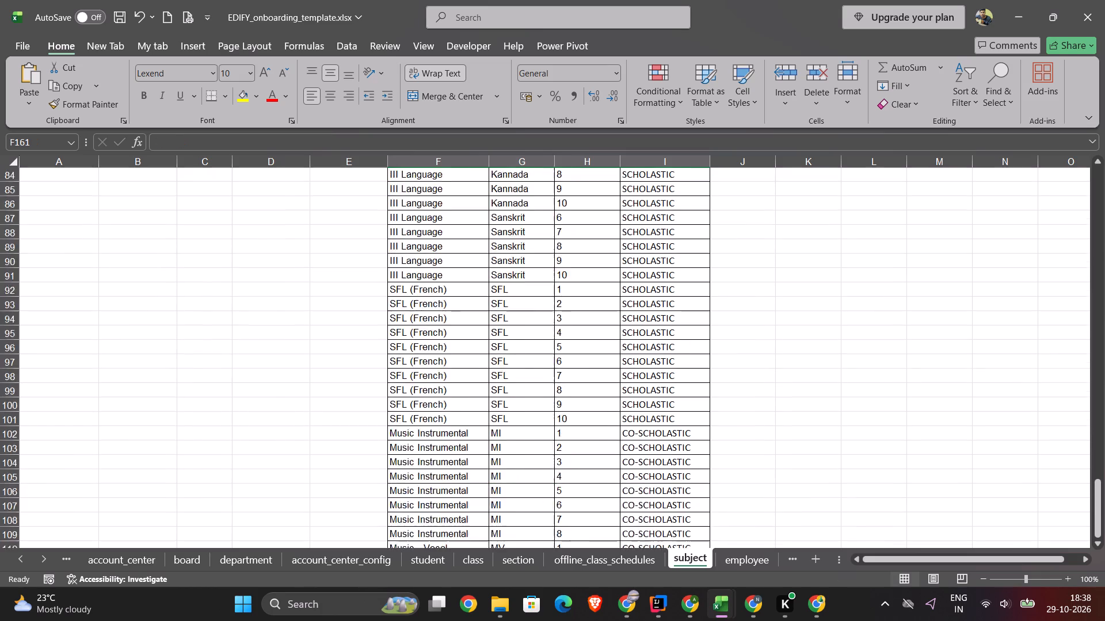
scroll(279, 369, up, 7)
scroll(279, 369, down, 1)
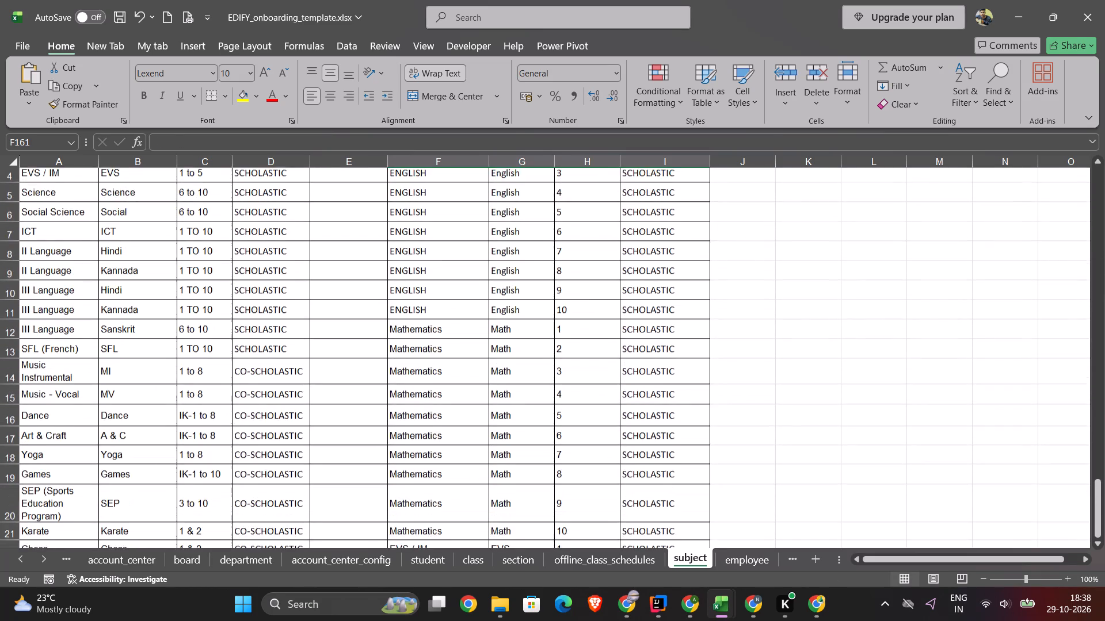
scroll(279, 369, down, 2)
scroll(222, 397, down, 1)
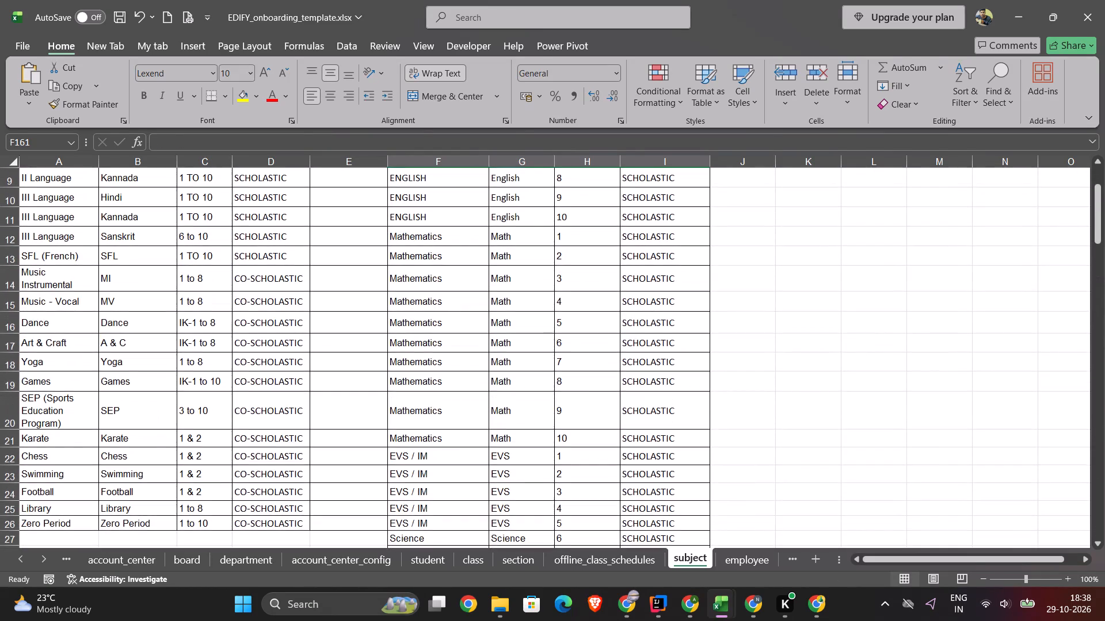
scroll(222, 397, down, 1)
drag(43, 350, 268, 355)
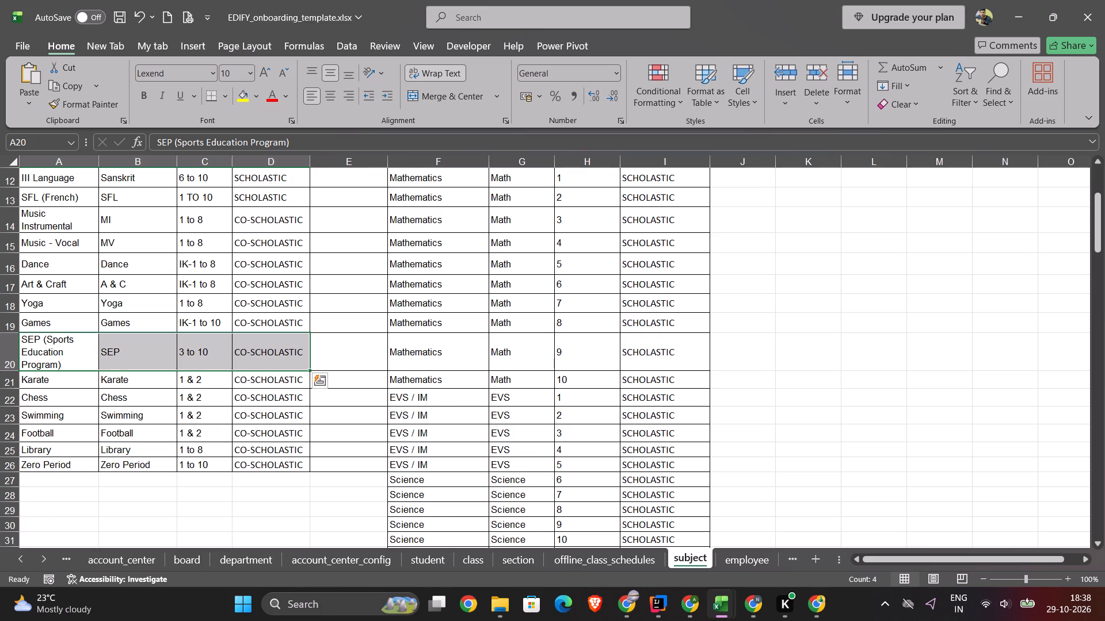
key(ctrl+c)
key(ctrl+c)
key(ctrl+c)
key(ctrl+c)
key(ctrl+c)
key(ctrl+c)
key(ctrl+c)
key(ctrl+c)
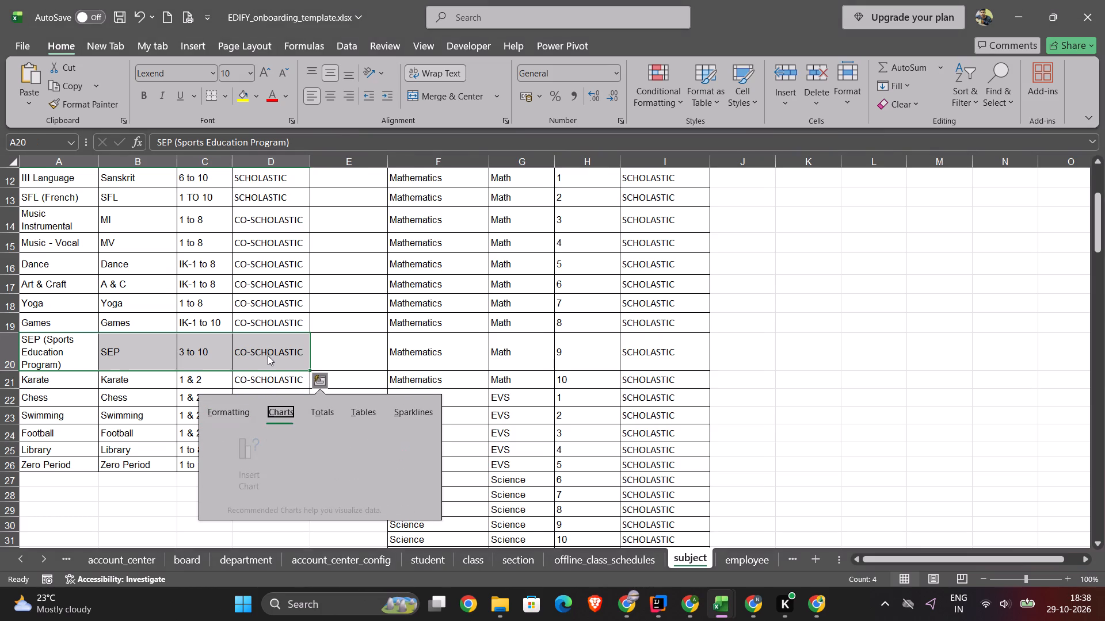
click(226, 353)
drag(61, 343, 102, 343)
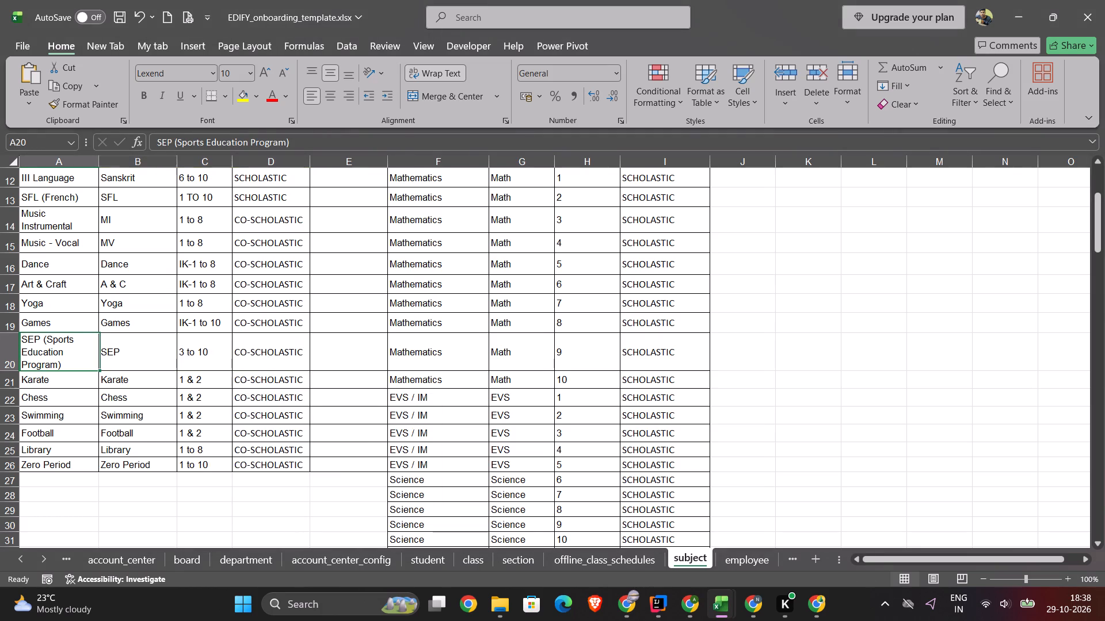
drag(102, 343, 268, 348)
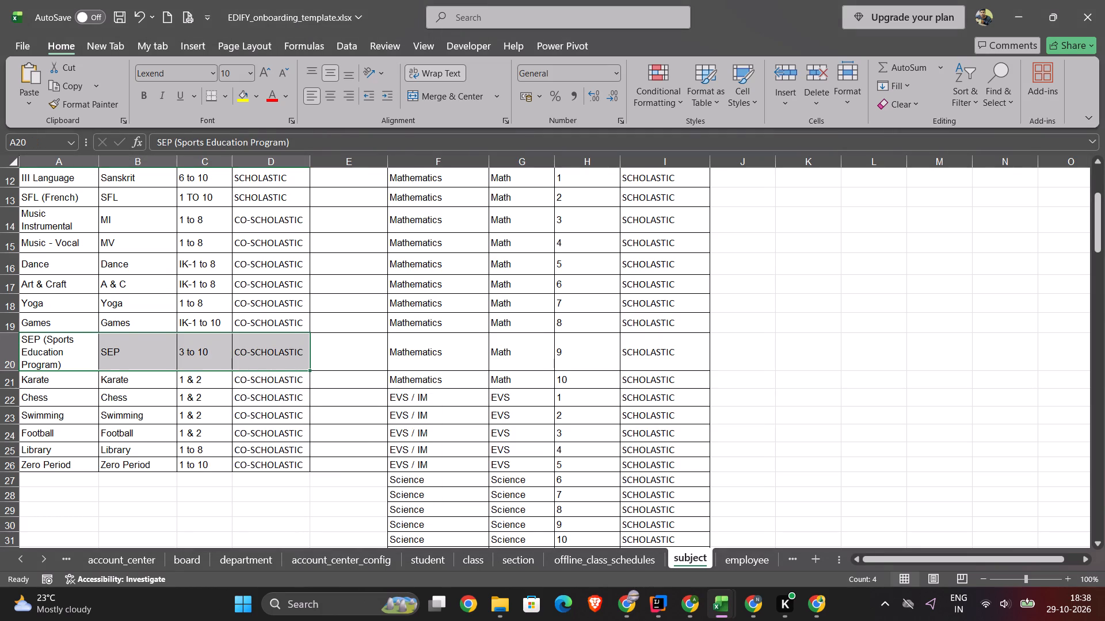
key(ctrl+c)
key(ctrl+c)
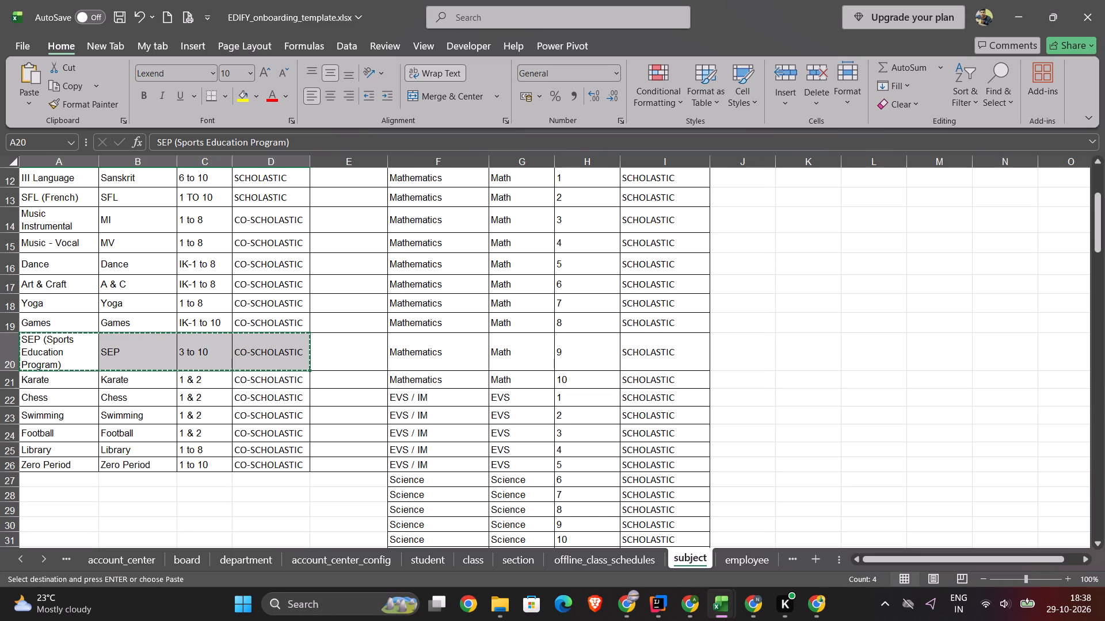
scroll(475, 292, down, 7)
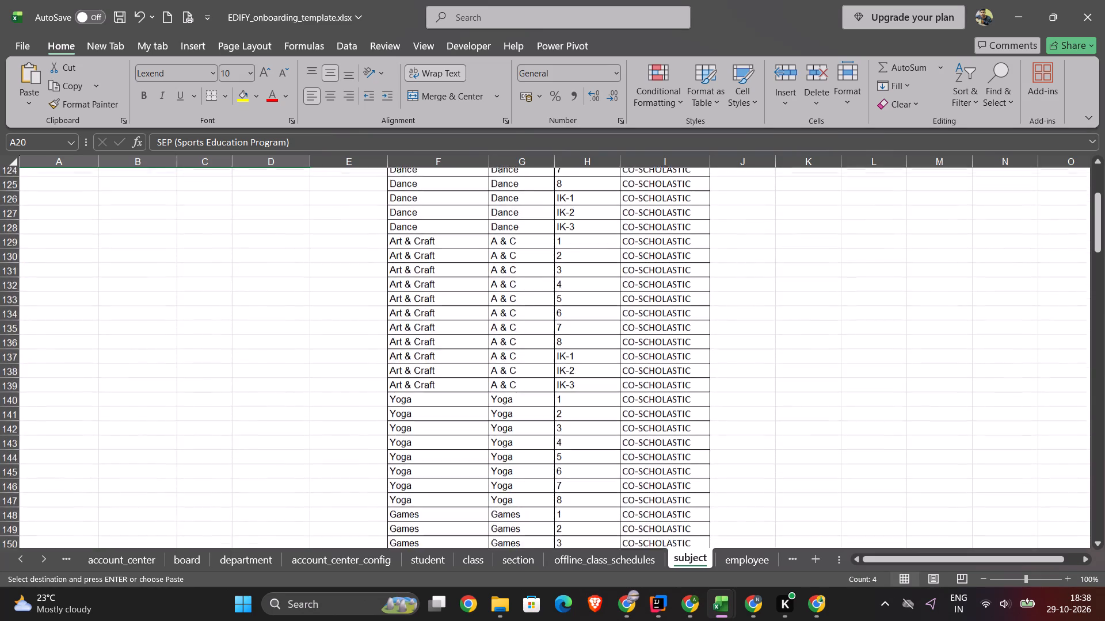
scroll(475, 292, down, 6)
click(430, 283)
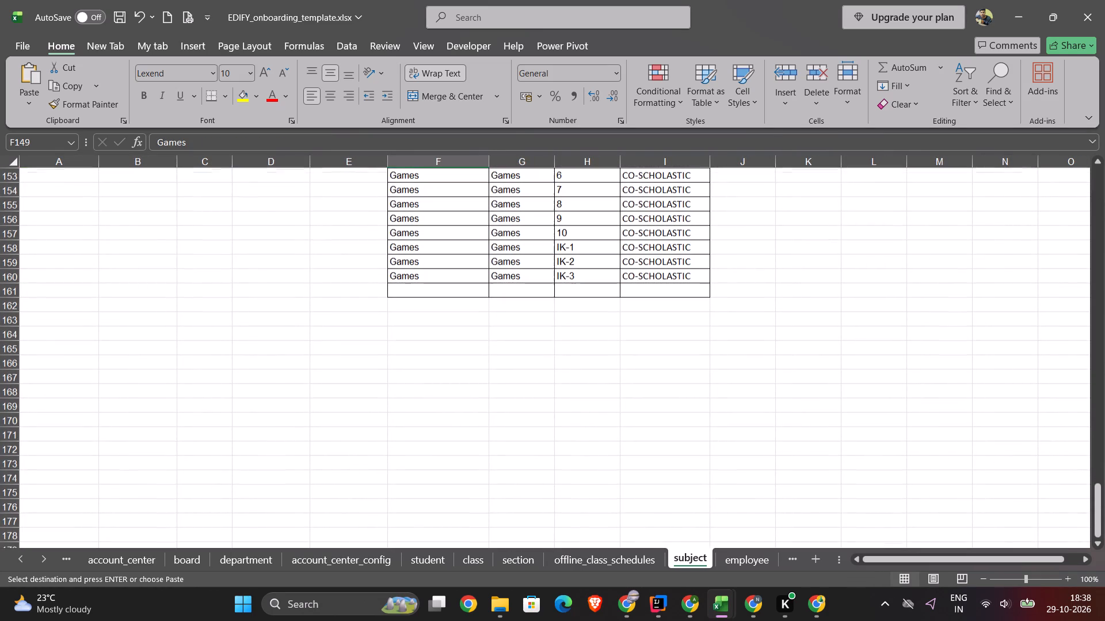
click(424, 286)
key(ctrl+v)
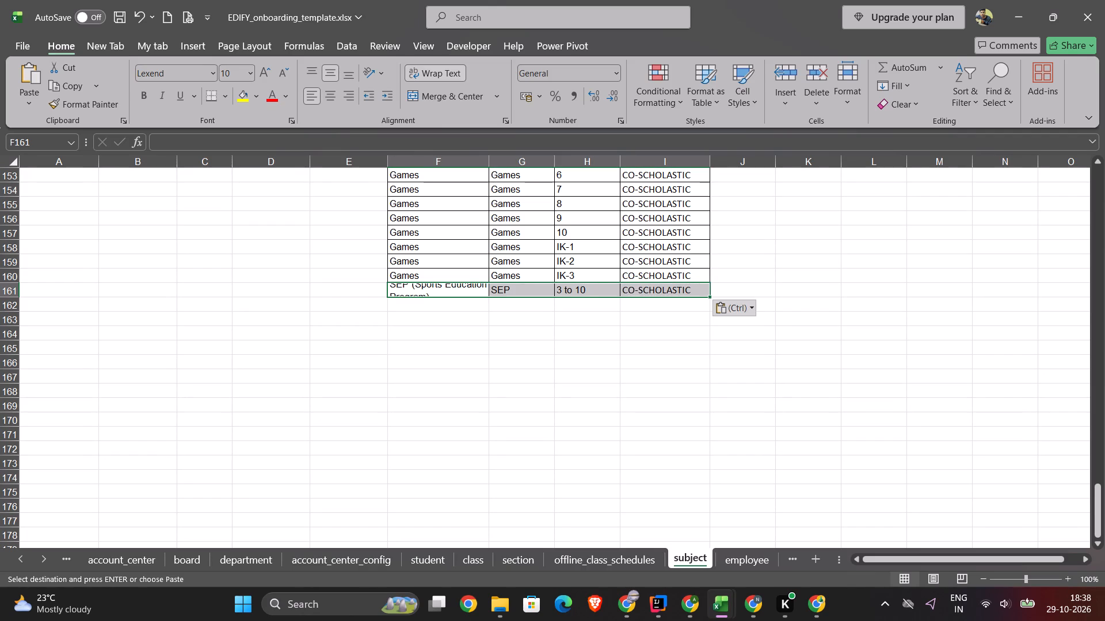
Set the SEP class in H161 to 3 and fill the entry F161:I161 down to row 170.
double_click(590, 292)
triple_click(590, 292)
click(590, 292)
key(BackSpace)
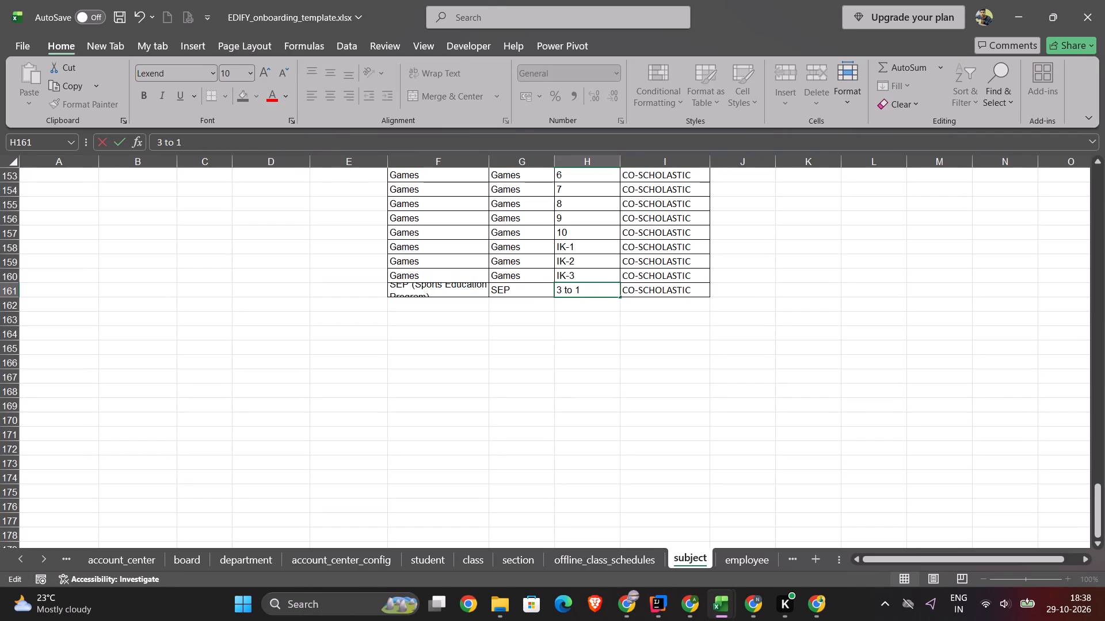
key(BackSpace)
key(BackSpace)
key(BackSpace)
key(BackSpace)
key(BackSpace)
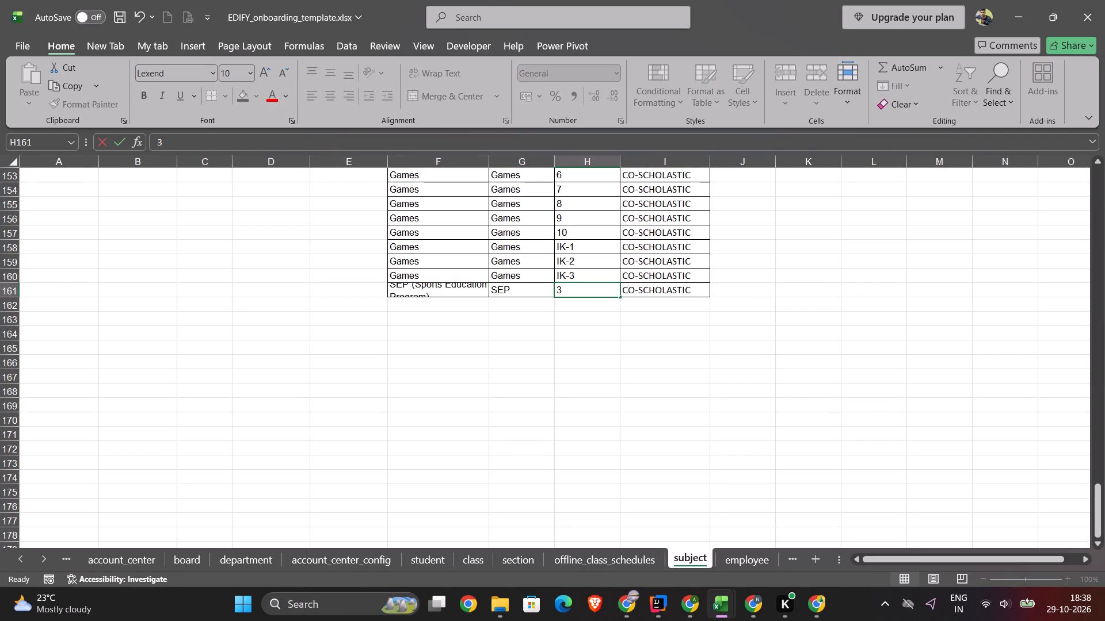
click(481, 290)
drag(481, 290, 683, 289)
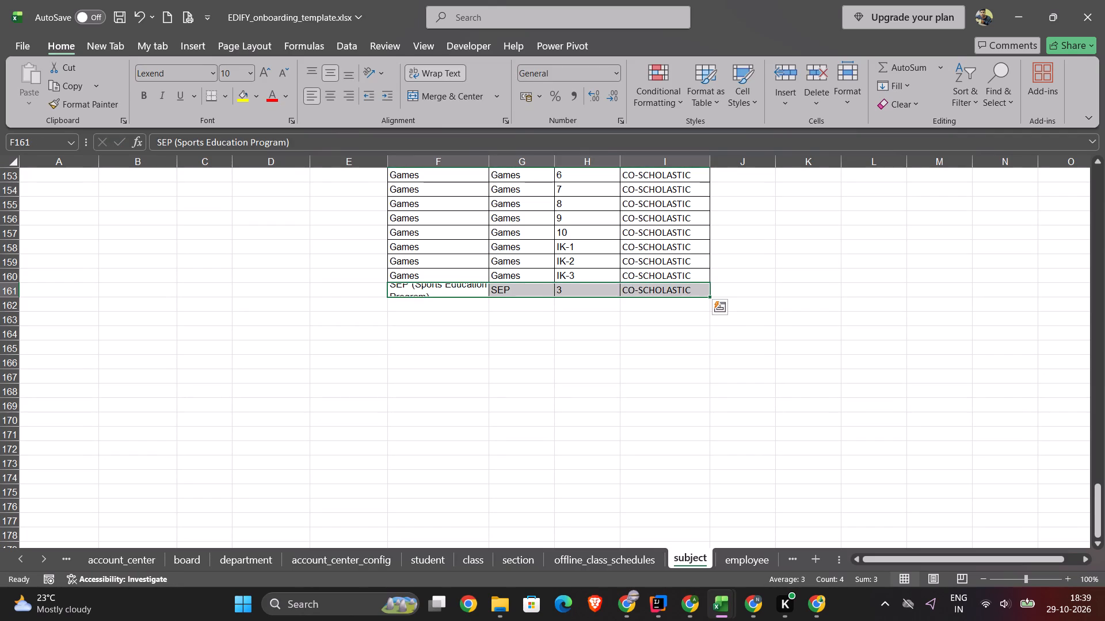
drag(711, 298, 704, 419)
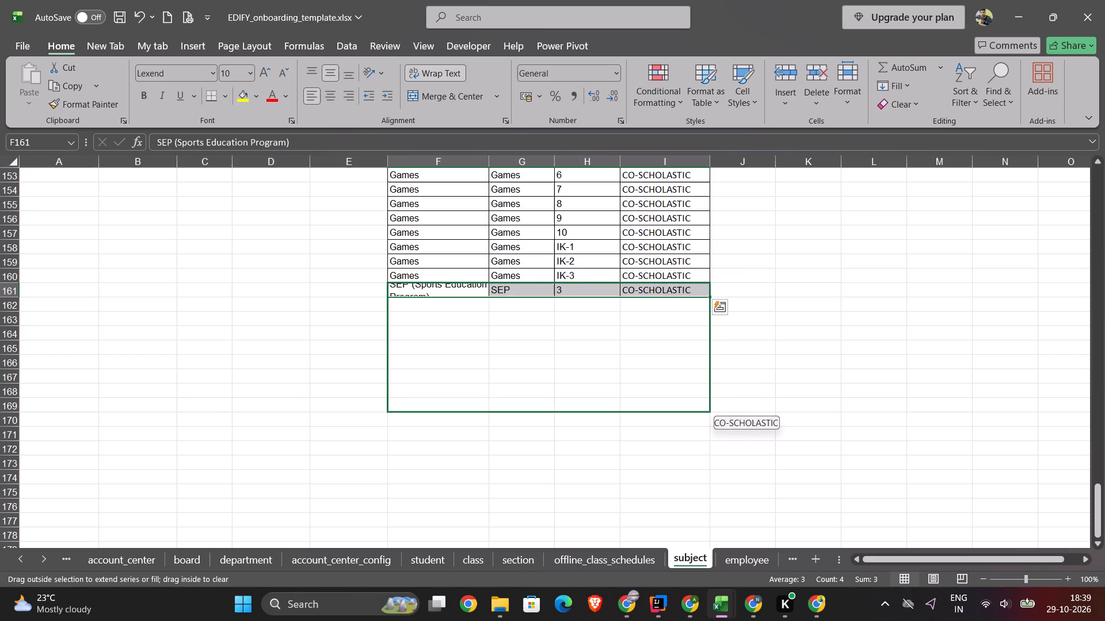
drag(704, 419, 704, 423)
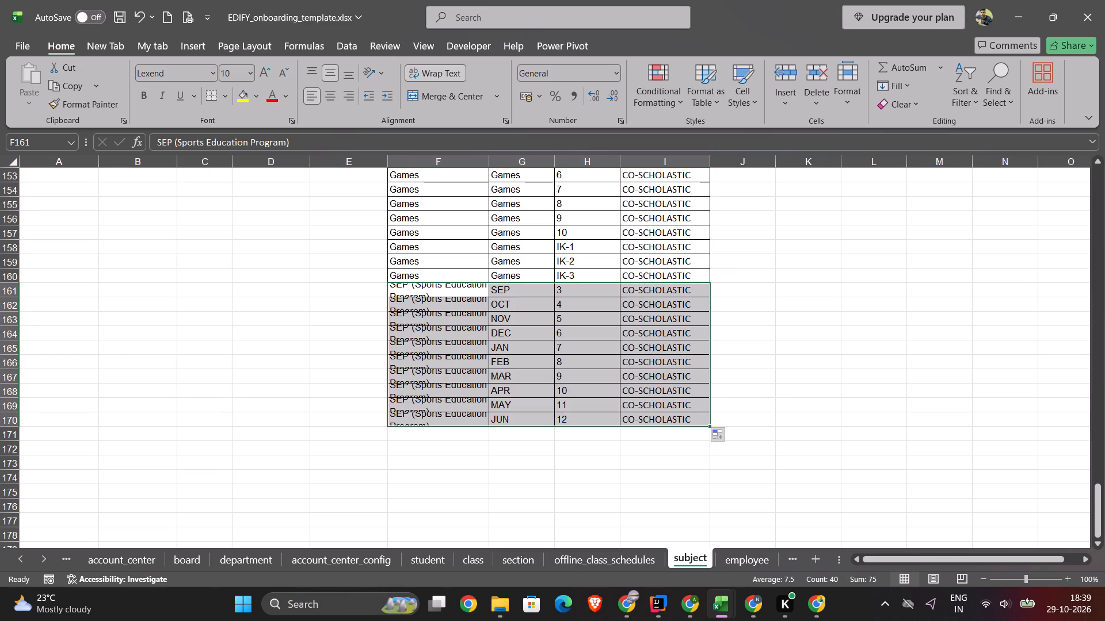
Clear the contents of the two surplus SEP rows for classes 11 and 12, F169:I170.
click(441, 405)
drag(441, 405, 641, 423)
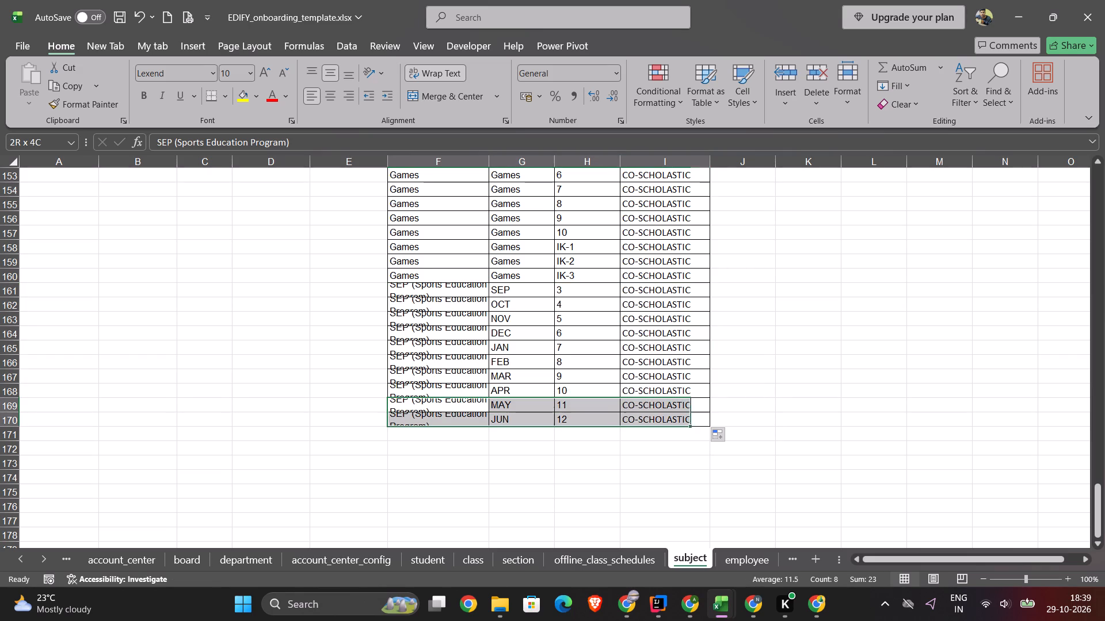
drag(641, 423, 660, 424)
key(Delete)
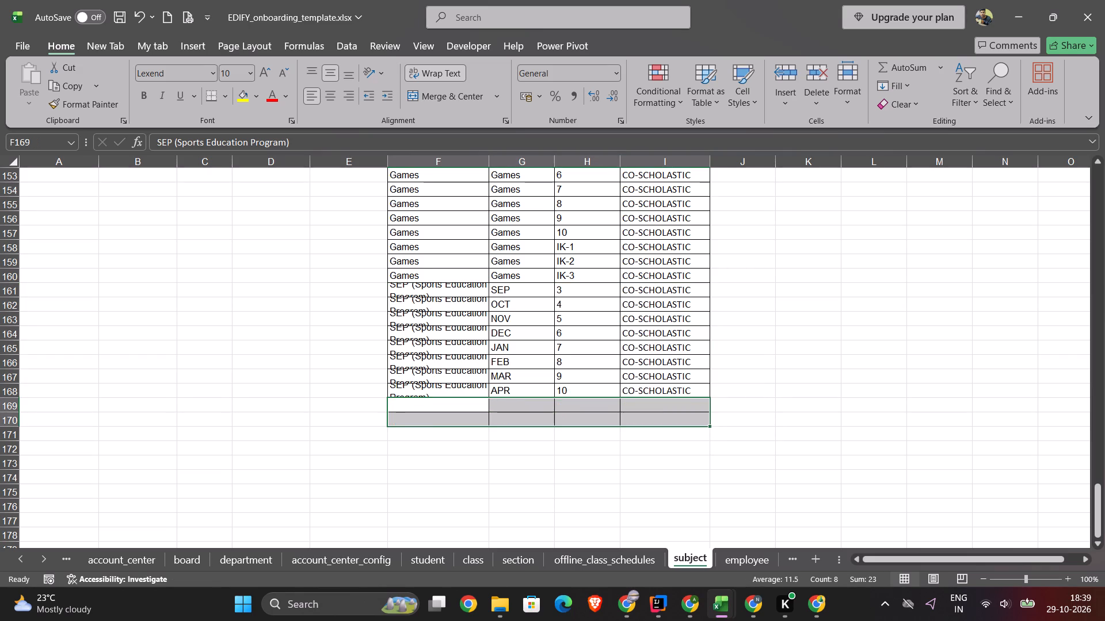
click(454, 404)
Copy the Karate, Chess, Swimming and Football entries from A21:D24 and paste them below the SEP rows, starting at F169.
scroll(267, 356, up, 18)
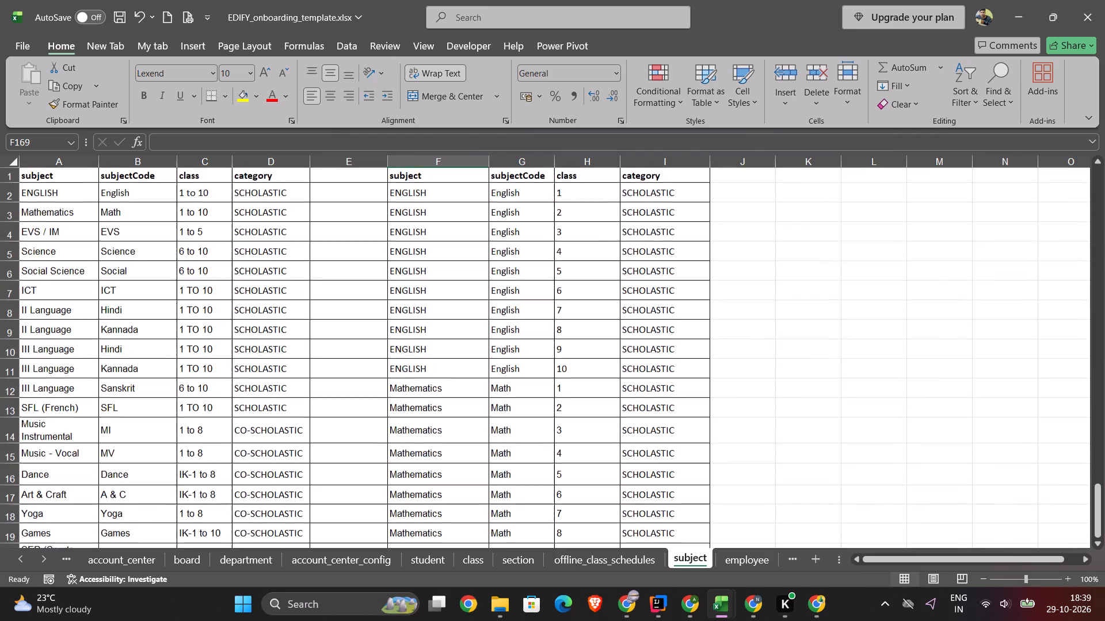
scroll(267, 356, down, 3)
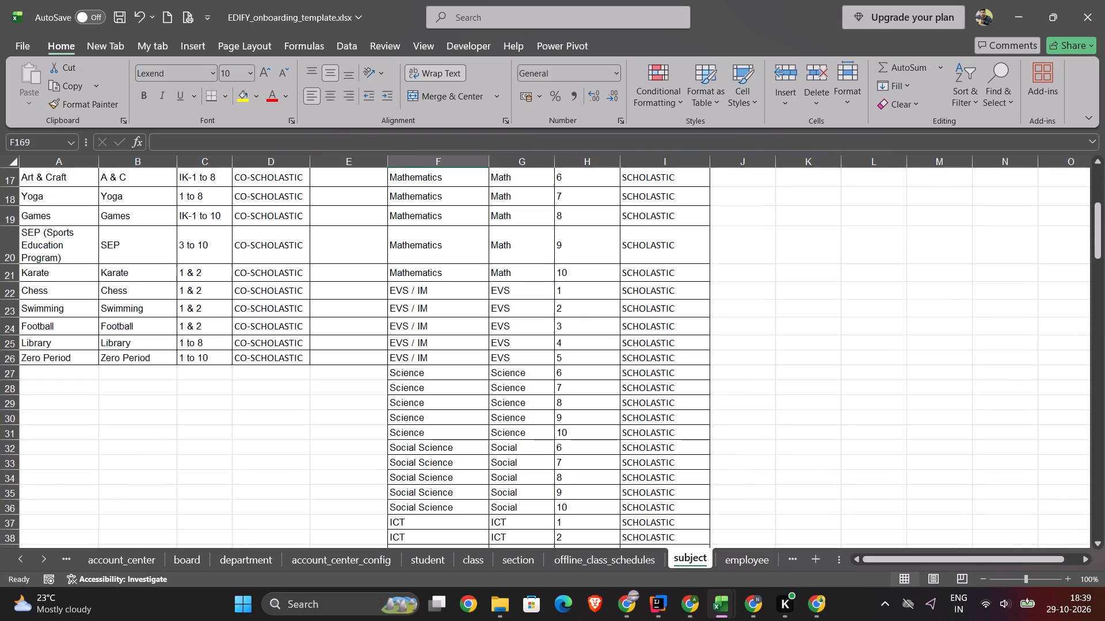
drag(67, 273, 287, 283)
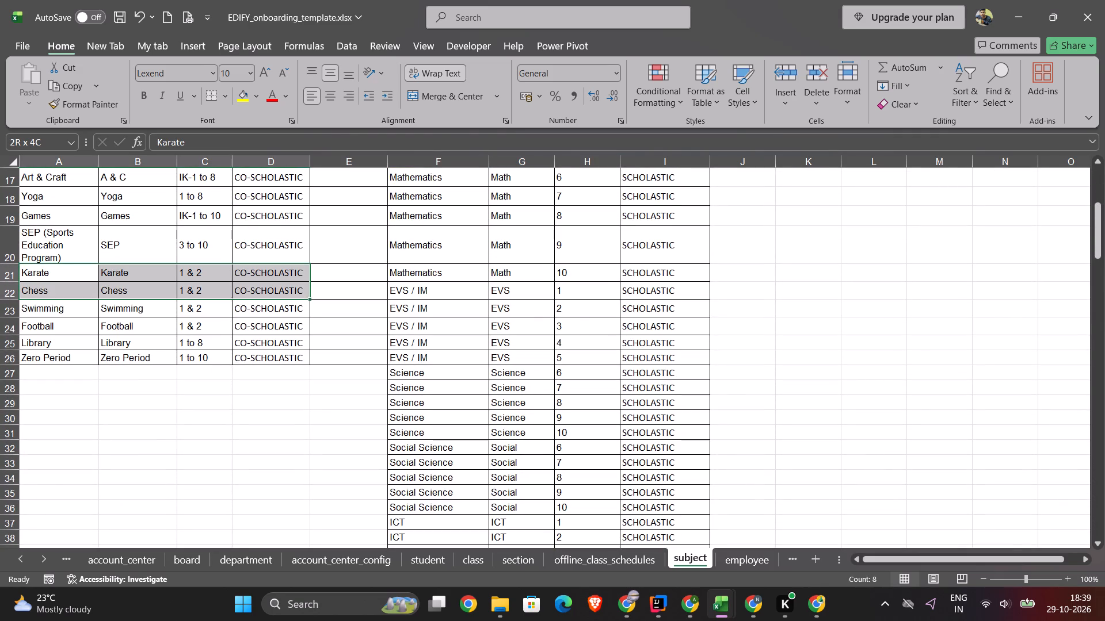
drag(287, 283, 294, 279)
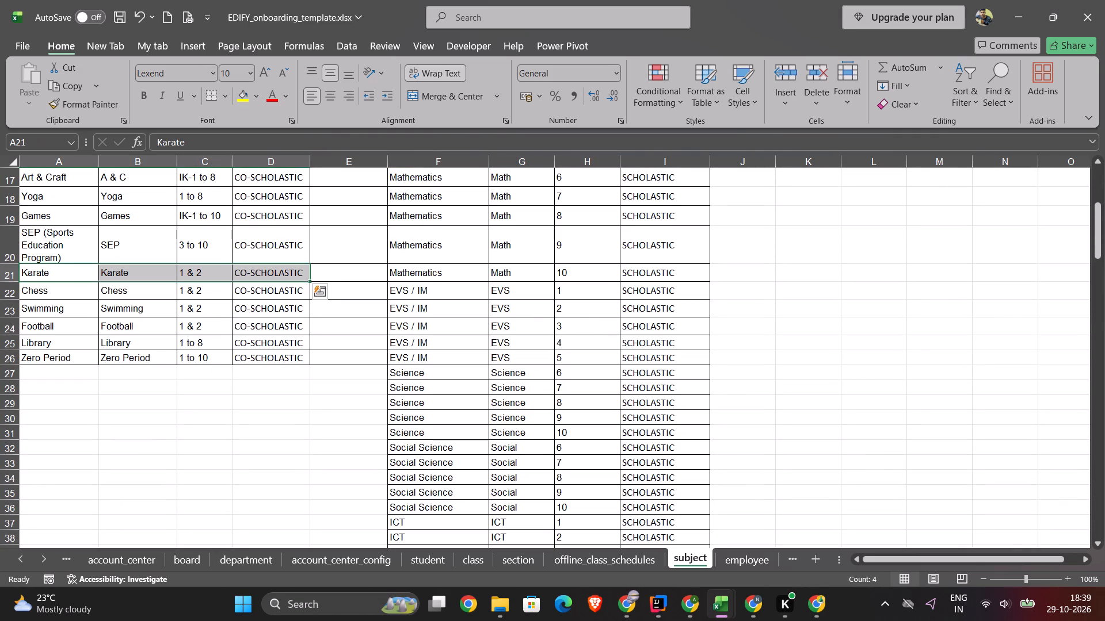
click(170, 271)
drag(66, 268, 261, 274)
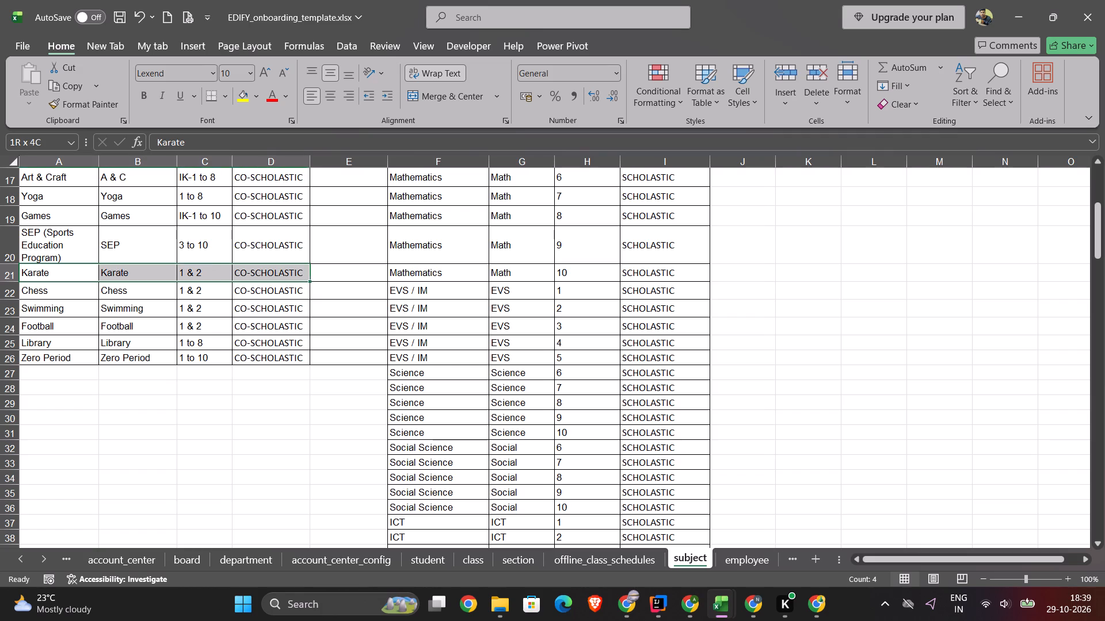
drag(261, 274, 291, 288)
click(76, 277)
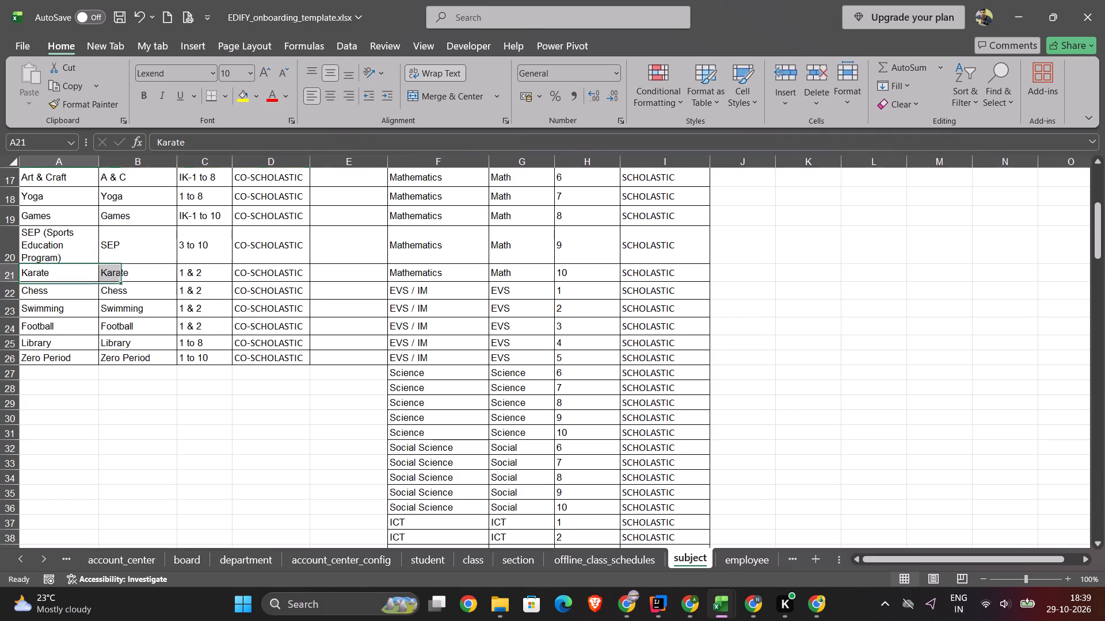
drag(76, 277, 280, 325)
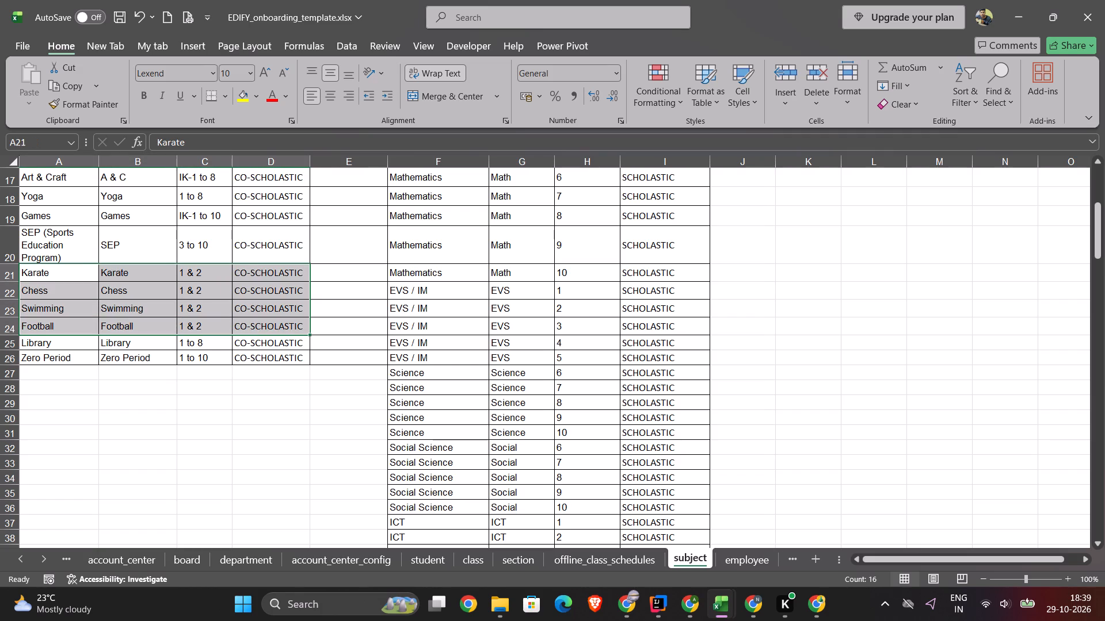
key(ctrl+c)
scroll(479, 362, down, 6)
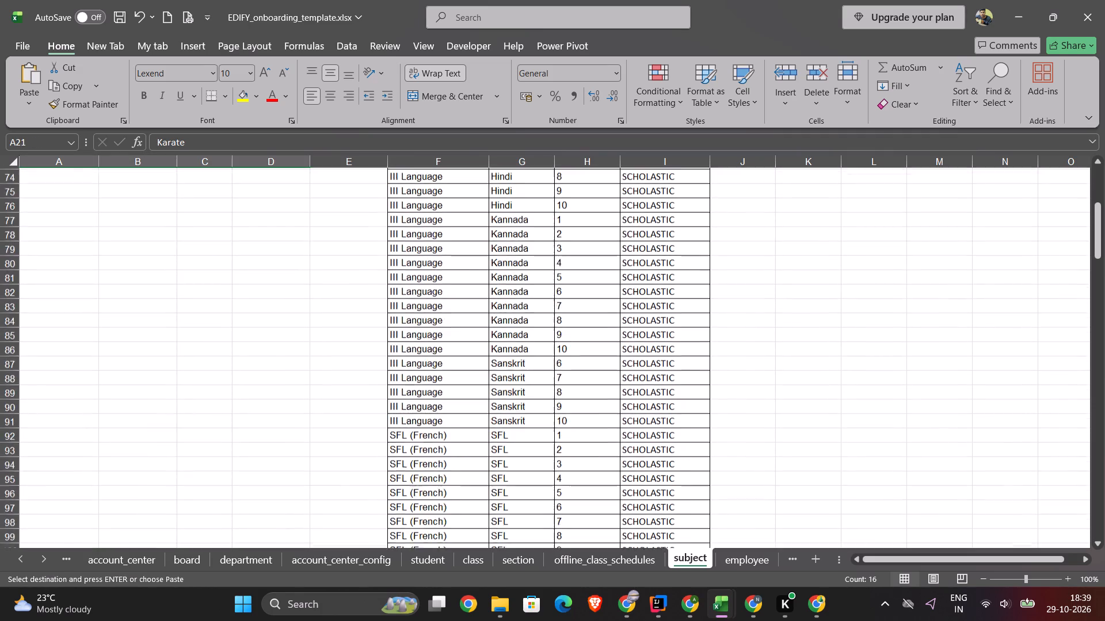
scroll(479, 362, down, 8)
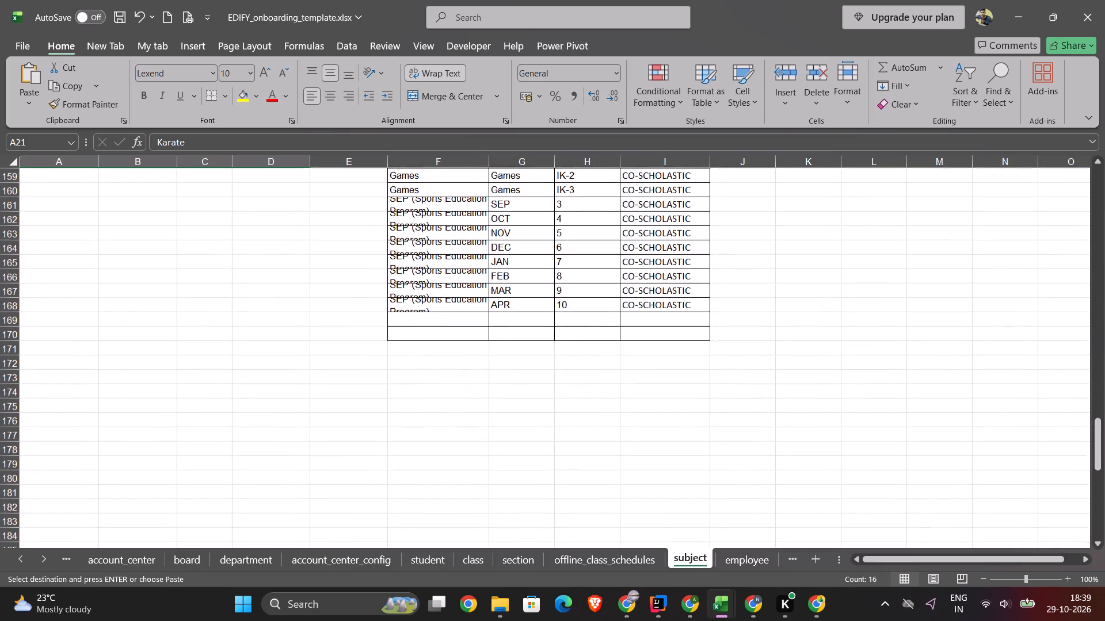
click(428, 320)
key(ctrl+v)
Insert a blank row above each of the pasted Karate, Chess, Swimming and Football entries, starting at row 169.
click(344, 319)
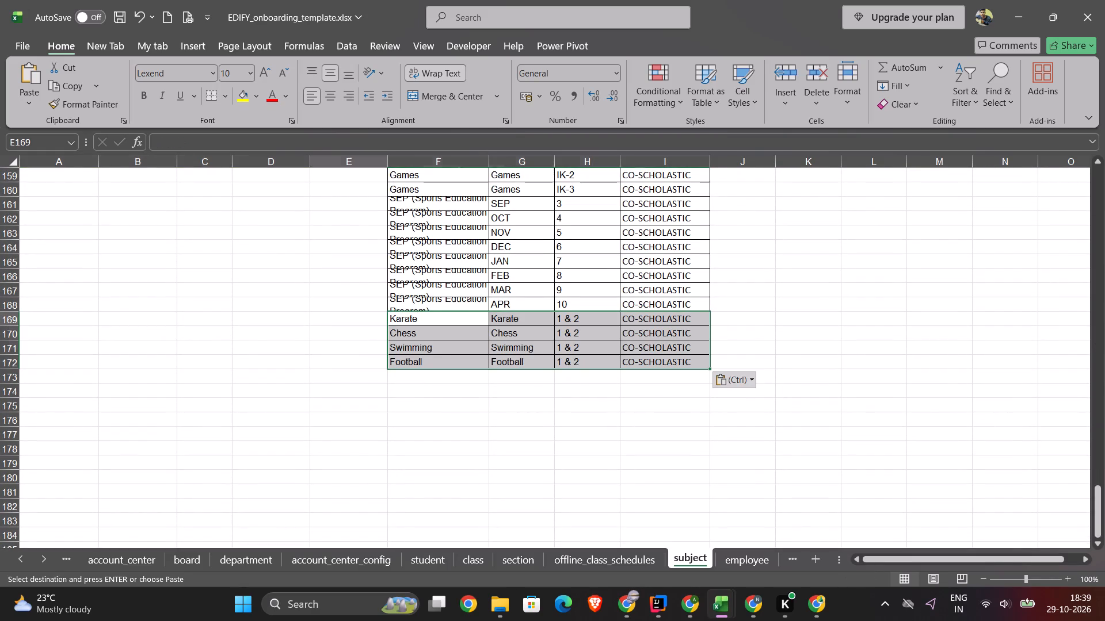
click(8, 318)
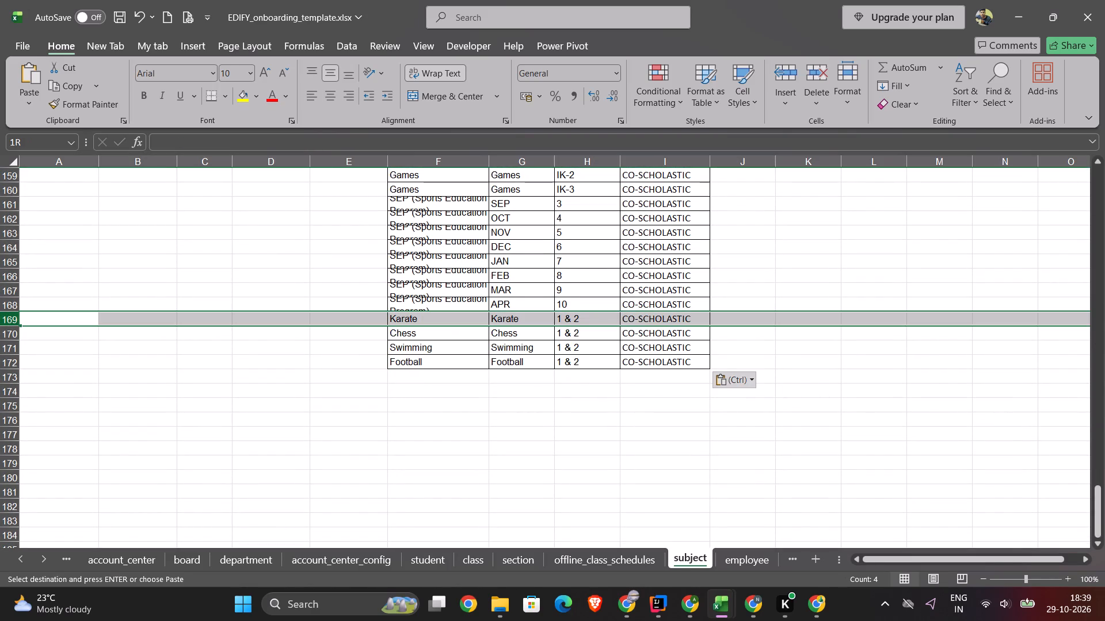
right_click(8, 318)
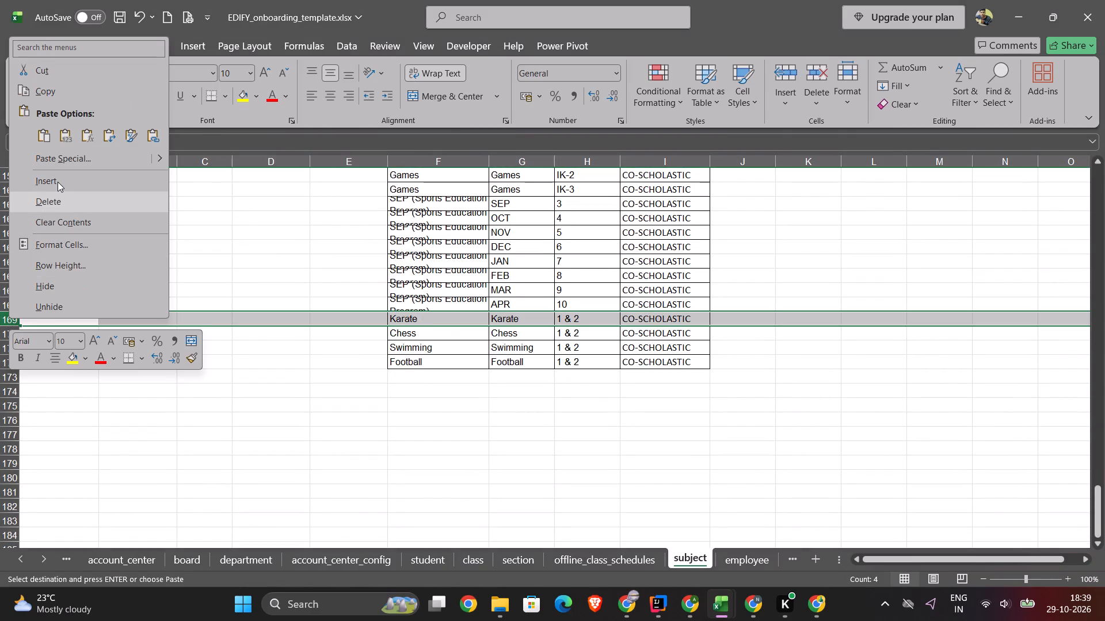
click(58, 182)
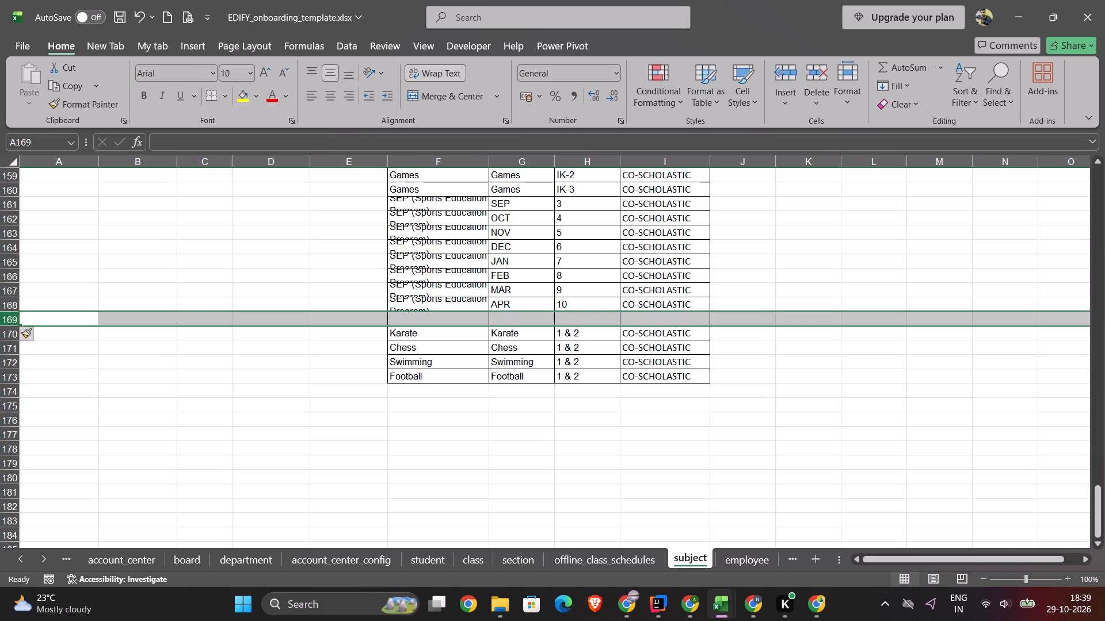
click(17, 348)
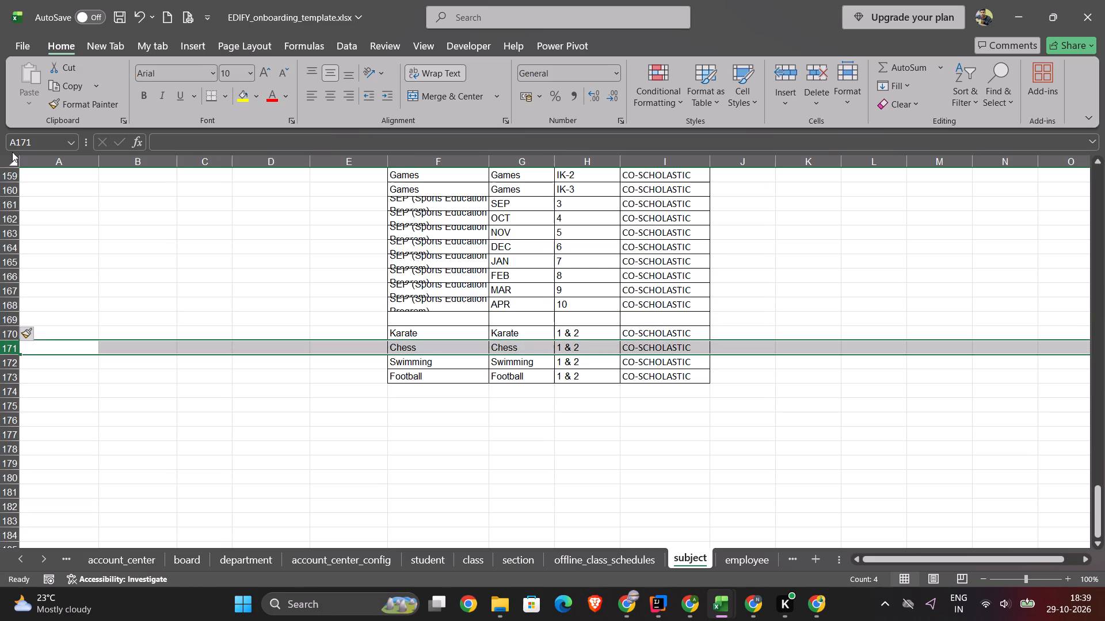
right_click(3, 349)
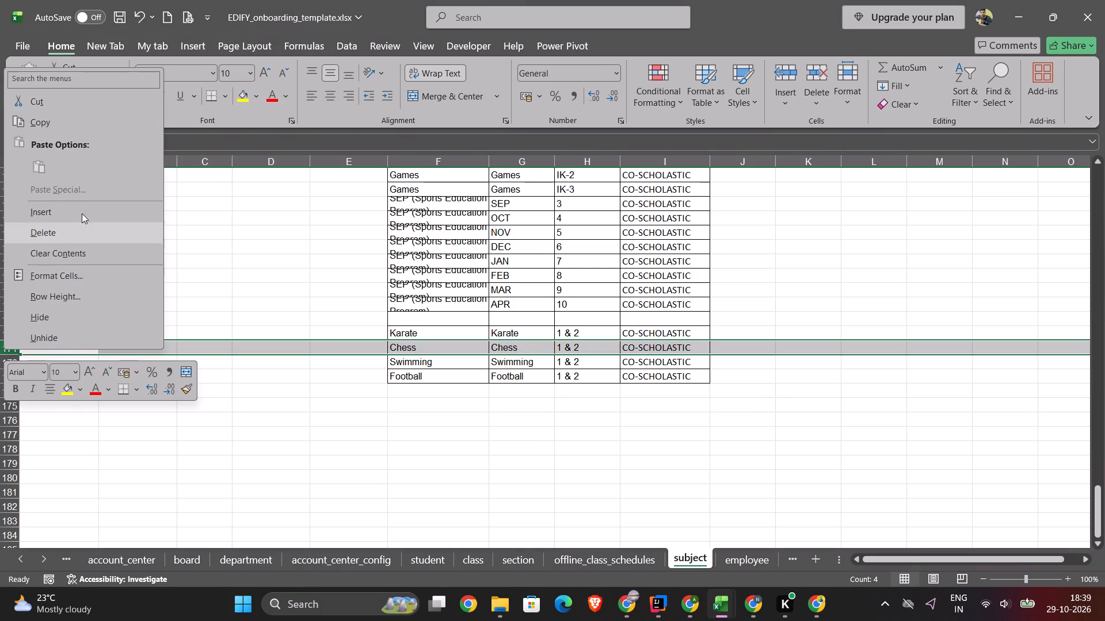
click(74, 210)
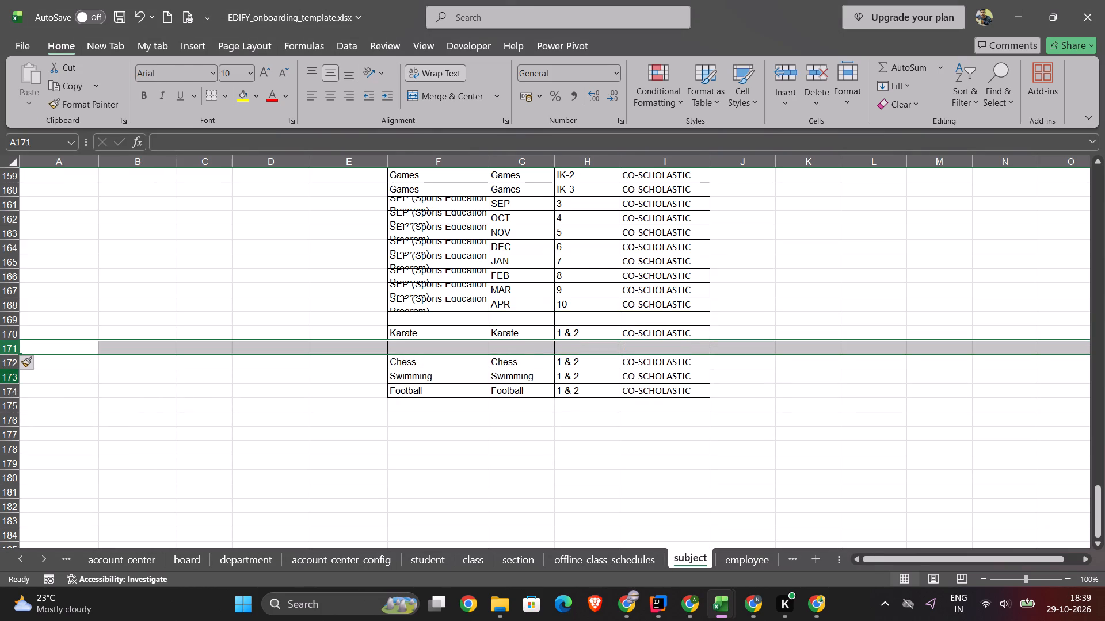
click(13, 378)
right_click(13, 378)
click(47, 239)
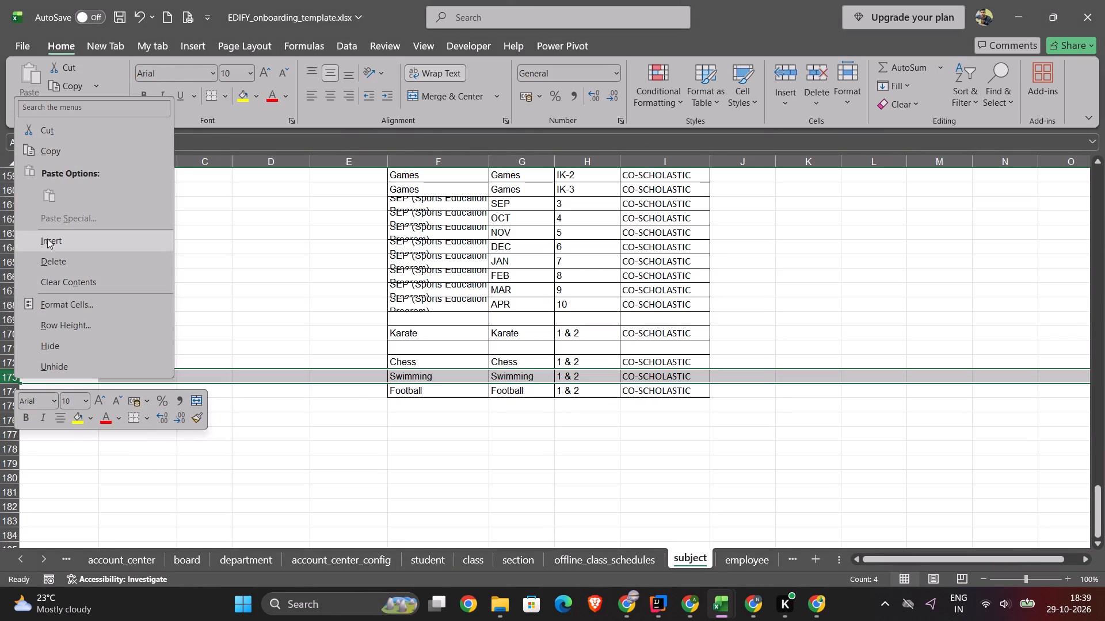
click(3, 409)
right_click(3, 409)
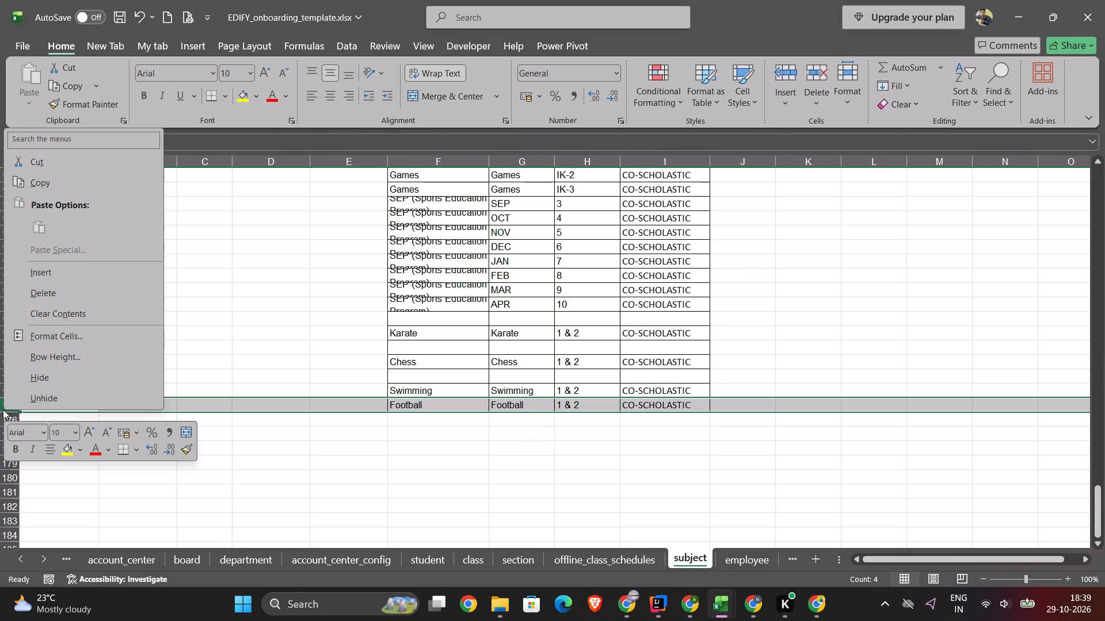
click(41, 270)
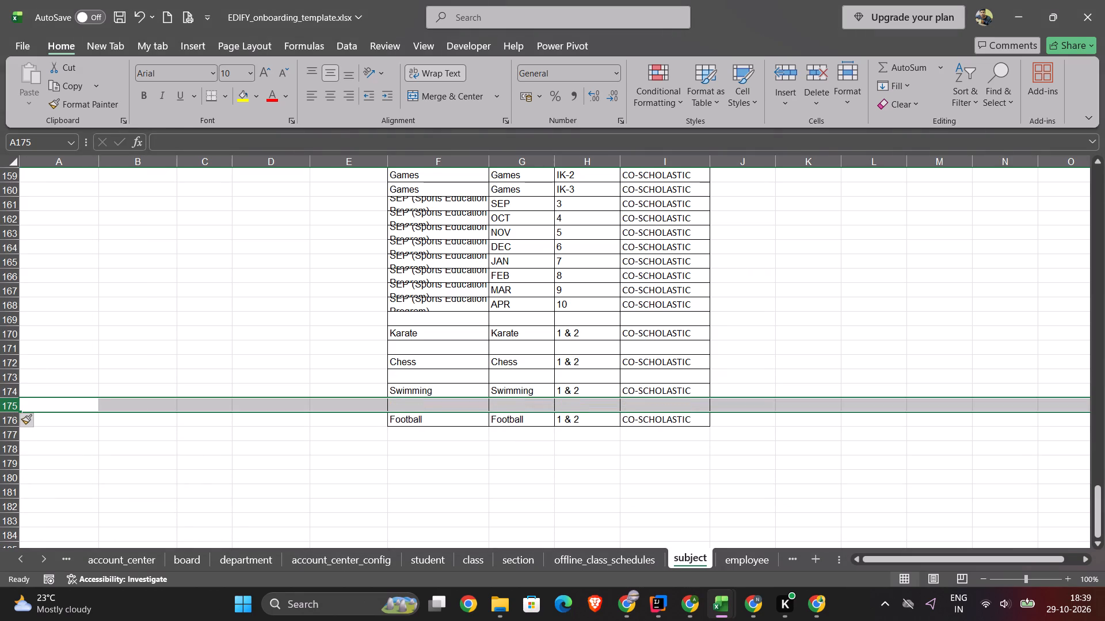
Fill the Karate entry F170:I170 down into row 171 and the Chess entry F172:I172 down into row 173.
drag(397, 332, 693, 333)
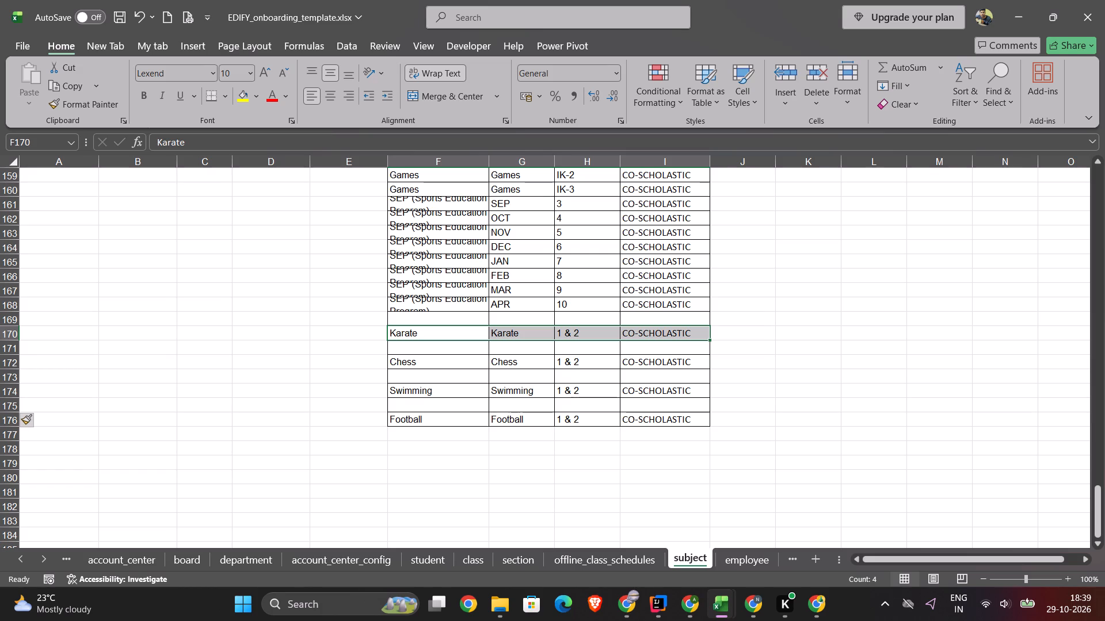
drag(709, 341, 709, 351)
triple_click(643, 363)
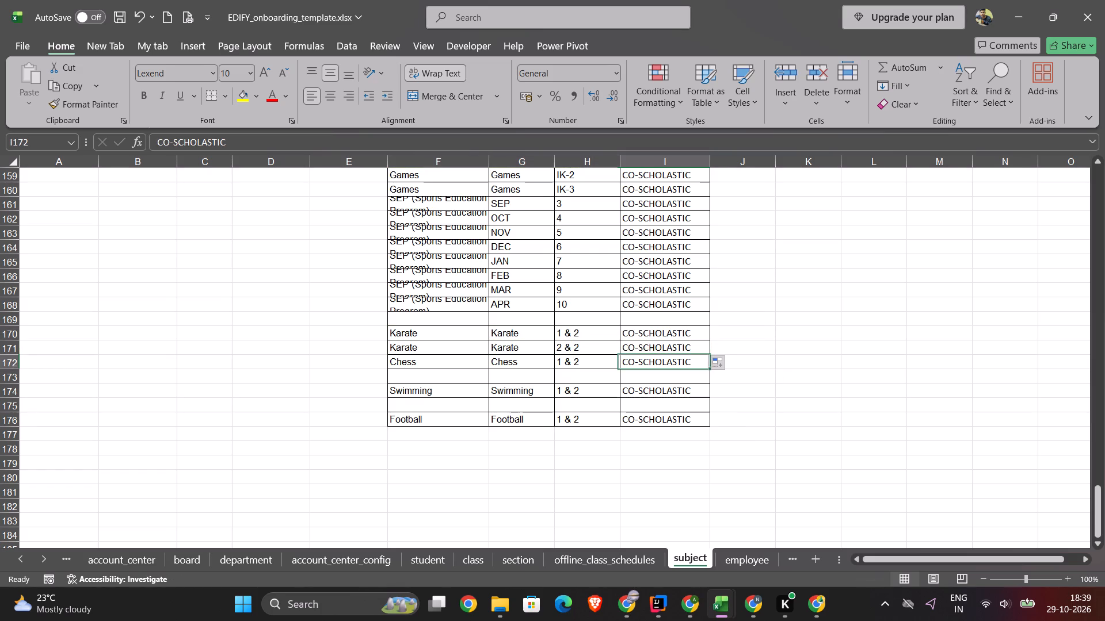
click(643, 363)
click(452, 359)
drag(452, 359, 689, 358)
drag(709, 369, 708, 379)
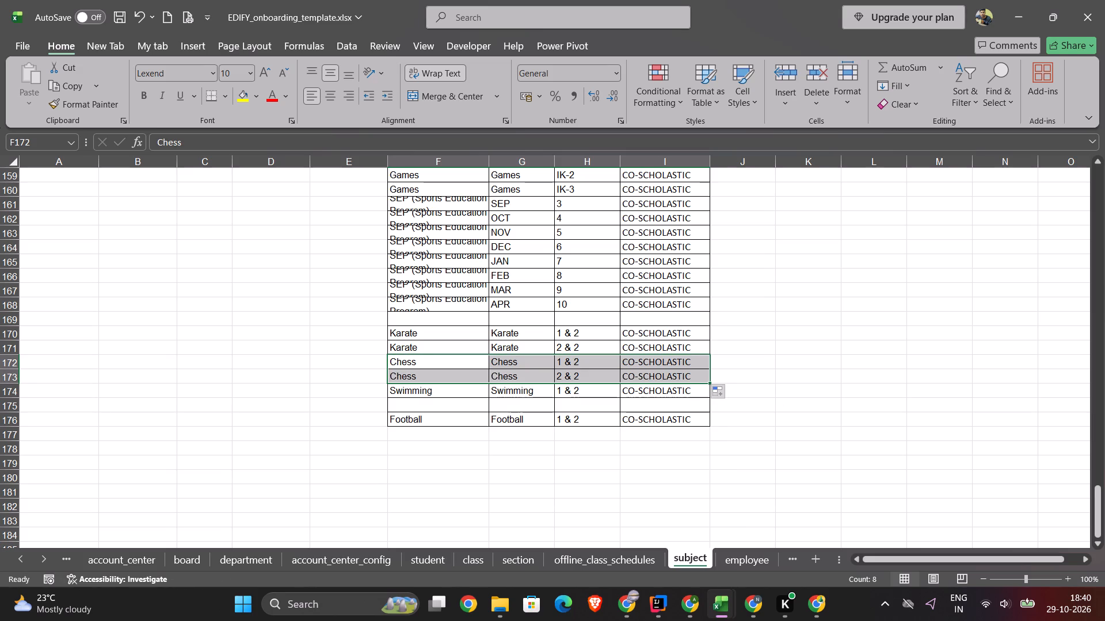
Fill the Swimming entry F174:I174 down into row 175 and the Football entry F176:I176 down into row 177.
drag(413, 393, 706, 407)
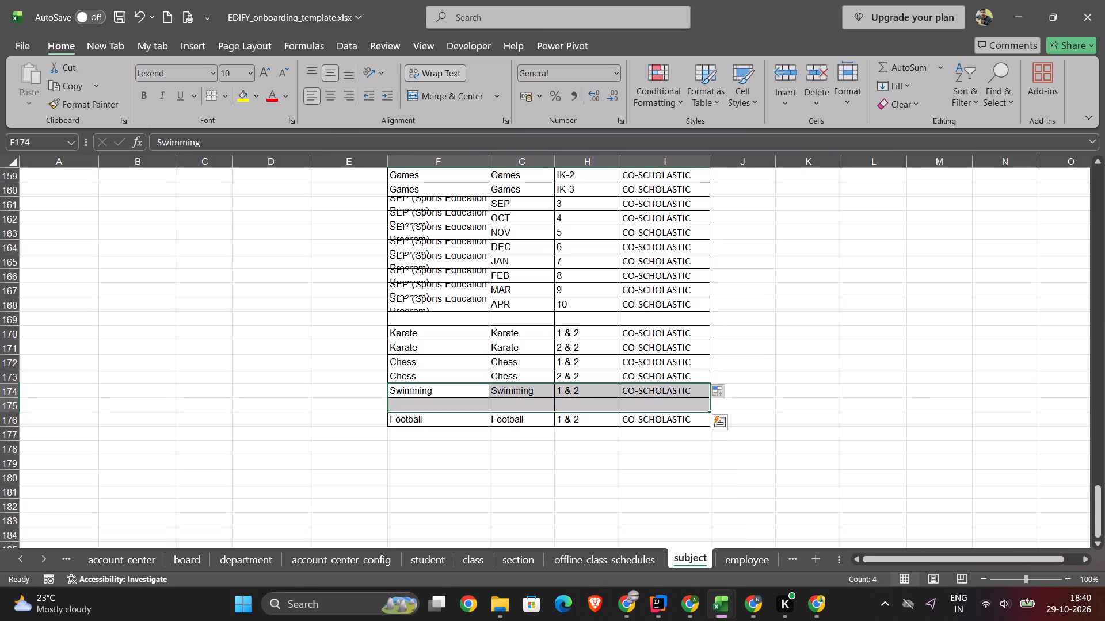
click(696, 391)
click(412, 394)
drag(412, 394, 482, 397)
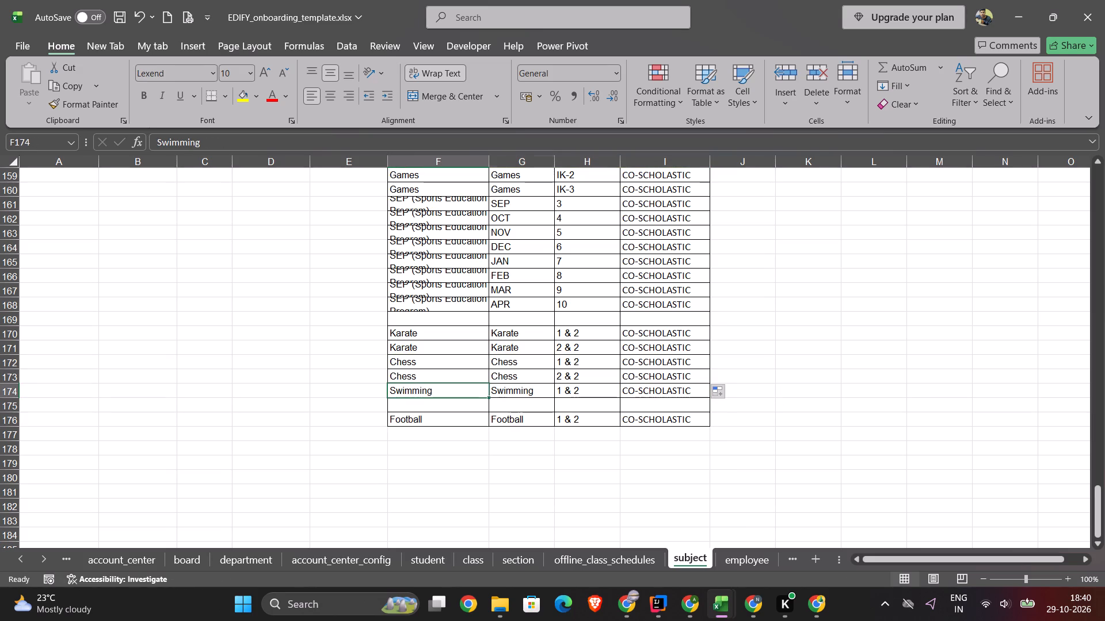
drag(482, 397, 707, 395)
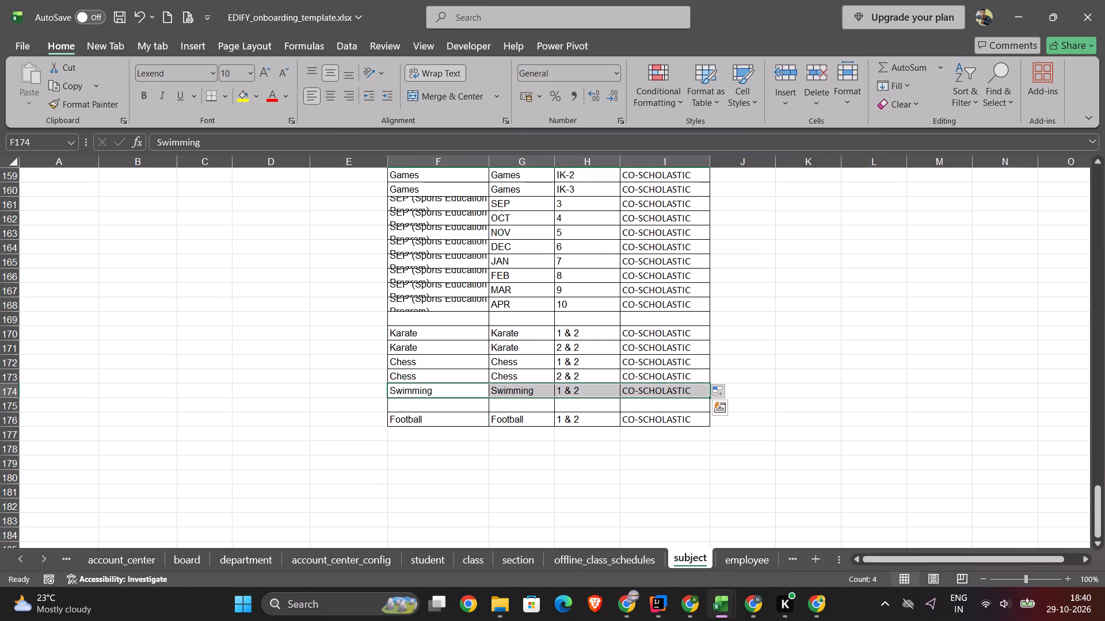
drag(707, 396, 708, 406)
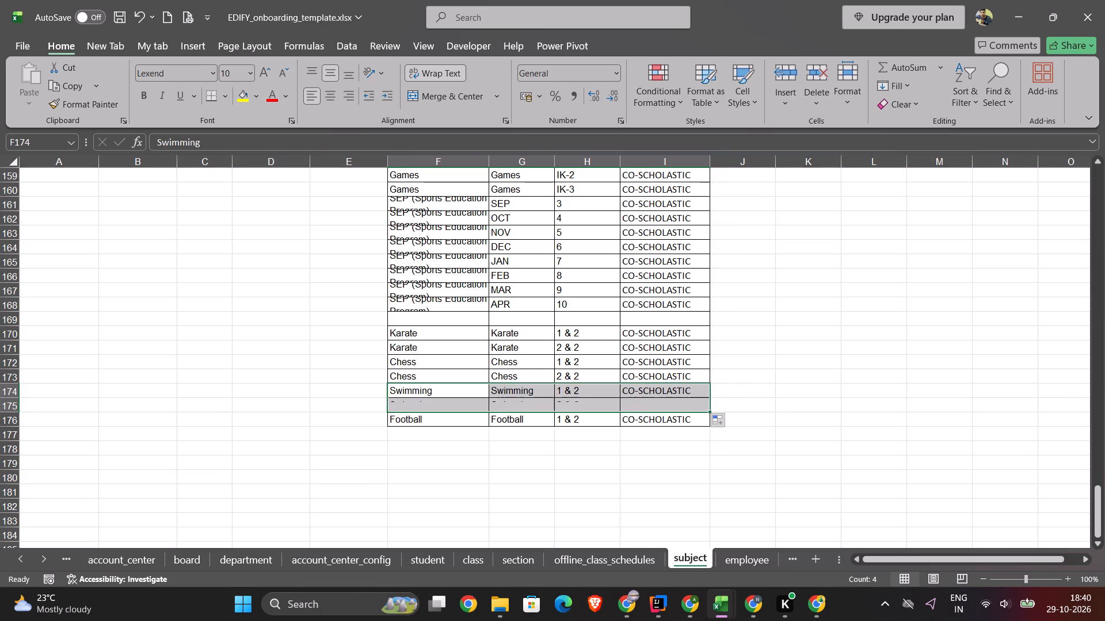
click(430, 427)
click(430, 420)
drag(430, 420, 500, 424)
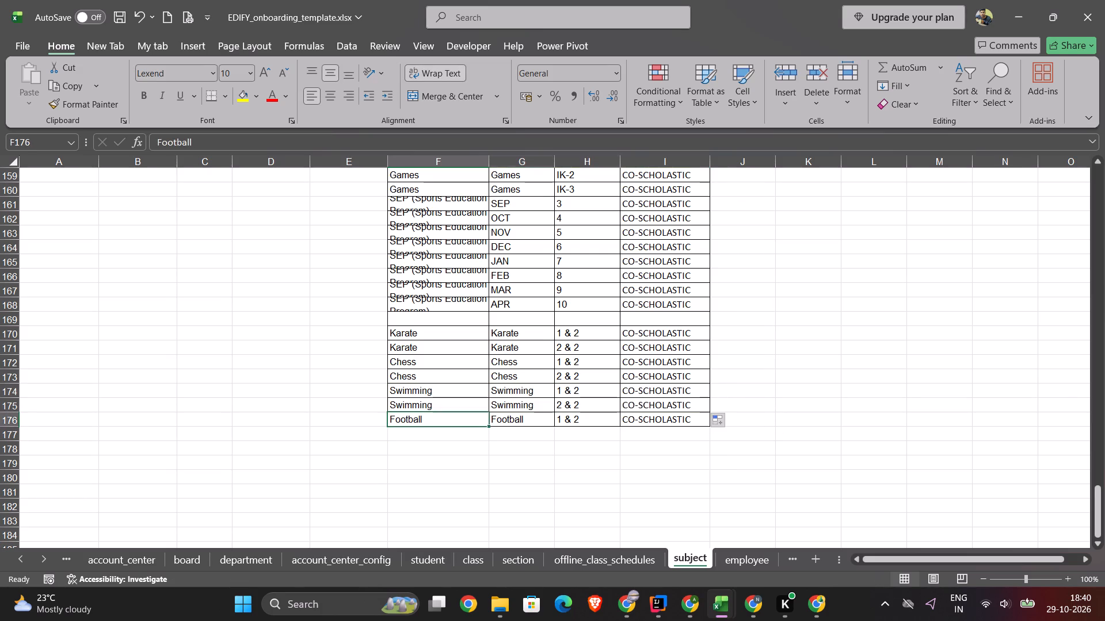
drag(500, 424, 693, 415)
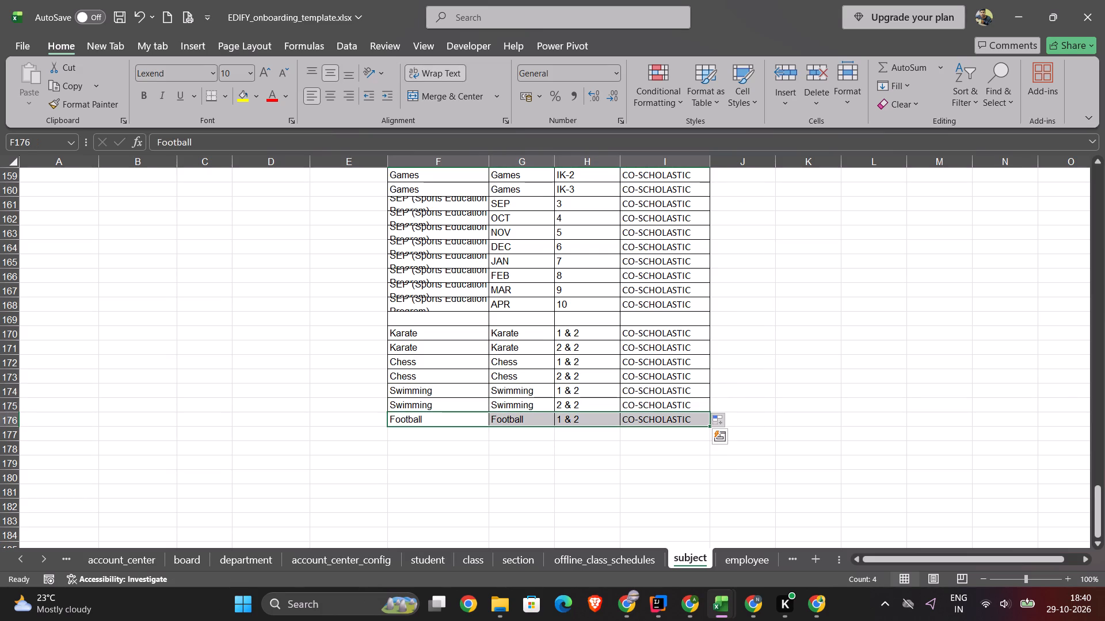
drag(708, 425, 708, 438)
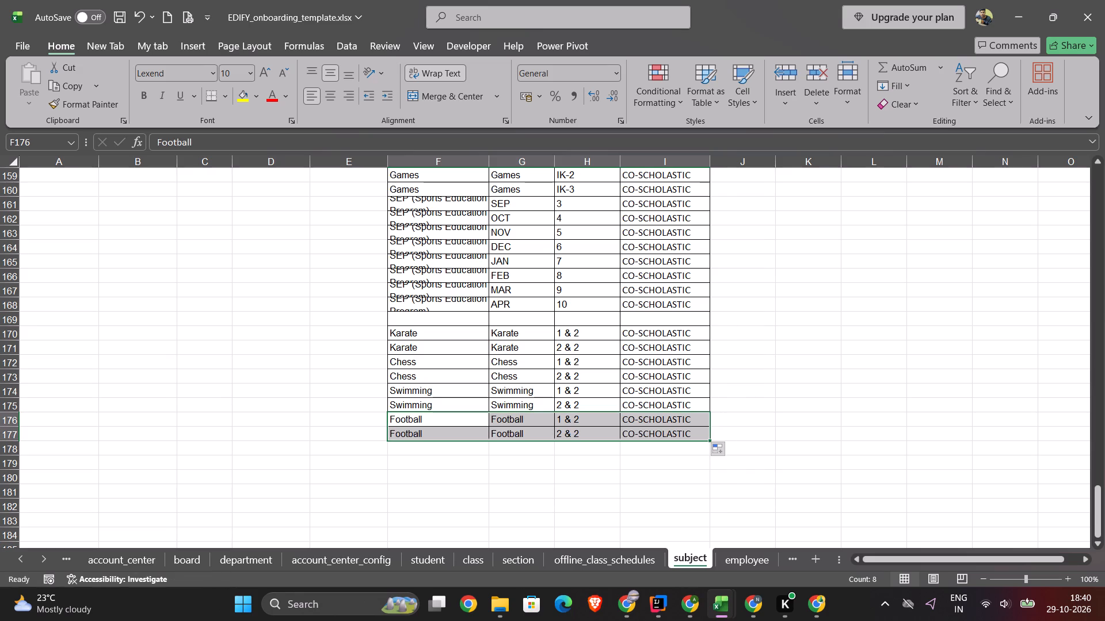
Set the classes of the two Karate rows and the two Chess rows in H170:H173 to 1, 2, 1 and 2.
triple_click(578, 333)
click(578, 333)
key(ctrl+a)
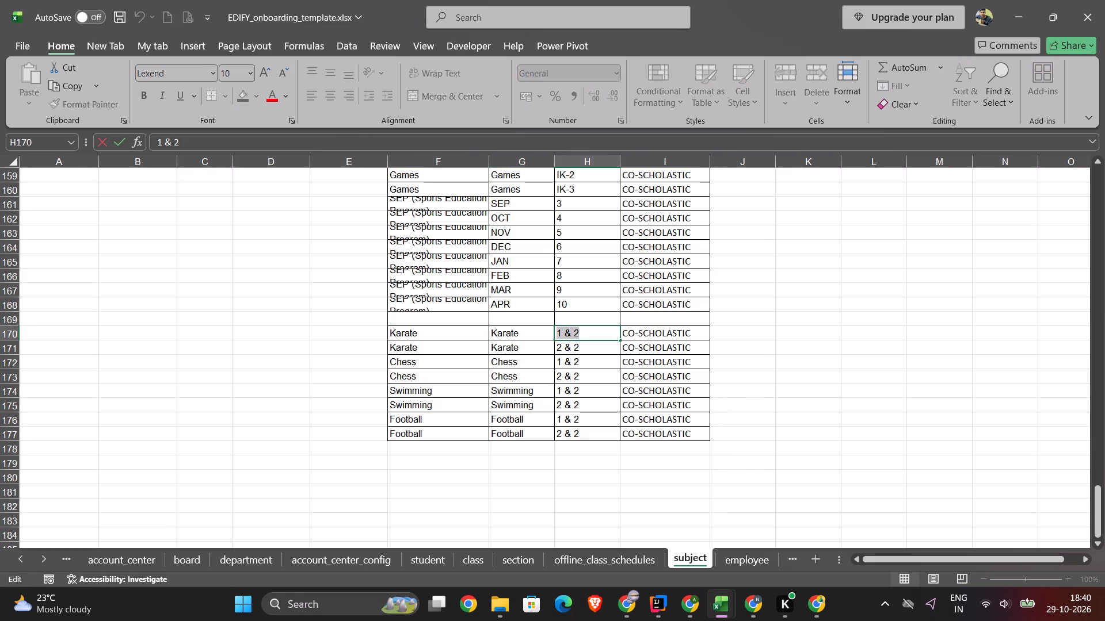
key(1)
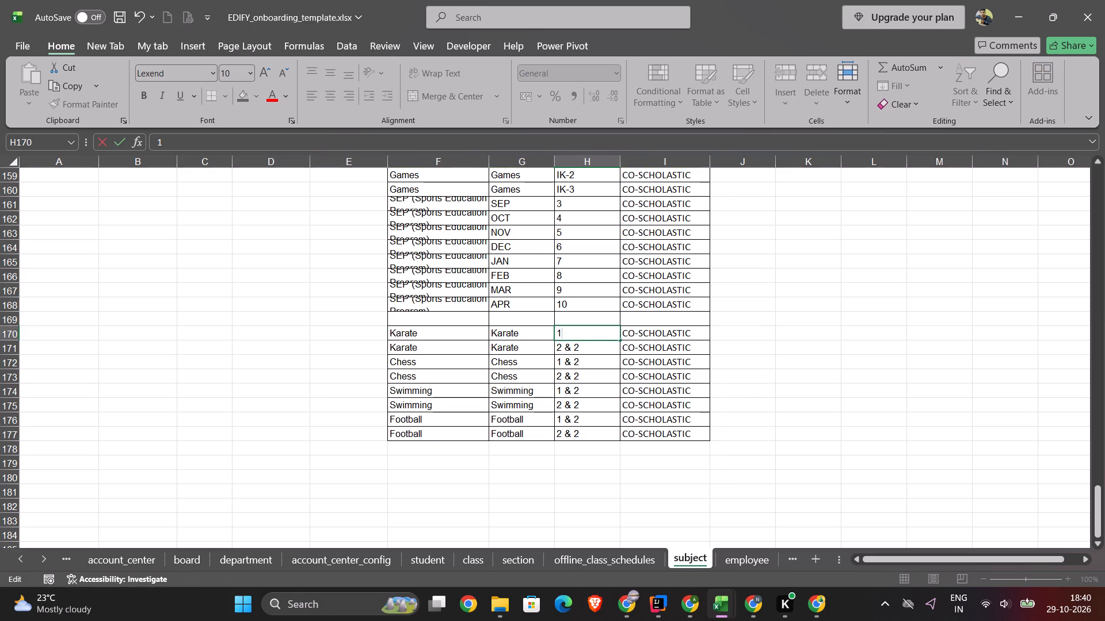
click(576, 343)
key(2)
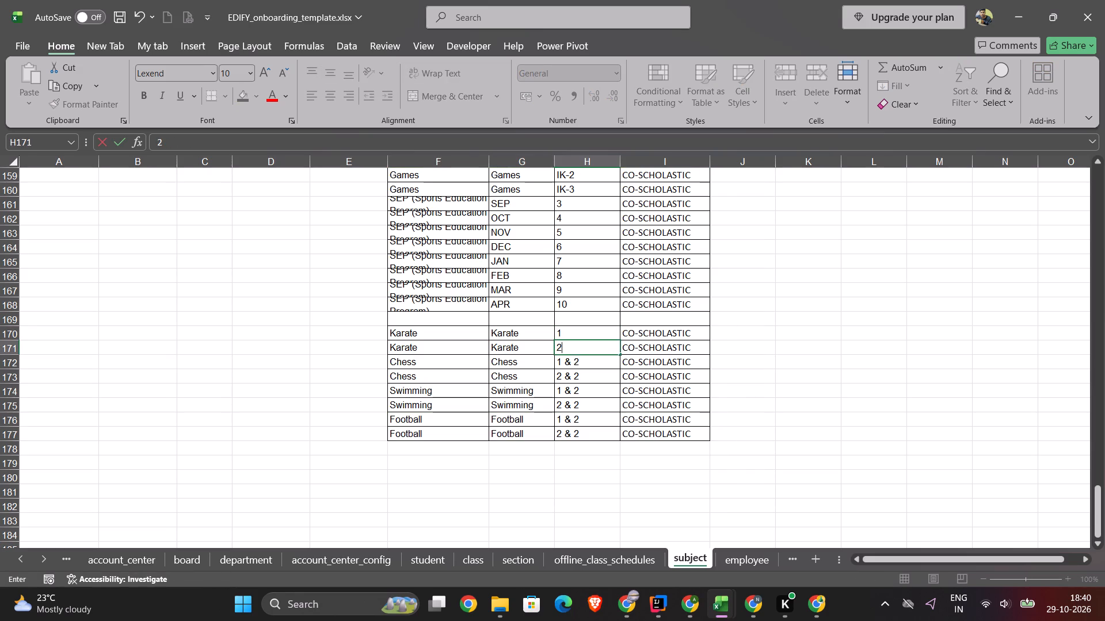
click(574, 362)
key(1)
key(Return)
key(2)
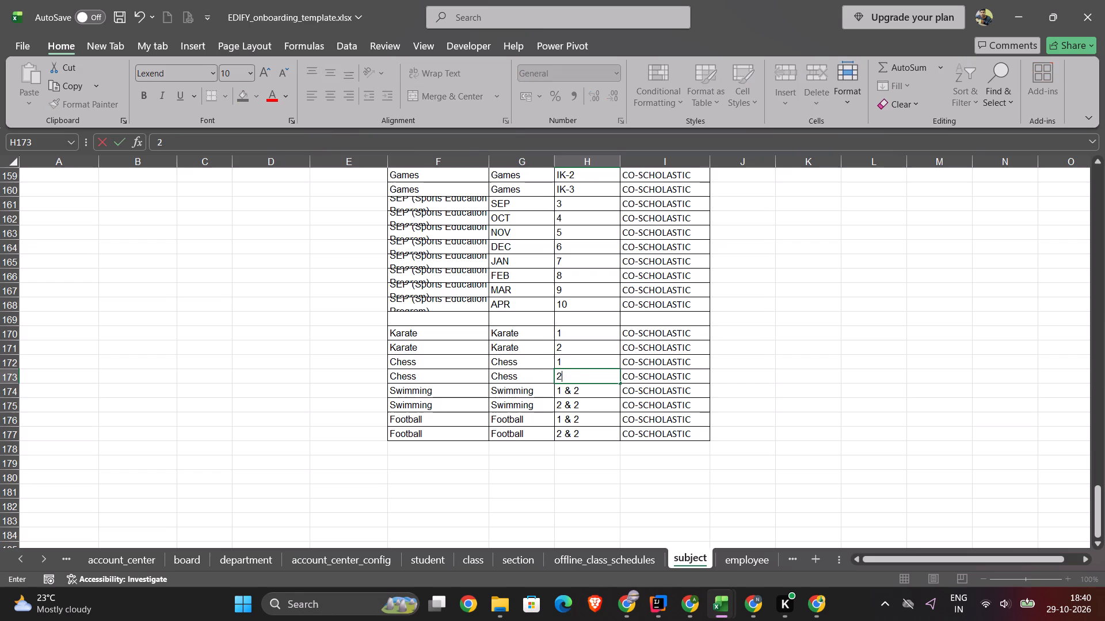
key(Return)
Set the classes of the two Swimming rows and the two Football rows in H174:H177 to 1, 2, 1 and 2.
key(1)
key(Return)
key(2)
key(Return)
key(1)
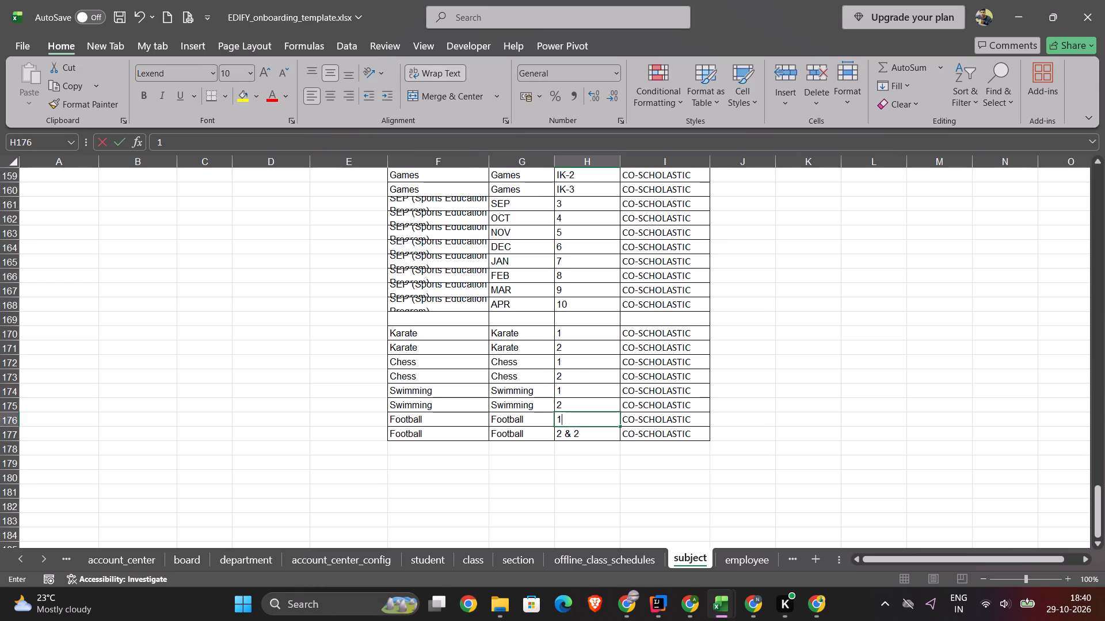
key(Return)
key(2)
click(516, 322)
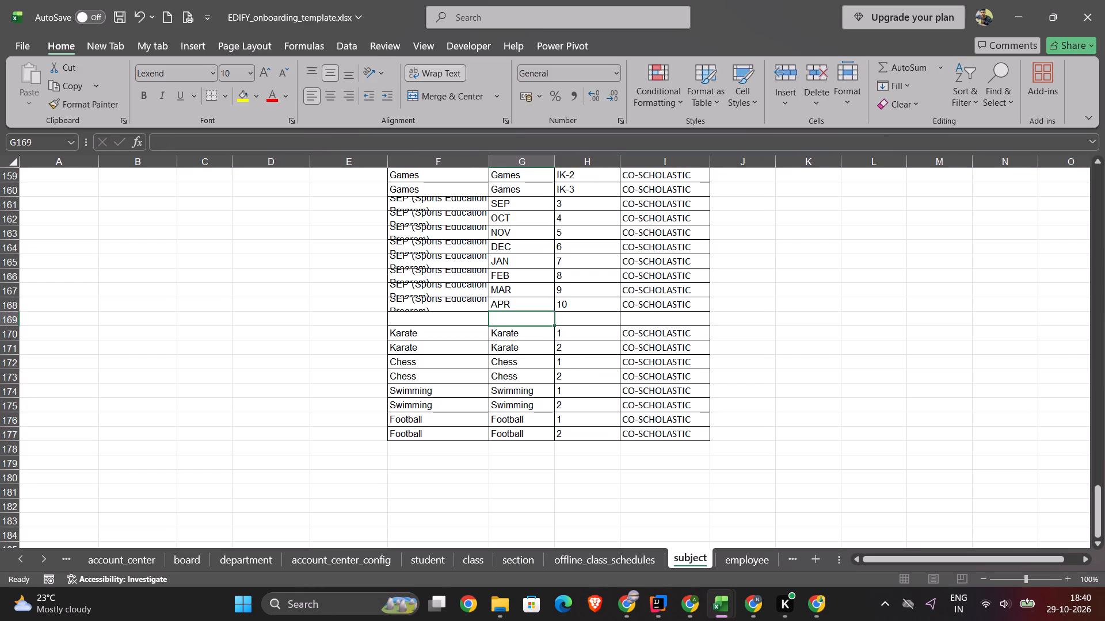
Delete the blank row 169 between the SEP and Karate entries.
click(10, 316)
right_click(10, 316)
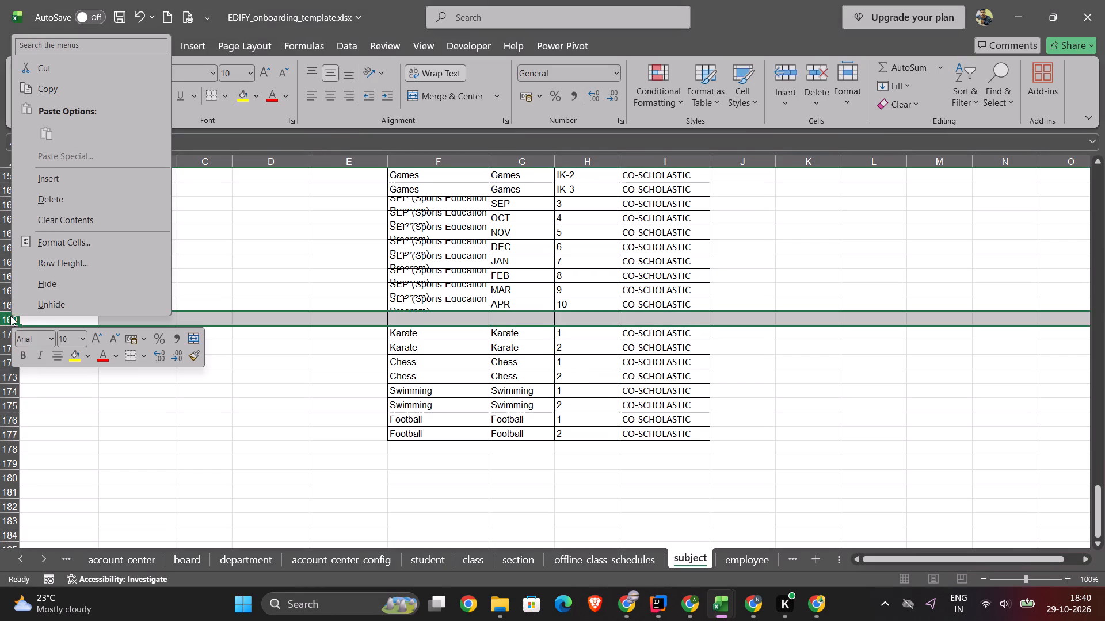
click(44, 195)
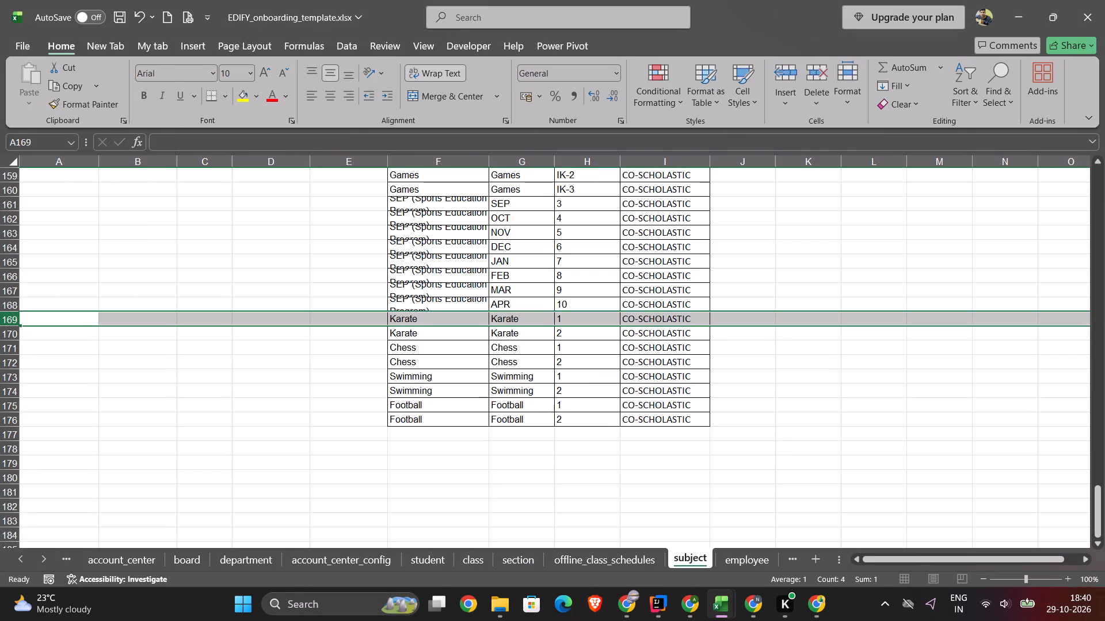
Copy the Library entry from A25:D25 and paste it below the Football rows, starting at F177.
click(411, 438)
scroll(317, 366, up, 7)
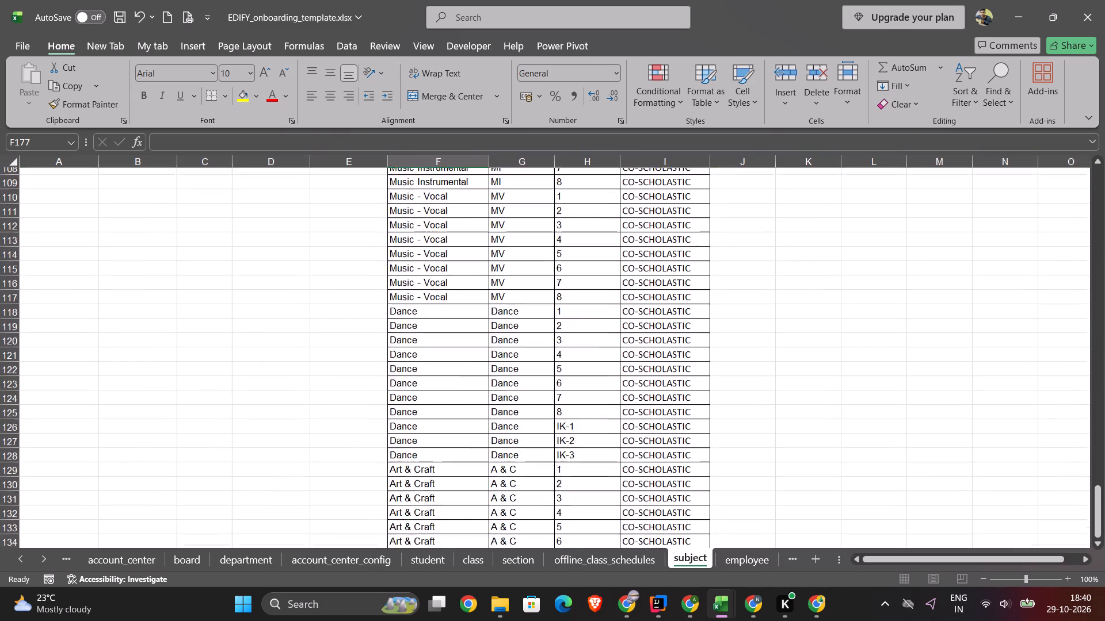
scroll(317, 366, up, 6)
scroll(317, 366, down, 2)
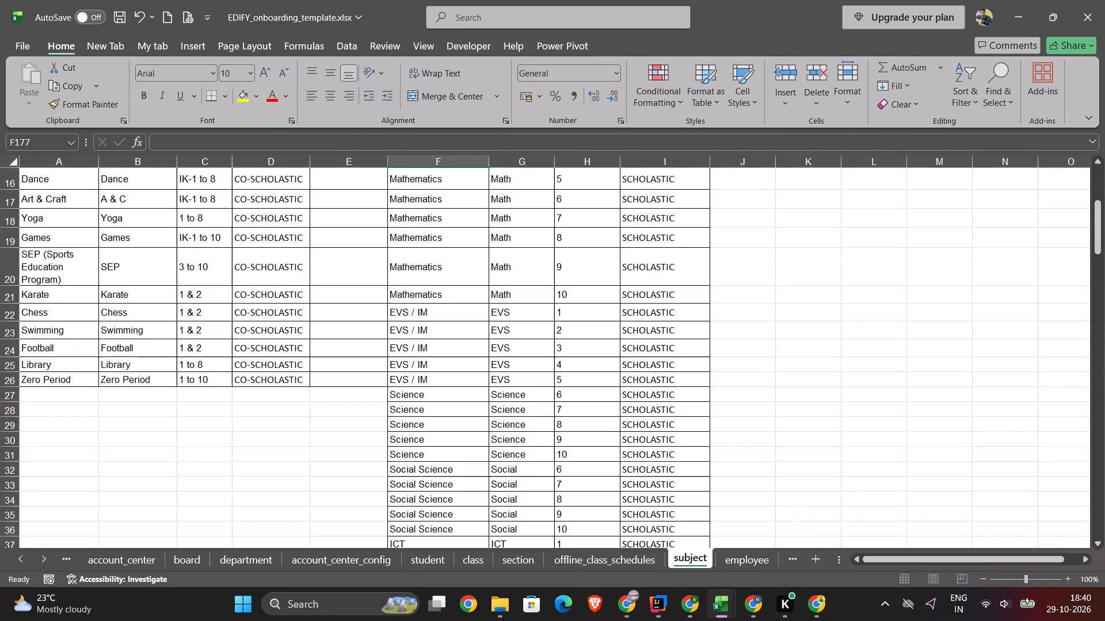
double_click(48, 364)
drag(44, 364, 272, 367)
key(ctrl+c)
scroll(537, 370, down, 3)
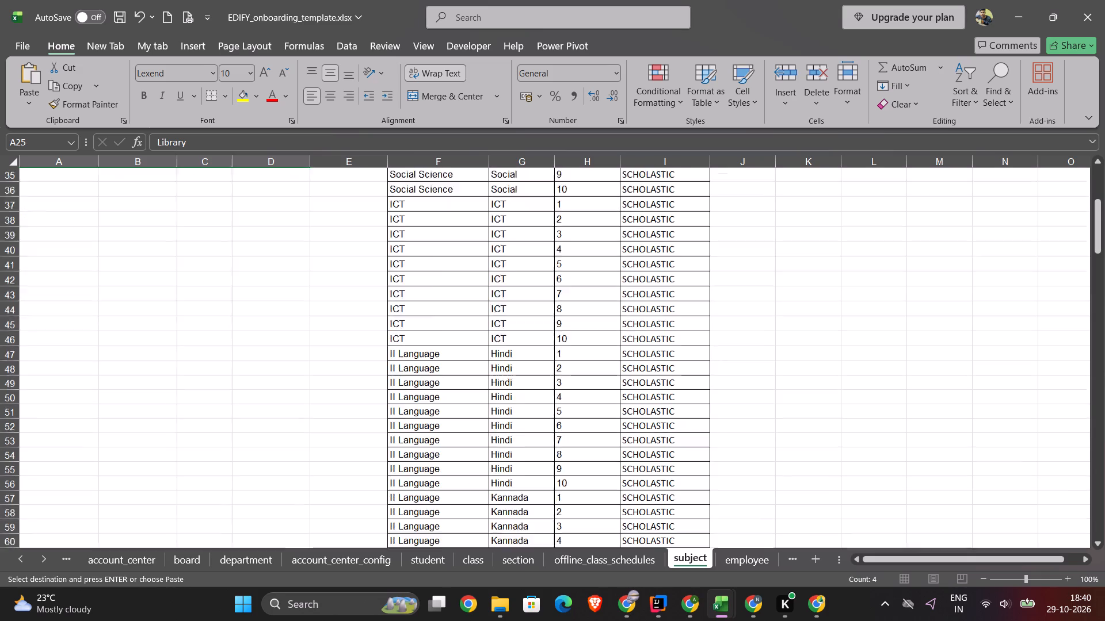
scroll(537, 370, down, 11)
scroll(537, 370, up, 6)
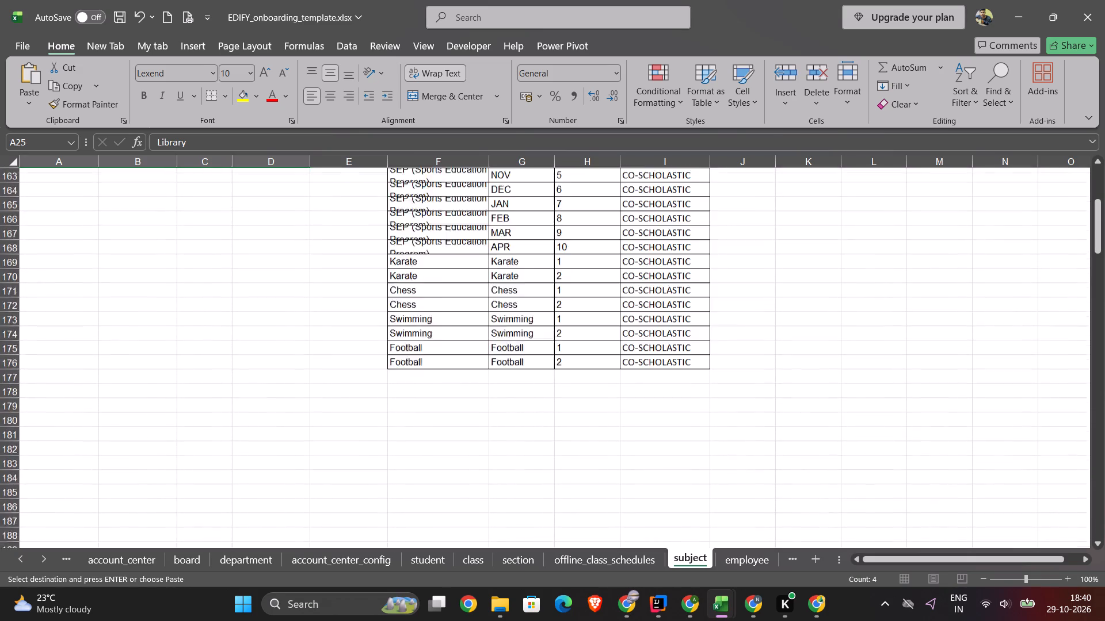
scroll(537, 370, up, 2)
scroll(537, 370, down, 1)
click(425, 423)
key(ctrl+v)
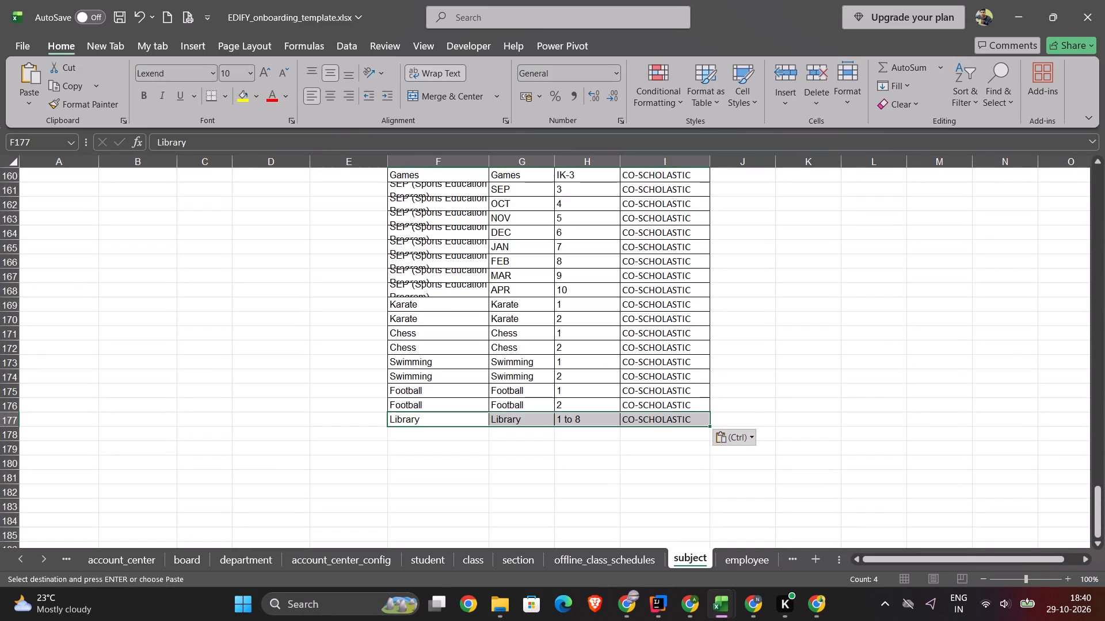
Set the class of the Library entry in H177 to 1.
triple_click(603, 416)
click(603, 416)
key(BackSpace)
key(BackSpace)
key(BackSpace)
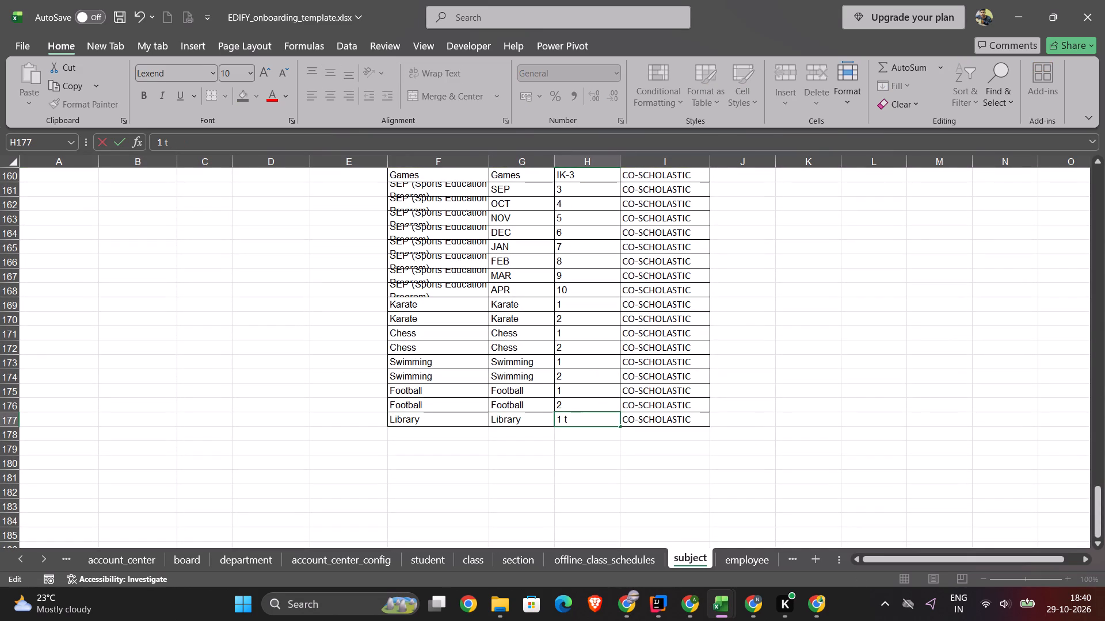
key(BackSpace)
key(BackSpace)
Fill the Library entry F177:I177 down through row 185, numbering the classes 1 to 9.
click(455, 420)
drag(455, 420, 591, 420)
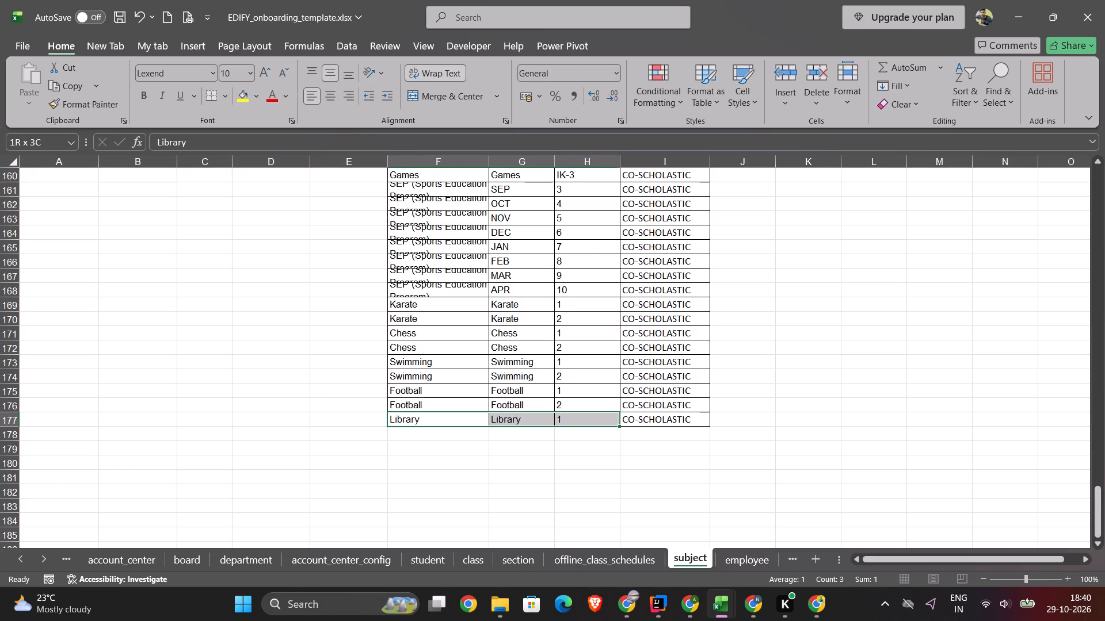
drag(591, 420, 655, 420)
click(712, 426)
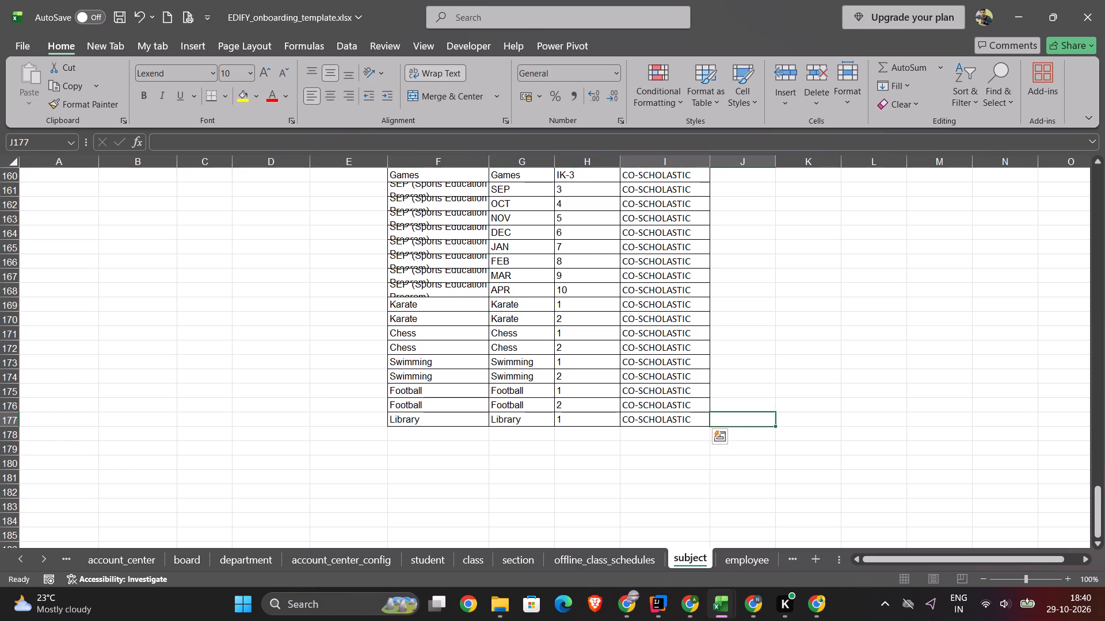
click(414, 422)
drag(414, 422, 665, 424)
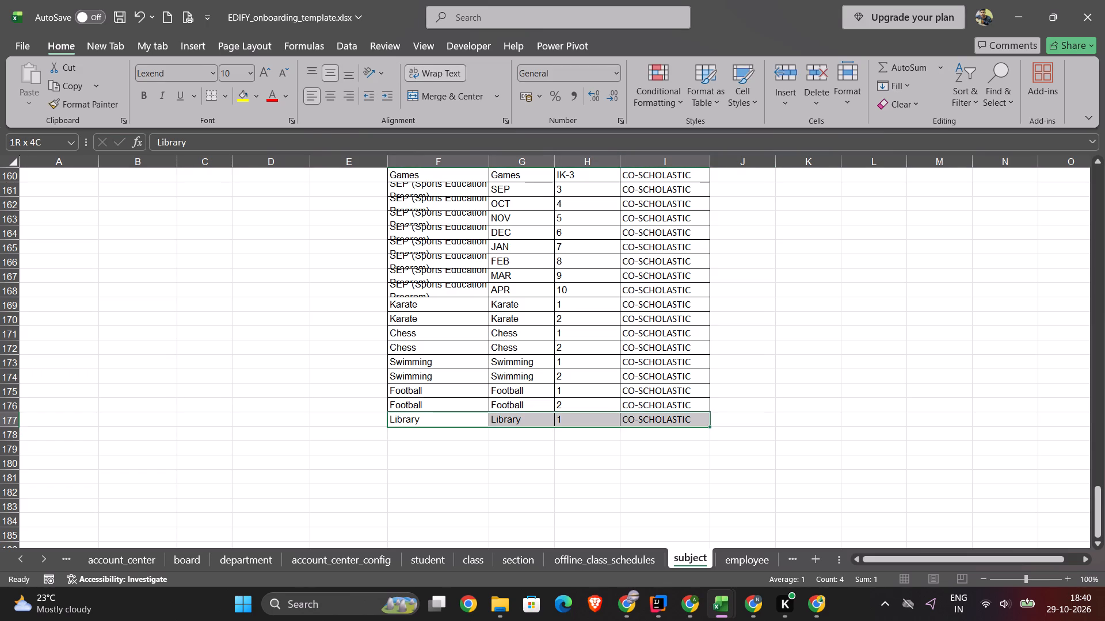
drag(665, 424, 678, 424)
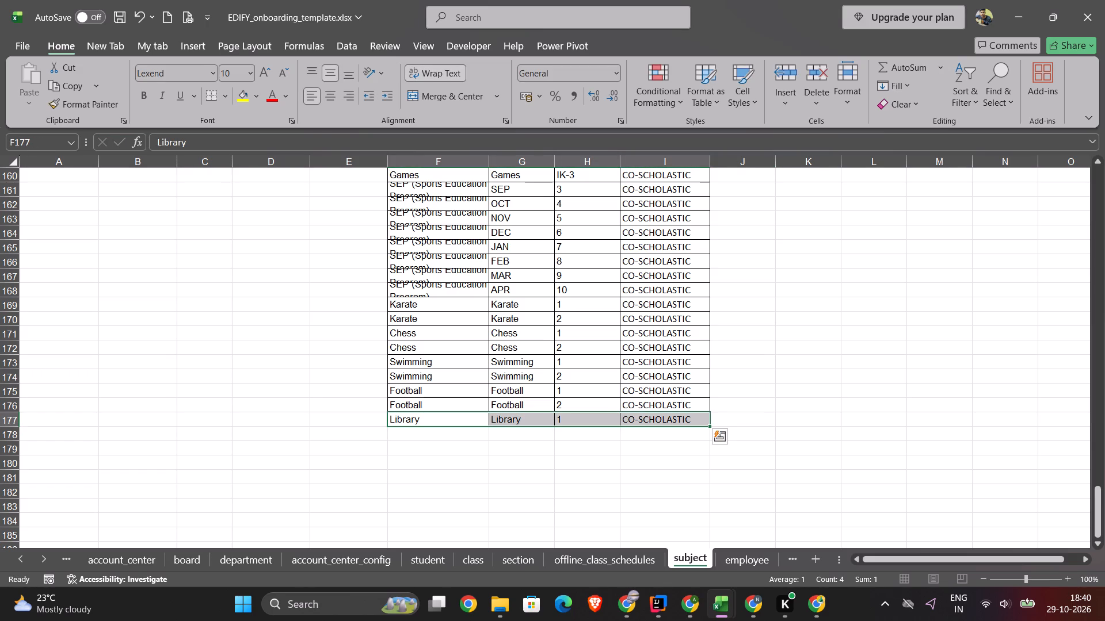
drag(709, 424, 700, 539)
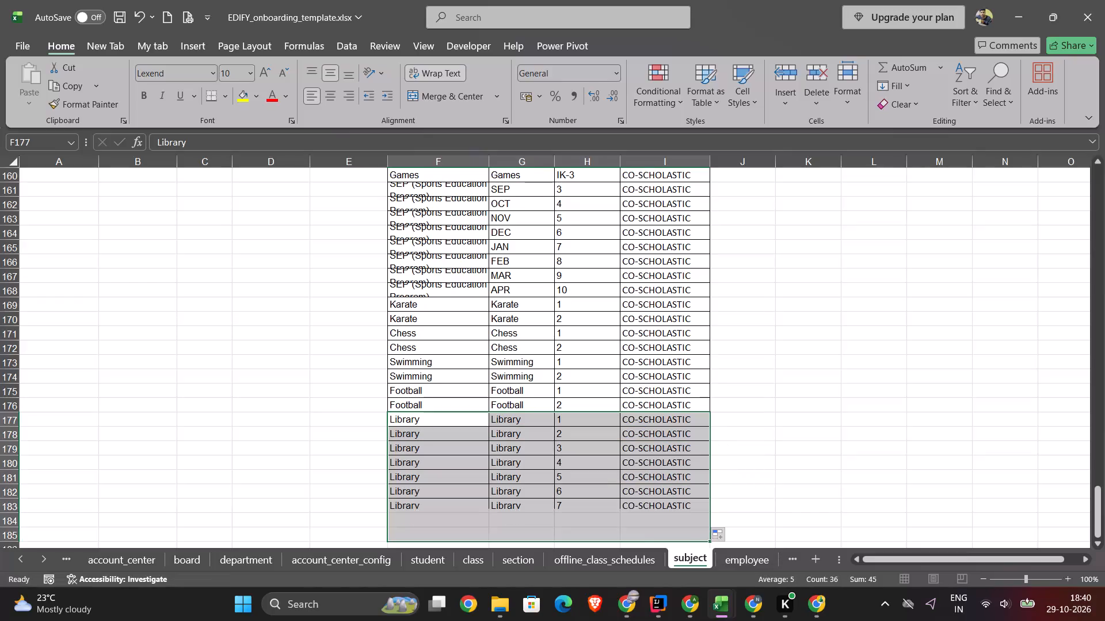
Clear the surplus class 9 Library entry in F185:I185.
click(424, 536)
drag(424, 536, 566, 539)
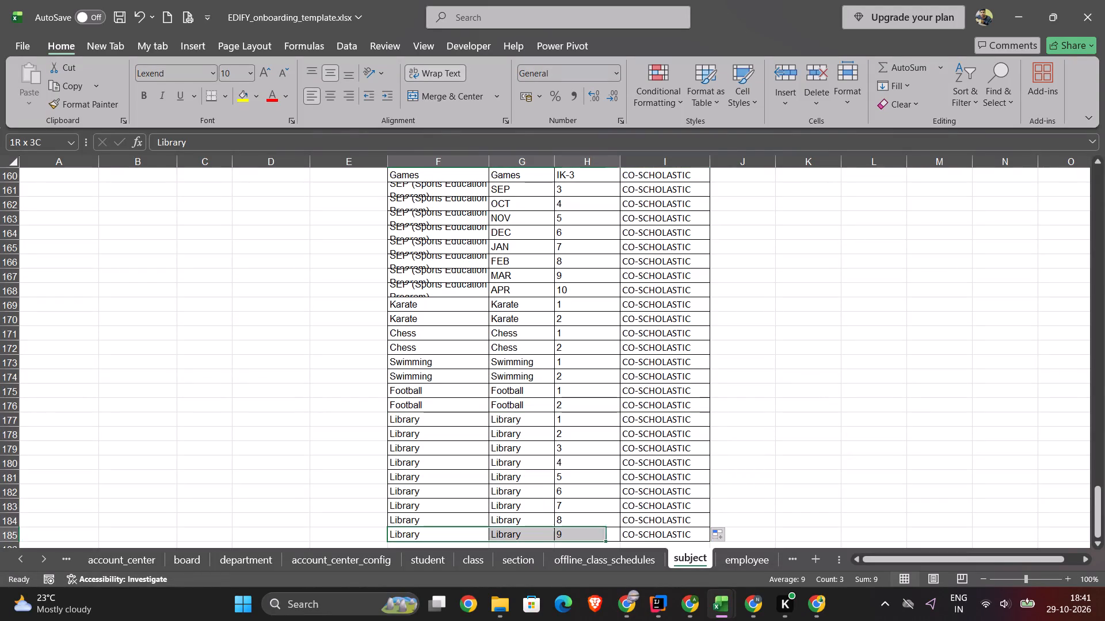
drag(566, 539, 654, 540)
key(Delete)
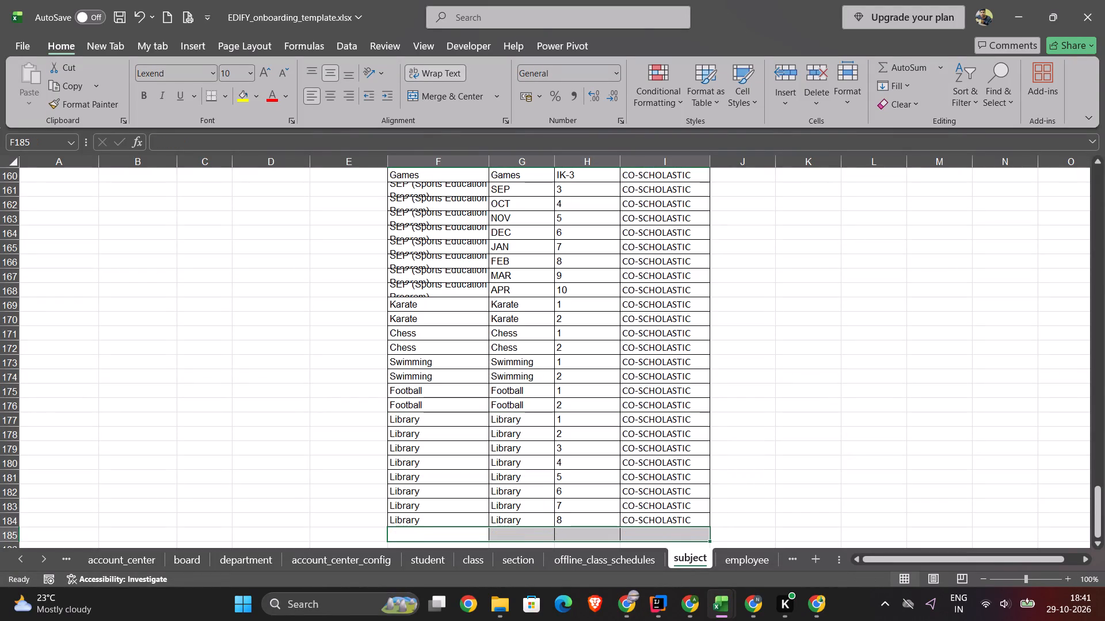
Copy the Zero Period entry from A26:D26 and paste it below the Library rows, starting at F185.
scroll(147, 265, up, 16)
scroll(147, 265, down, 4)
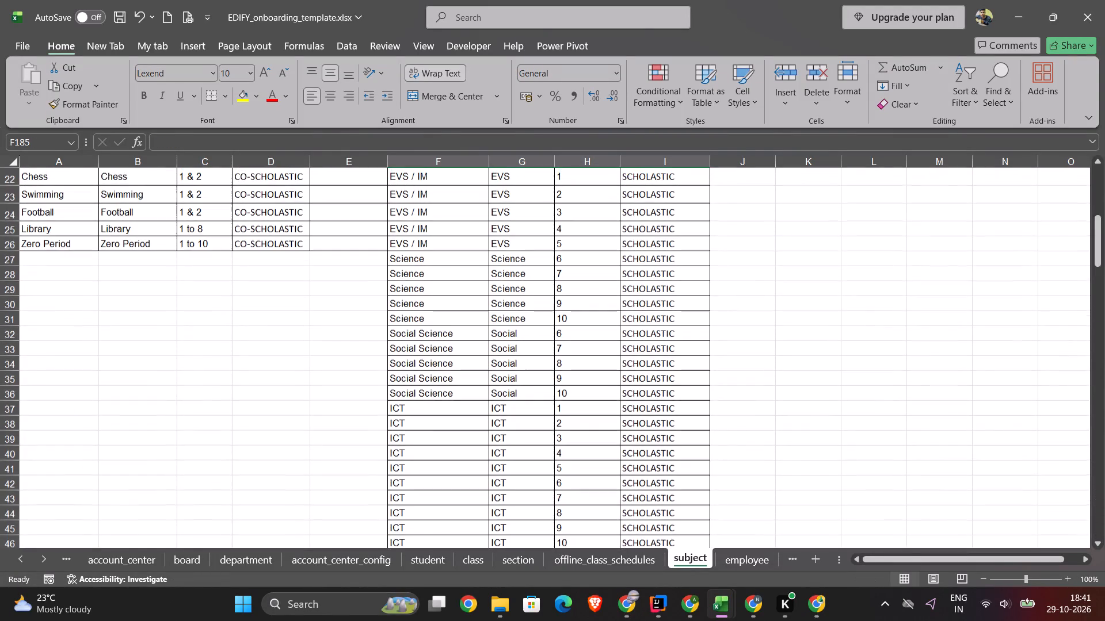
click(54, 248)
drag(54, 248, 276, 247)
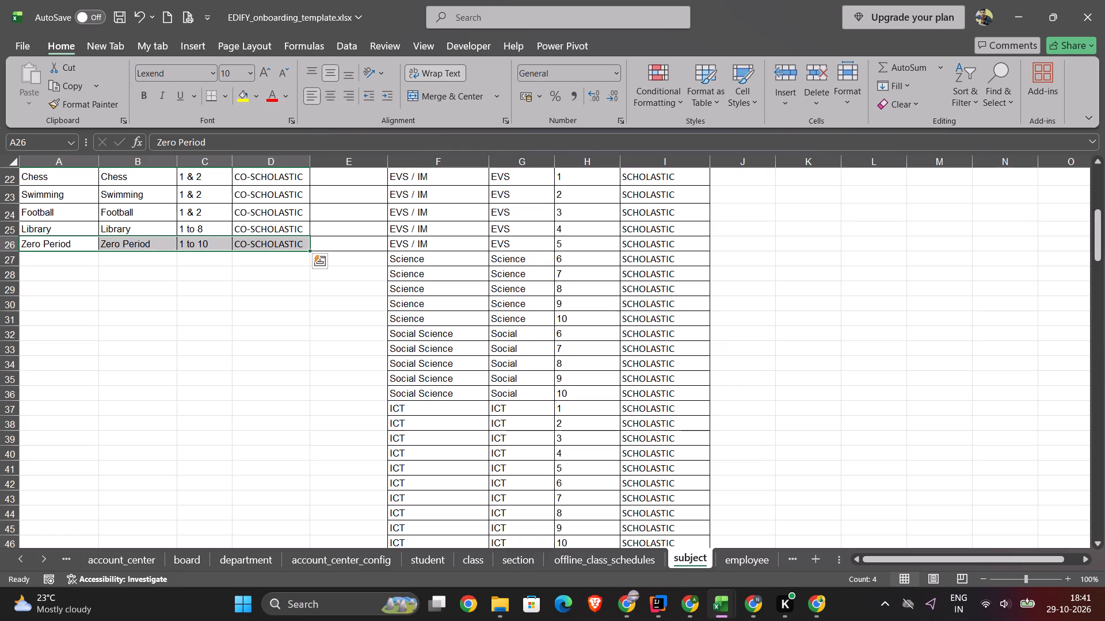
key(ctrl+c)
scroll(670, 358, down, 15)
scroll(670, 358, up, 2)
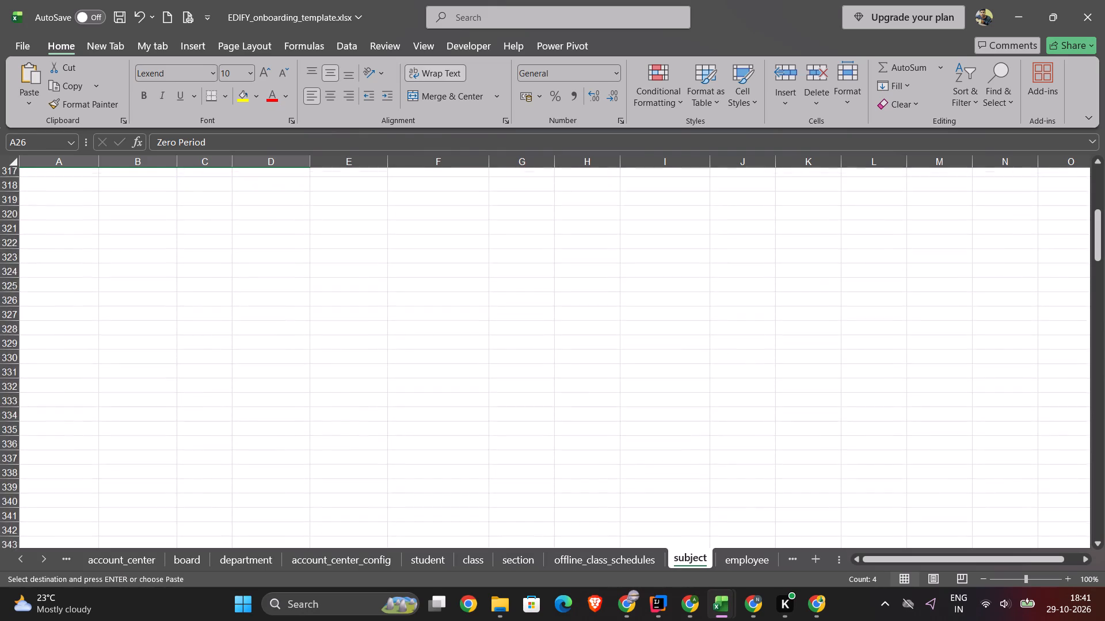
scroll(670, 358, up, 9)
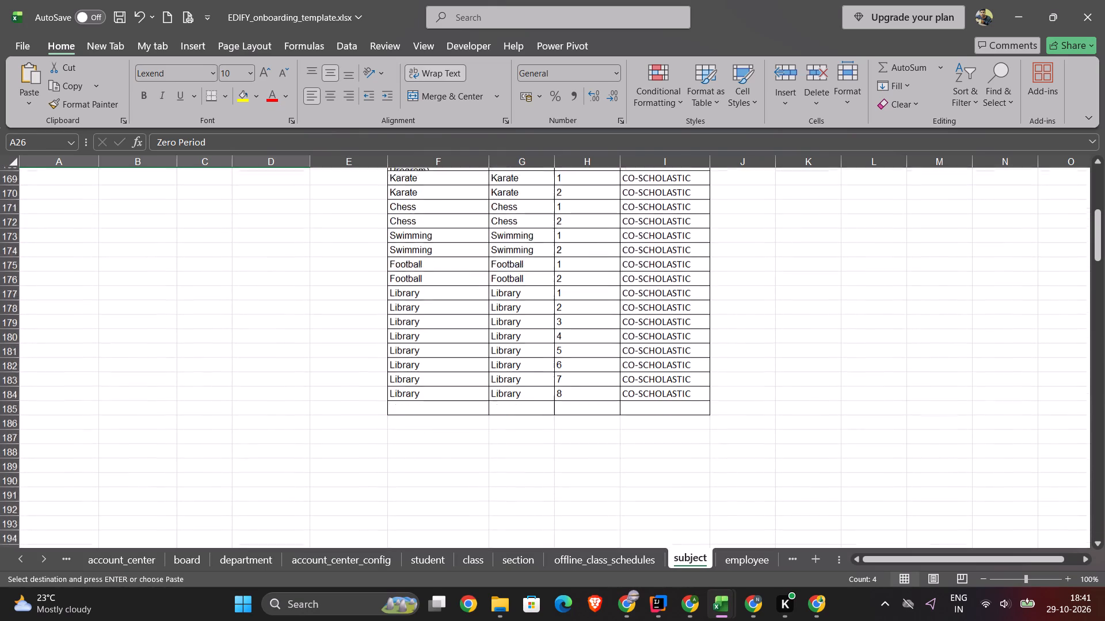
click(441, 423)
key(ctrl+v)
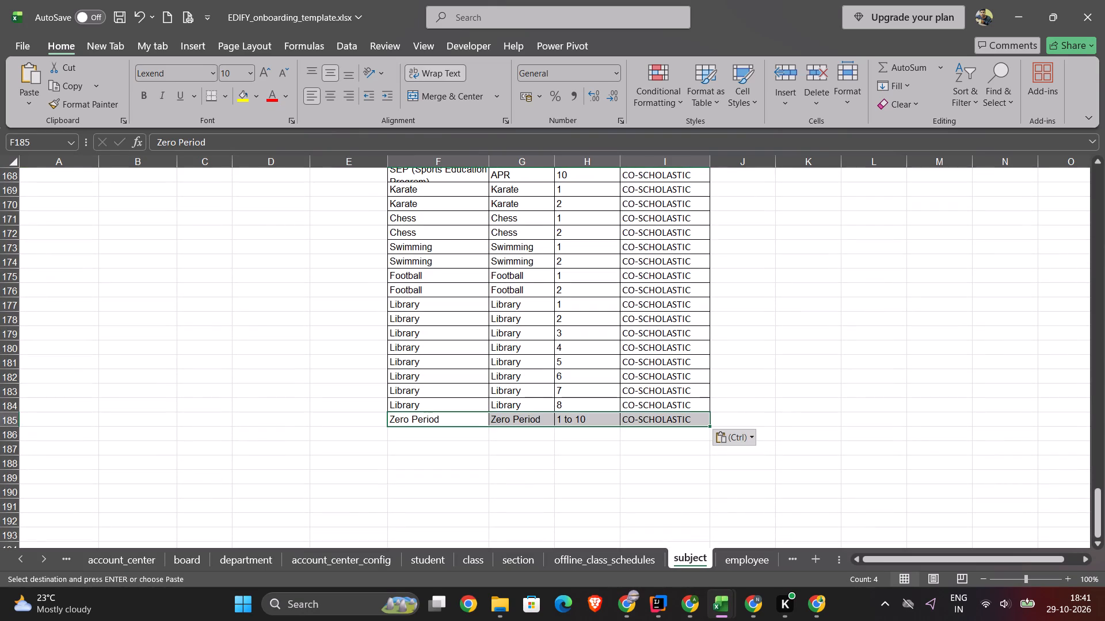
Set the class of the Zero Period entry in H185 to 1.
triple_click(613, 415)
key(BackSpace)
key(BackSpace)
key(BackSpace)
key(BackSpace)
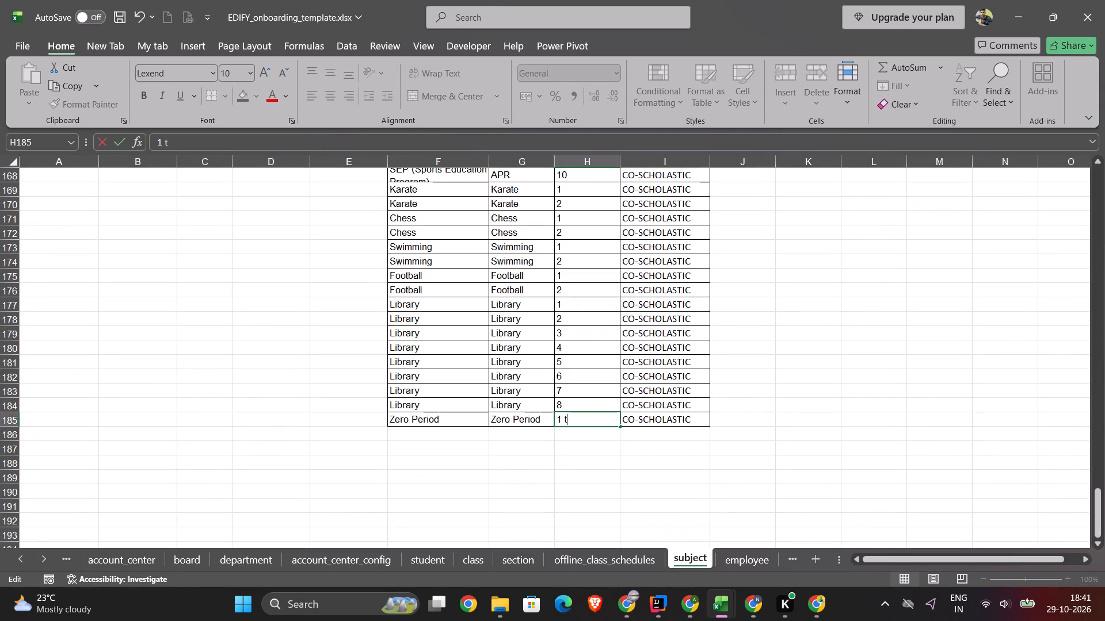
key(BackSpace)
key(BackSpace)
Fill the Zero Period entry F185:I185 down through row 195, numbering the classes 1 to 11.
click(451, 418)
drag(451, 418, 569, 411)
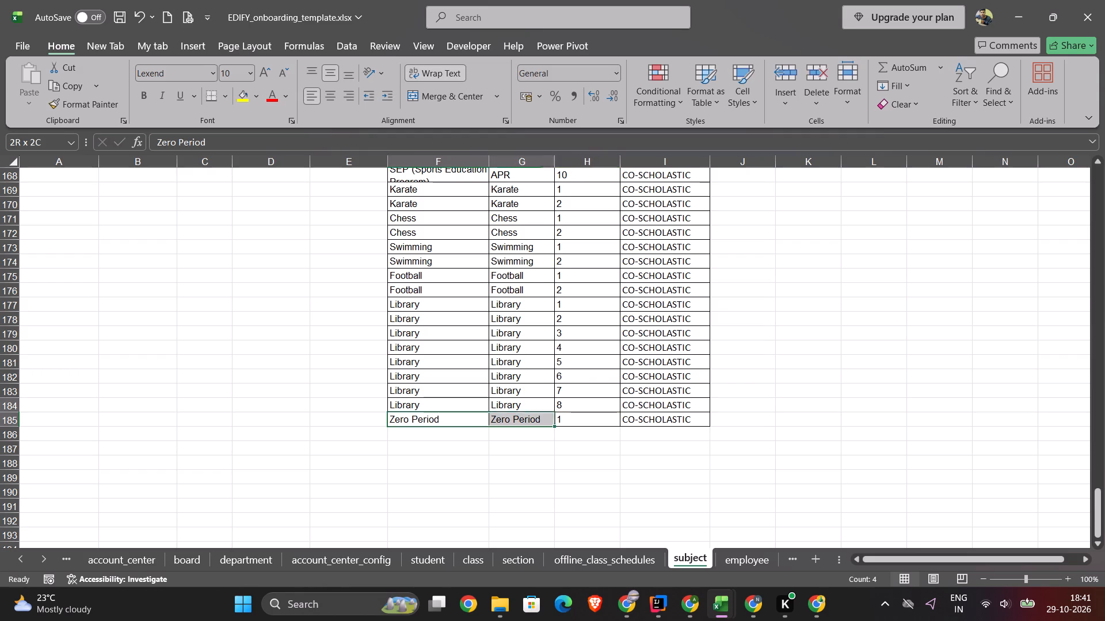
drag(569, 411, 682, 420)
drag(708, 425, 701, 517)
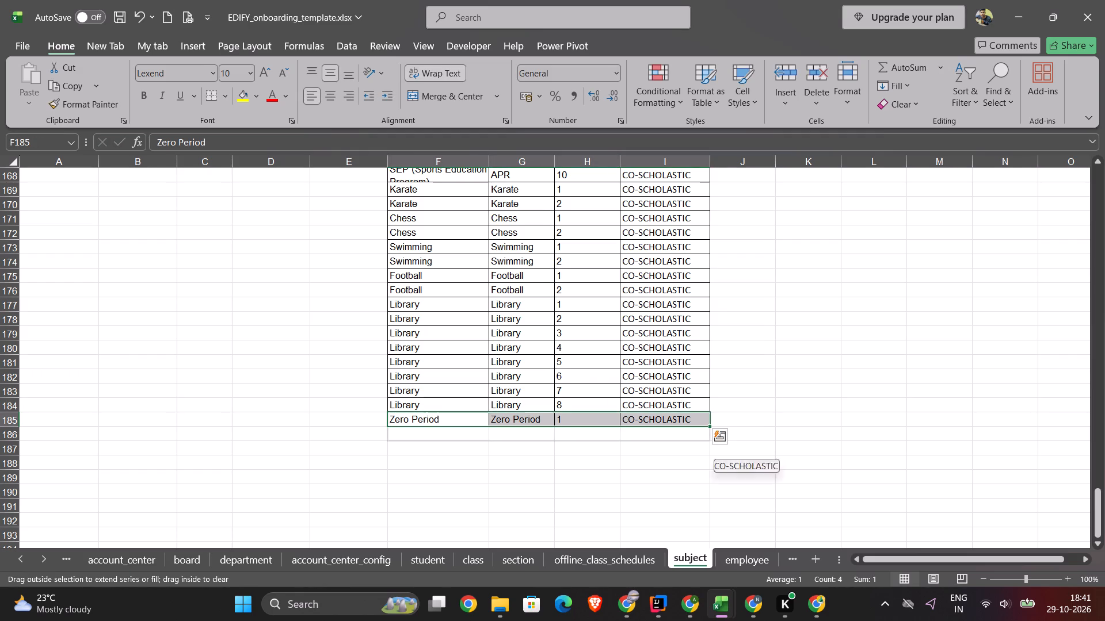
drag(701, 517, 685, 438)
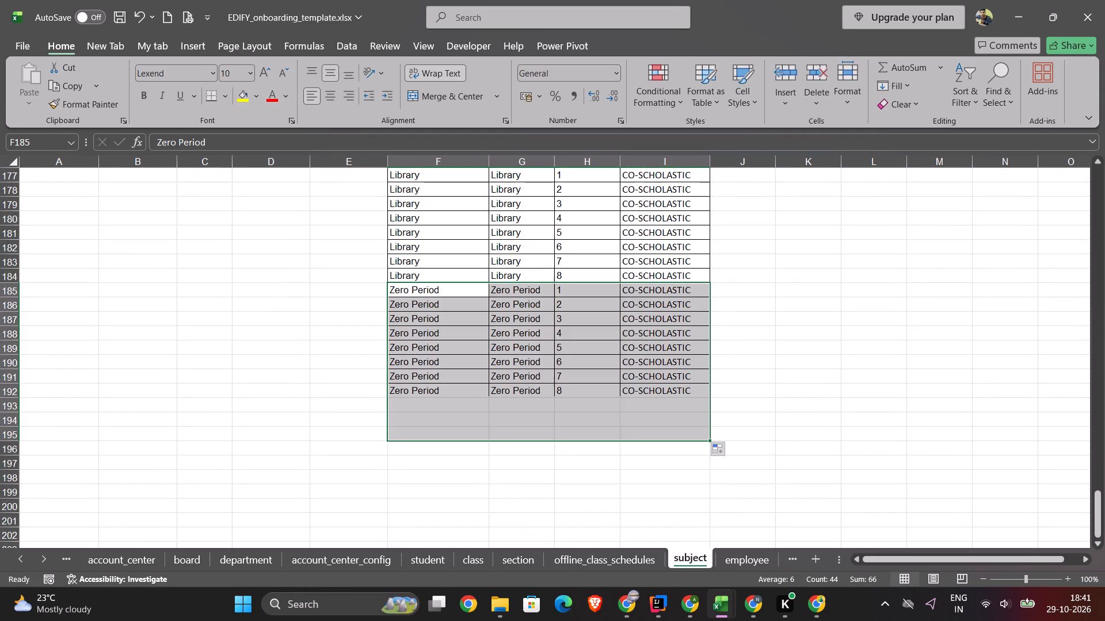
Clear the surplus class 11 Zero Period entry in F195:I195.
click(417, 427)
click(416, 430)
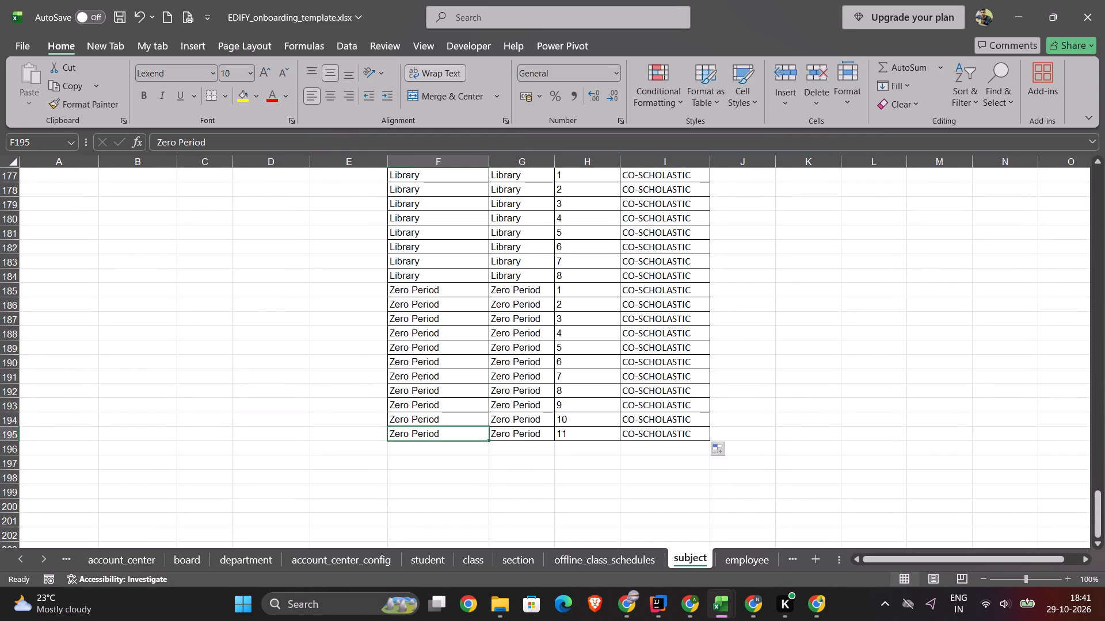
drag(416, 430, 673, 430)
key(Delete)
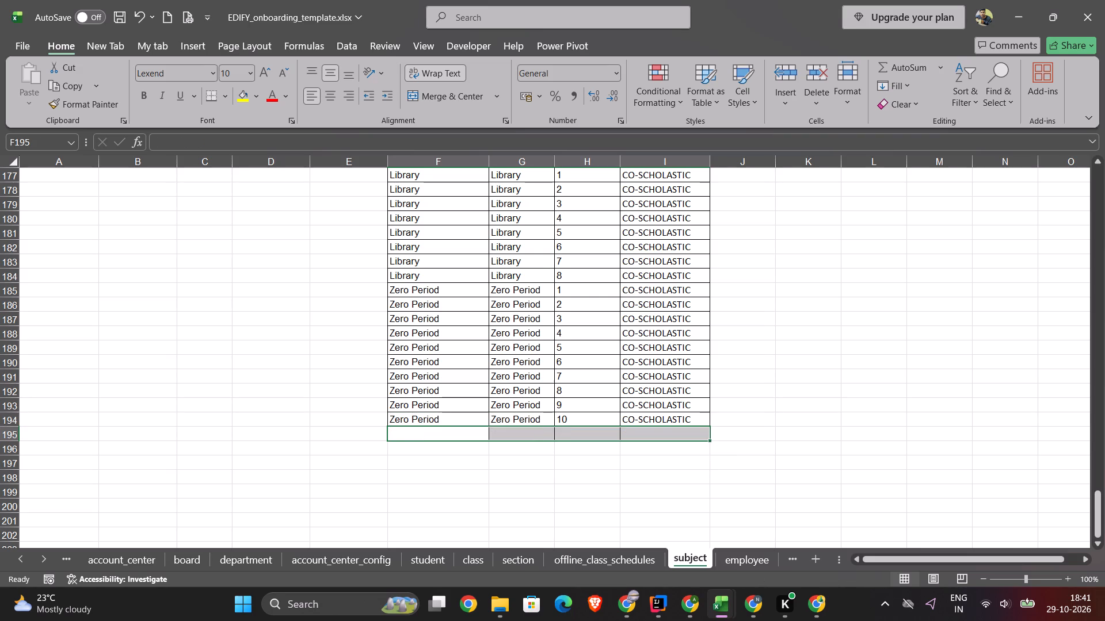
Delete columns A to E, which hold the original subject table and the empty spacer column, leaving only the expanded table.
scroll(215, 220, up, 14)
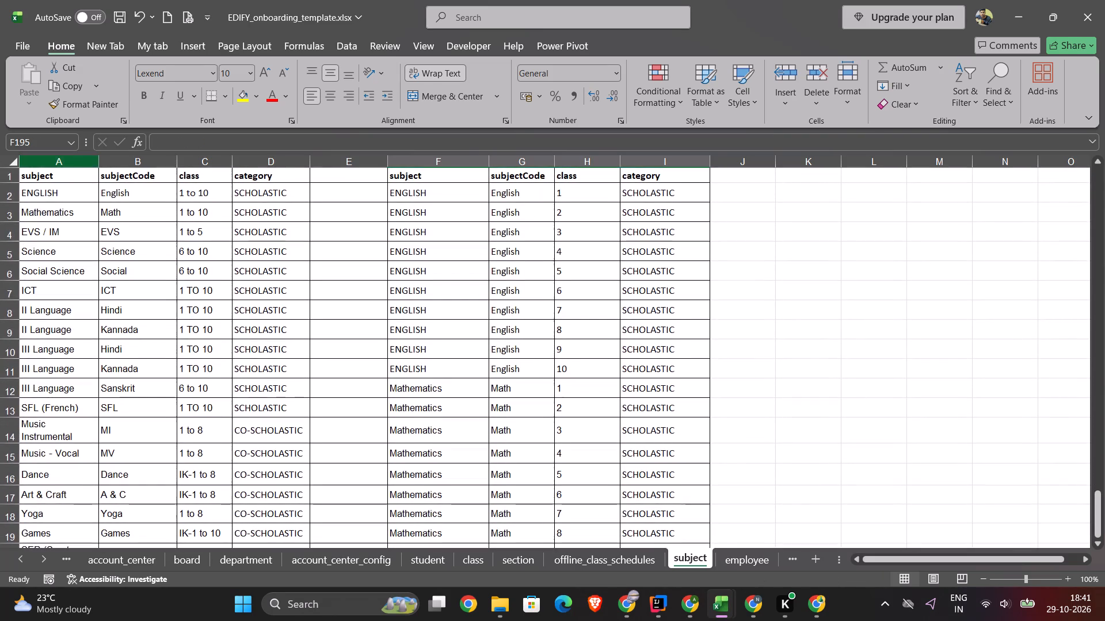
click(60, 160)
right_click(60, 160)
click(98, 322)
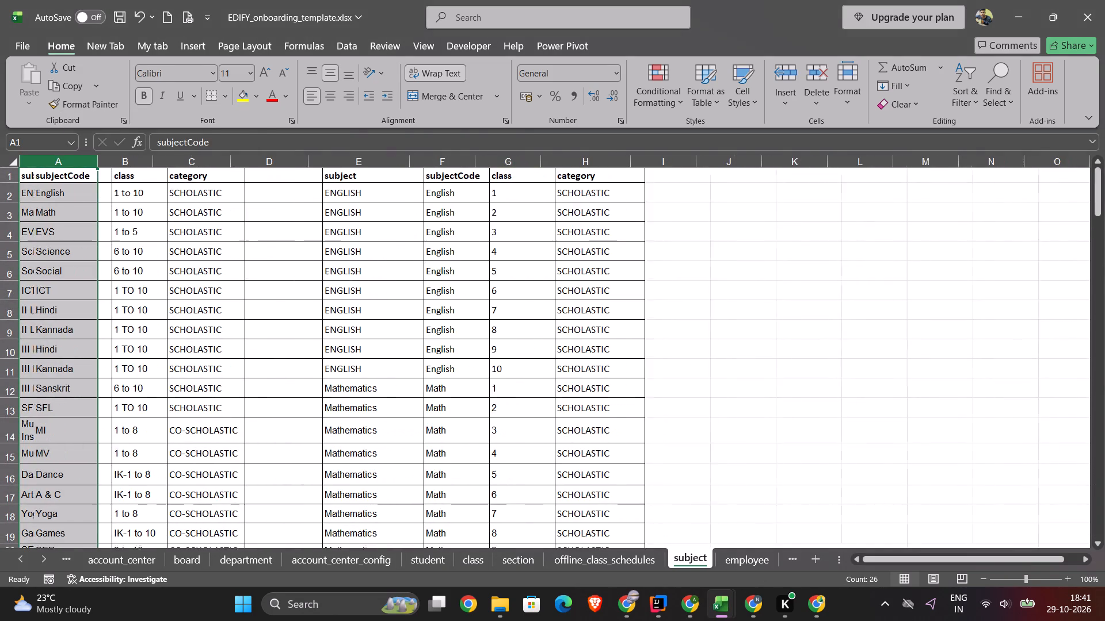
click(70, 165)
drag(70, 165, 254, 165)
right_click(207, 161)
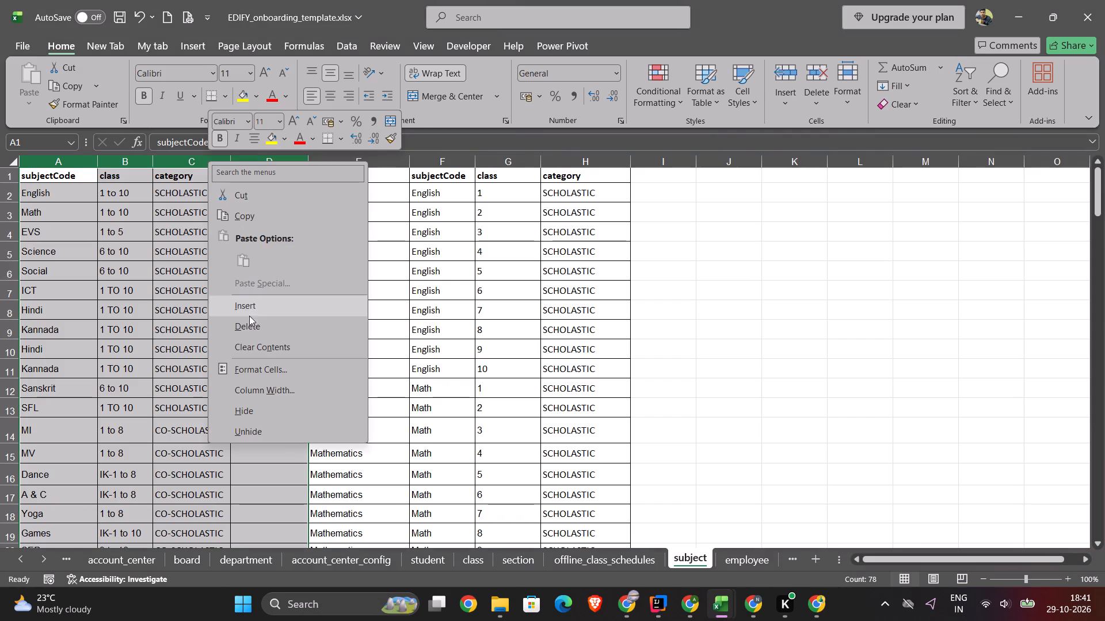
click(249, 318)
click(454, 282)
scroll(317, 275, up, 1)
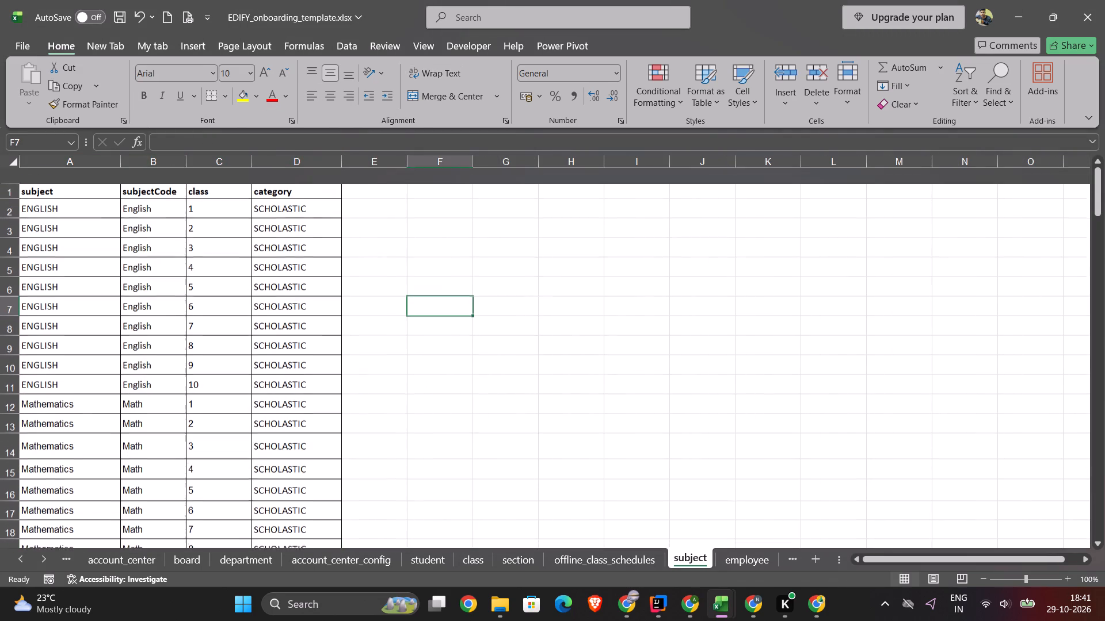
Save the EDIFY_onboarding_template workbook.
key(ctrl+s)
key(ctrl+s)
Switch to the Agasty.ai page in Chrome and close the old Workbook upload preview.
key(alt+Tab)
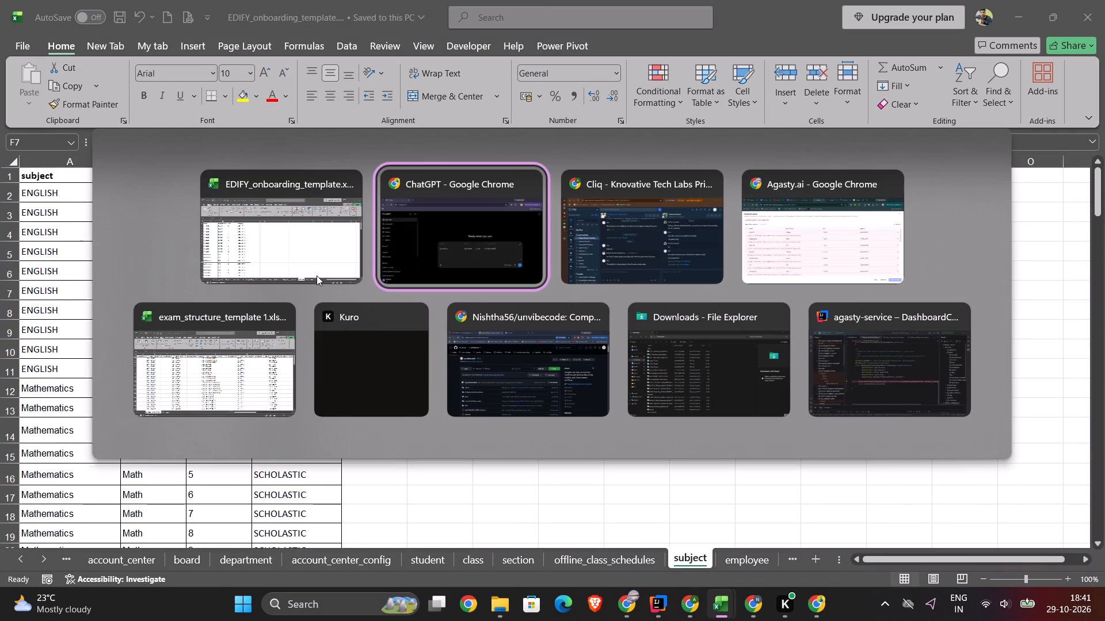
key(alt+Tab)
key(alt+Tab)
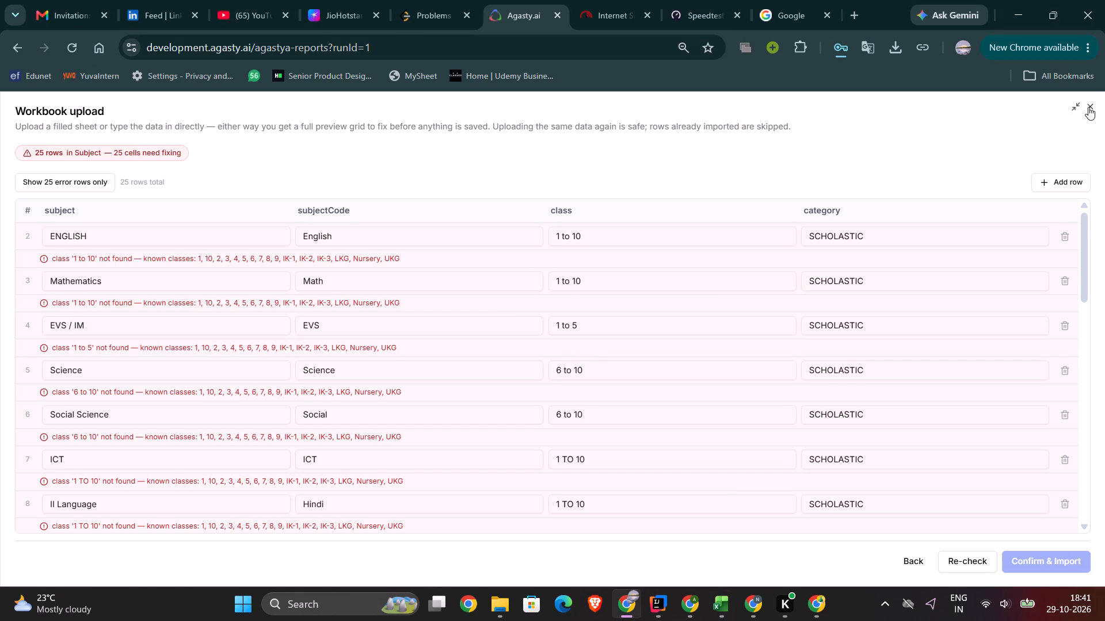
click(1089, 105)
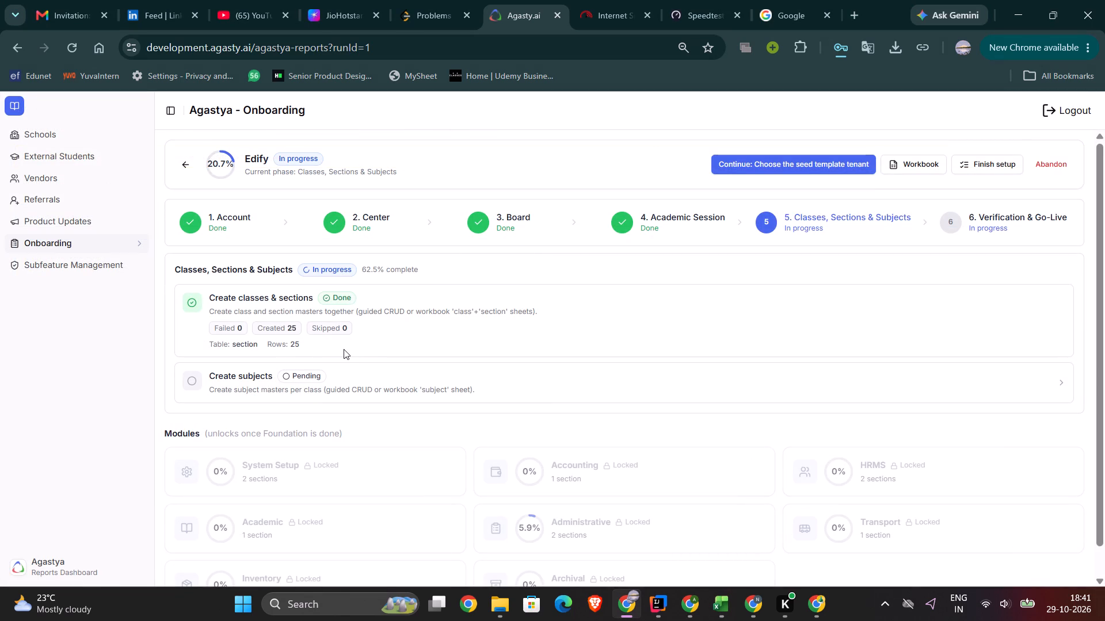
Open the workbook upload for Create subjects, select EDIFY_onboarding_template.xlsx and start the preview of its Subject sheet.
click(244, 372)
click(250, 420)
click(256, 409)
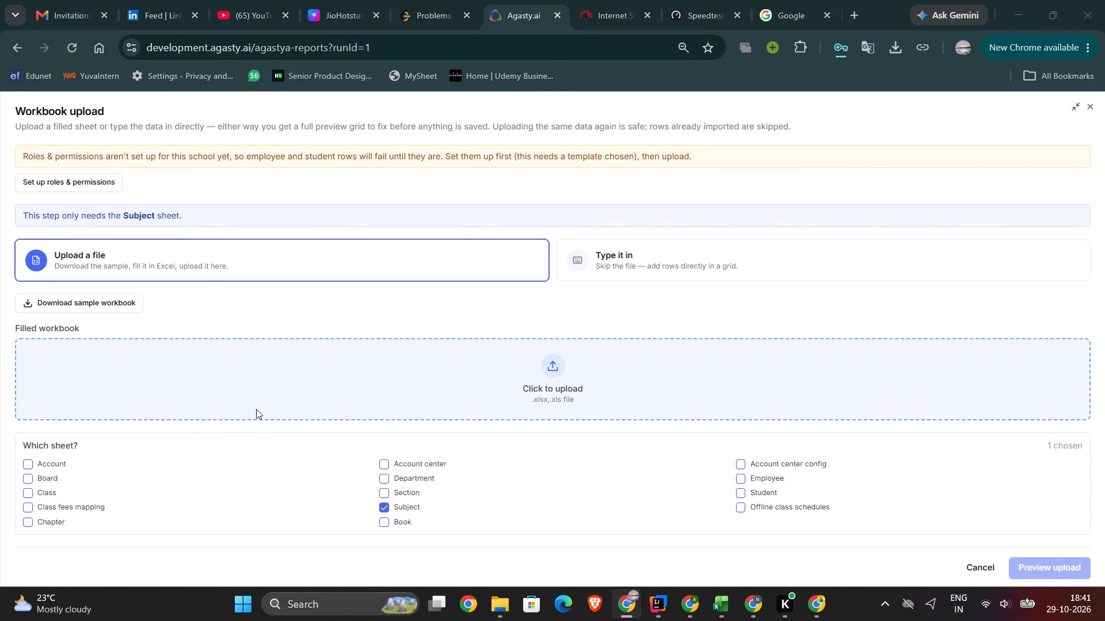
click(158, 146)
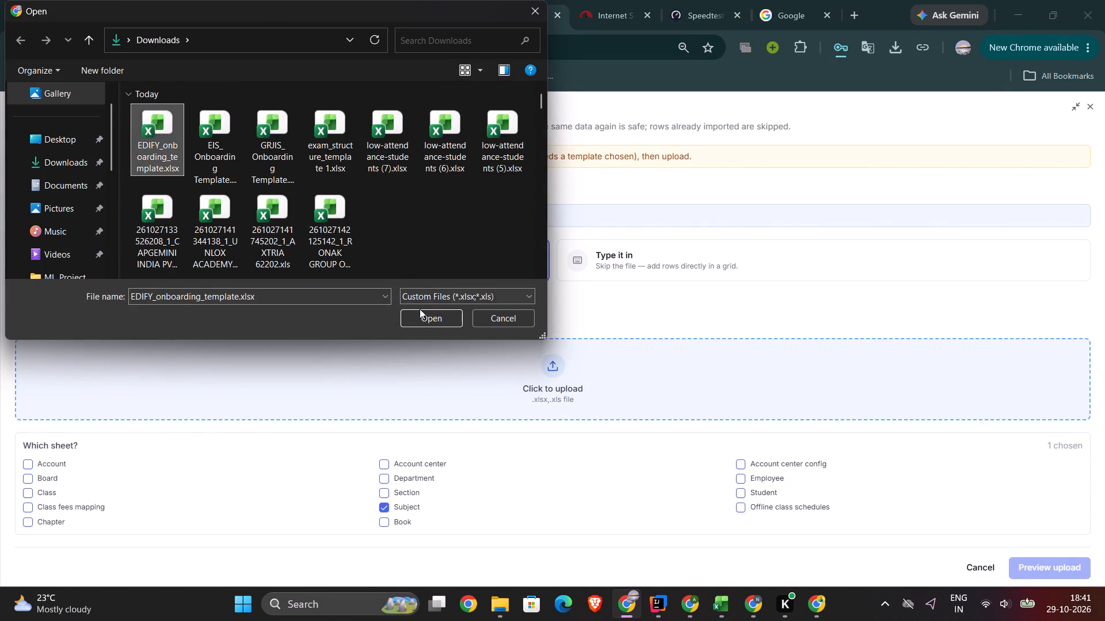
click(420, 313)
scroll(701, 325, down, 3)
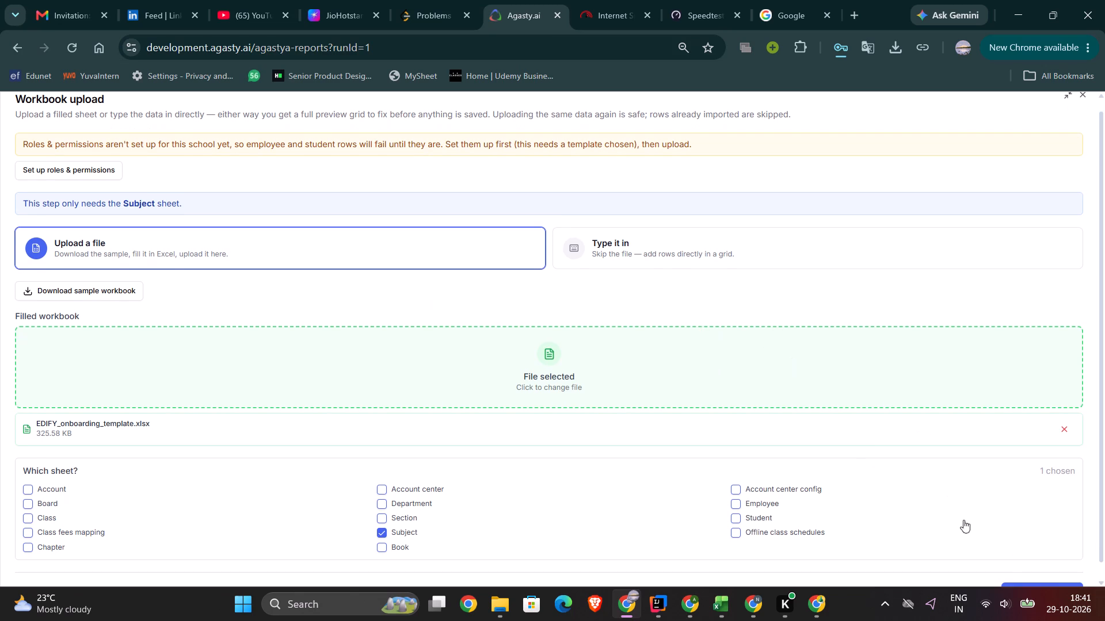
click(1008, 566)
Switch to Excel to save the workbook again and return to the upload page in Chrome.
key(alt+Tab)
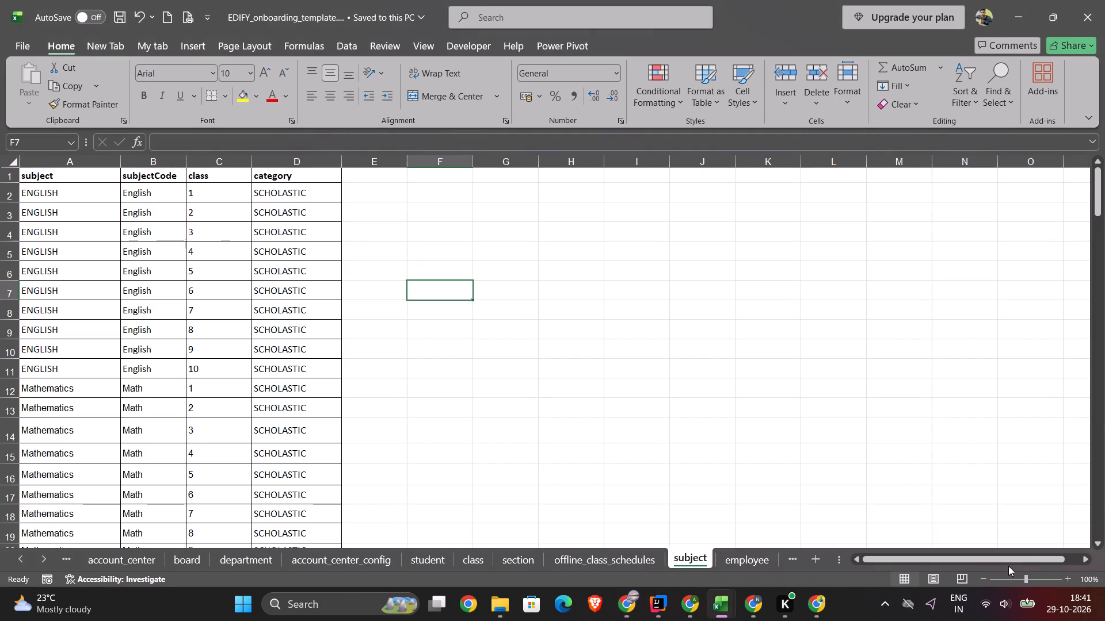
key(ctrl+s)
key(alt+Tab)
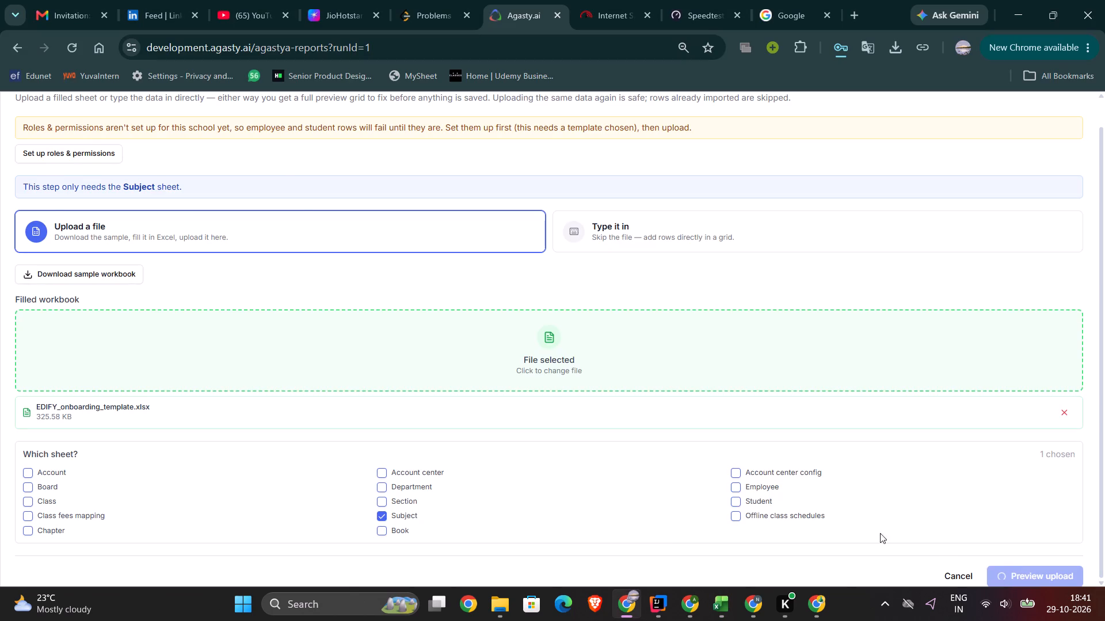
Confirm and import the previewed Subject rows.
scroll(598, 361, down, 1)
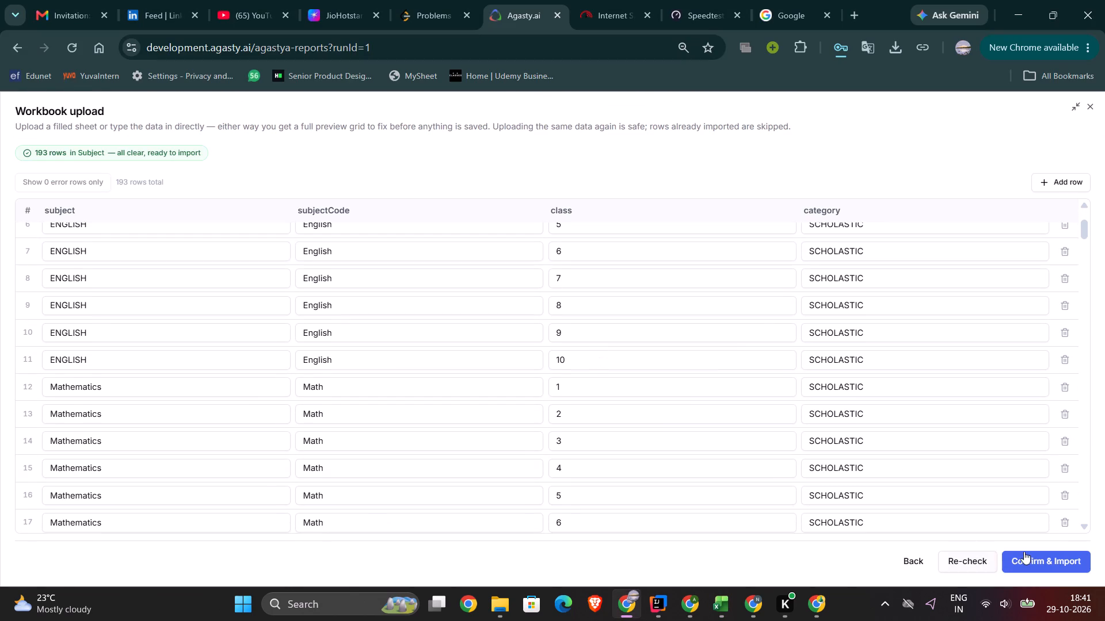
click(1024, 558)
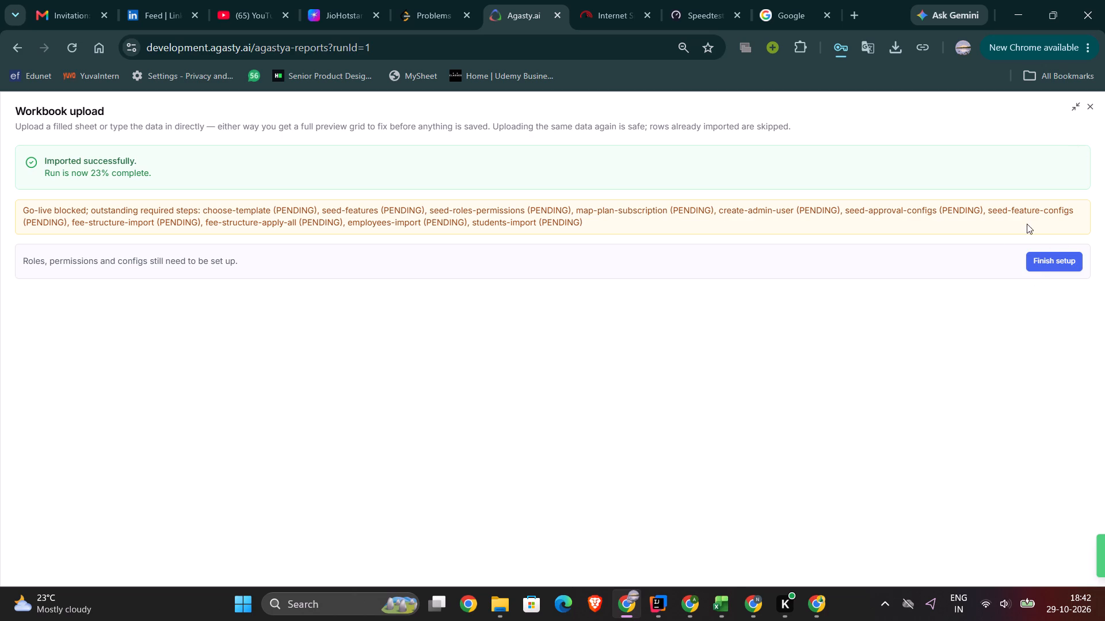
View the Finish setup checklist offered after the import and close it without running the setup.
click(1054, 264)
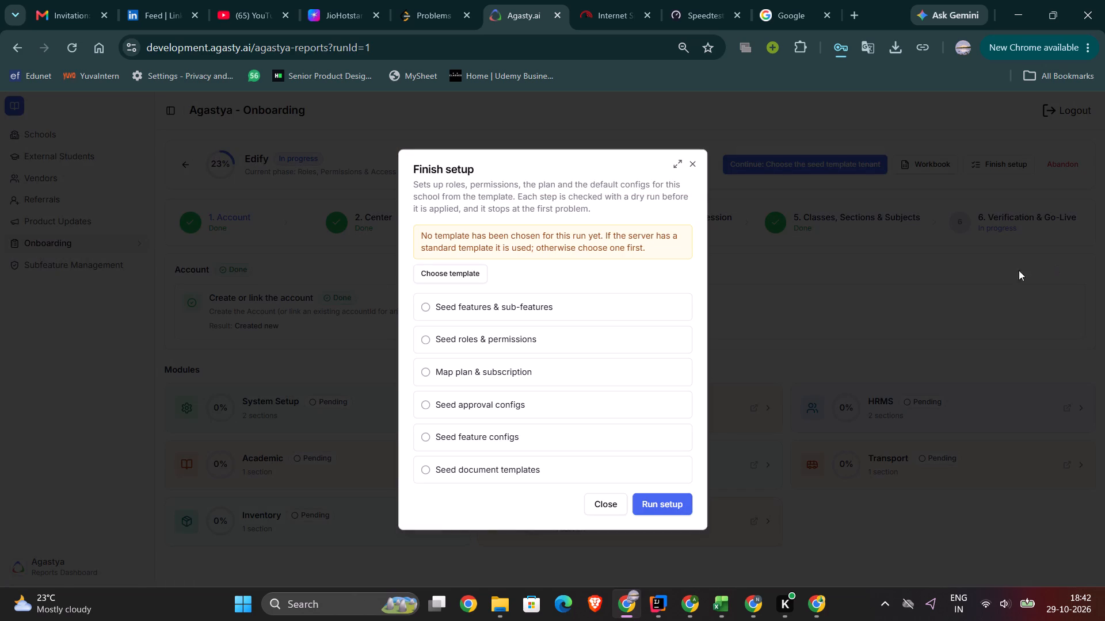
click(618, 502)
scroll(733, 386, up, 1)
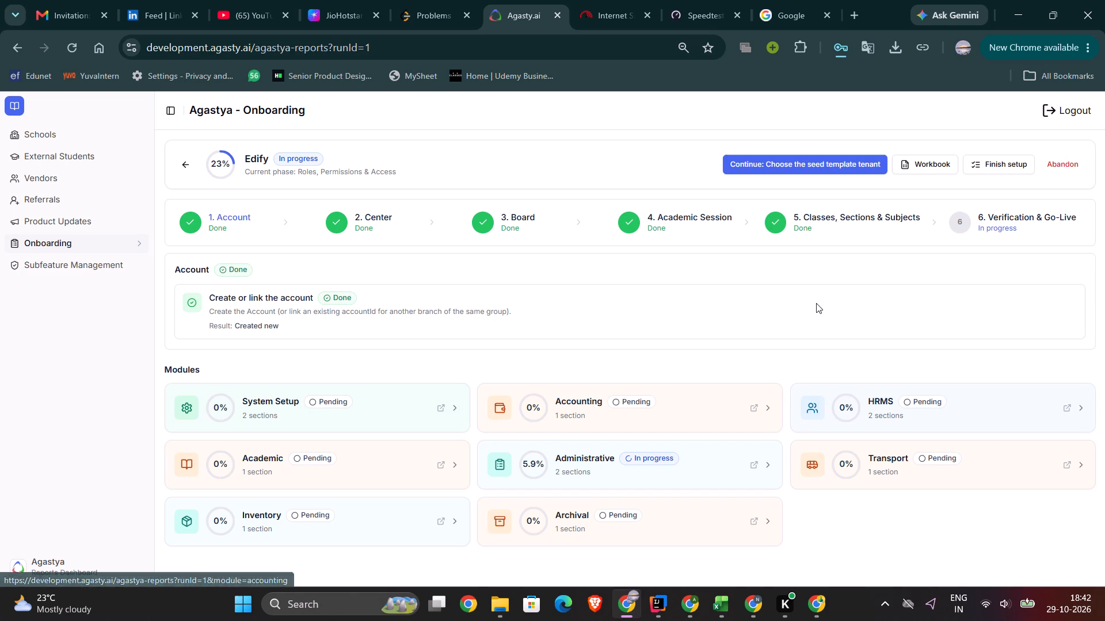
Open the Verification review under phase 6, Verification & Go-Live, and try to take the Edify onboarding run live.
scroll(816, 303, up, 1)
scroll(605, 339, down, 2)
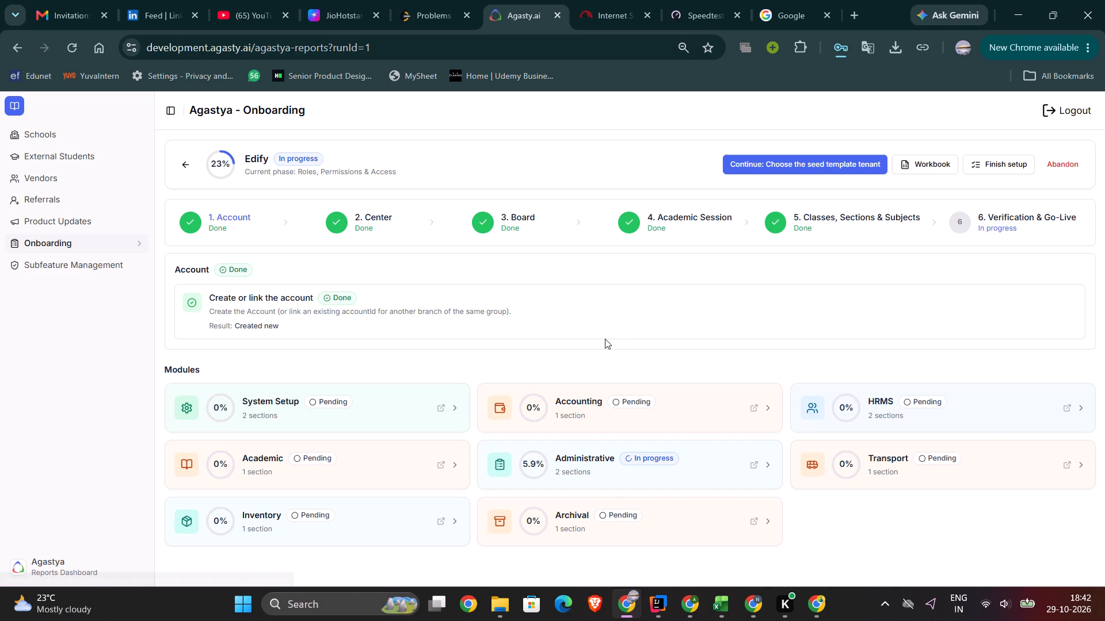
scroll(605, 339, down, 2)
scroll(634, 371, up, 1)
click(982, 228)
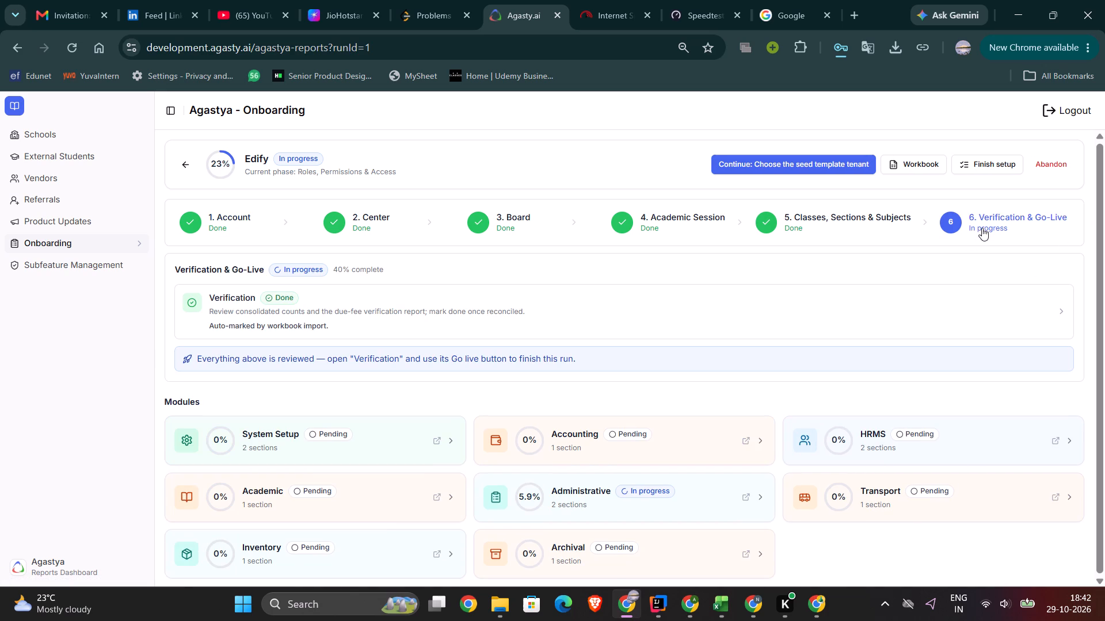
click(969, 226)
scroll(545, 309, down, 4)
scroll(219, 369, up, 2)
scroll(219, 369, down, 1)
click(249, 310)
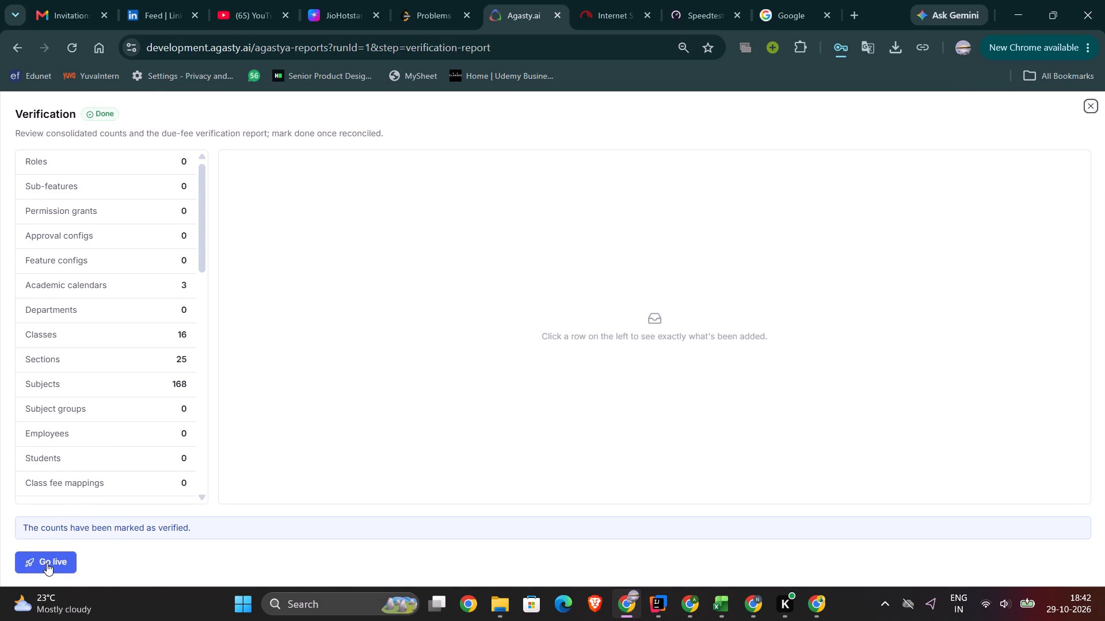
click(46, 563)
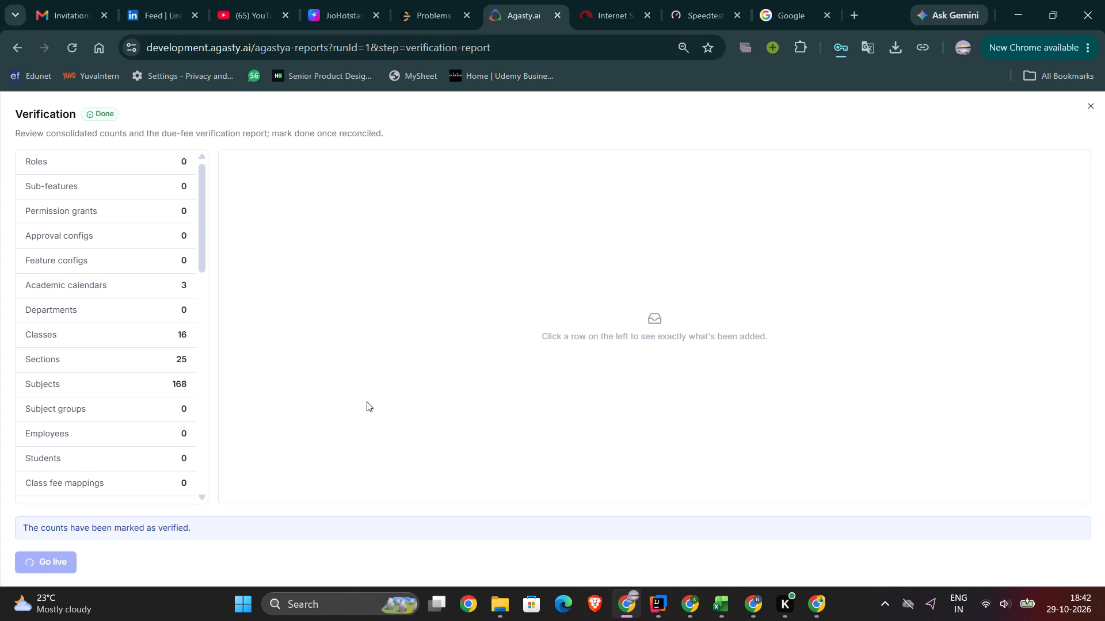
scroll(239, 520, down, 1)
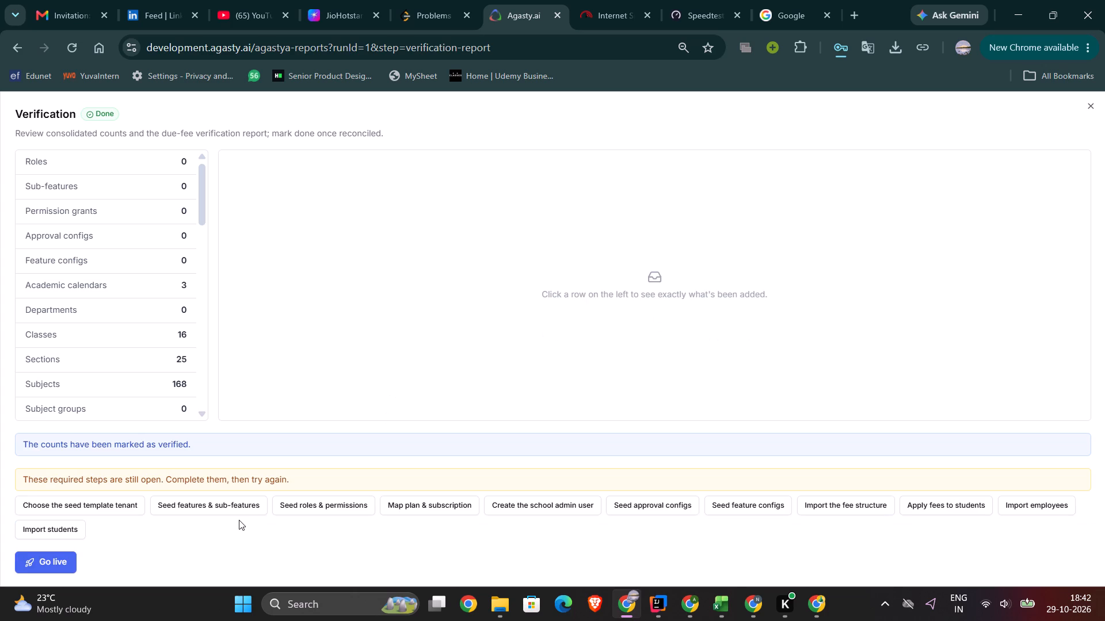
View the schools available to copy defaults from in Choose the seed template tenant, and close it without saving a template.
click(73, 503)
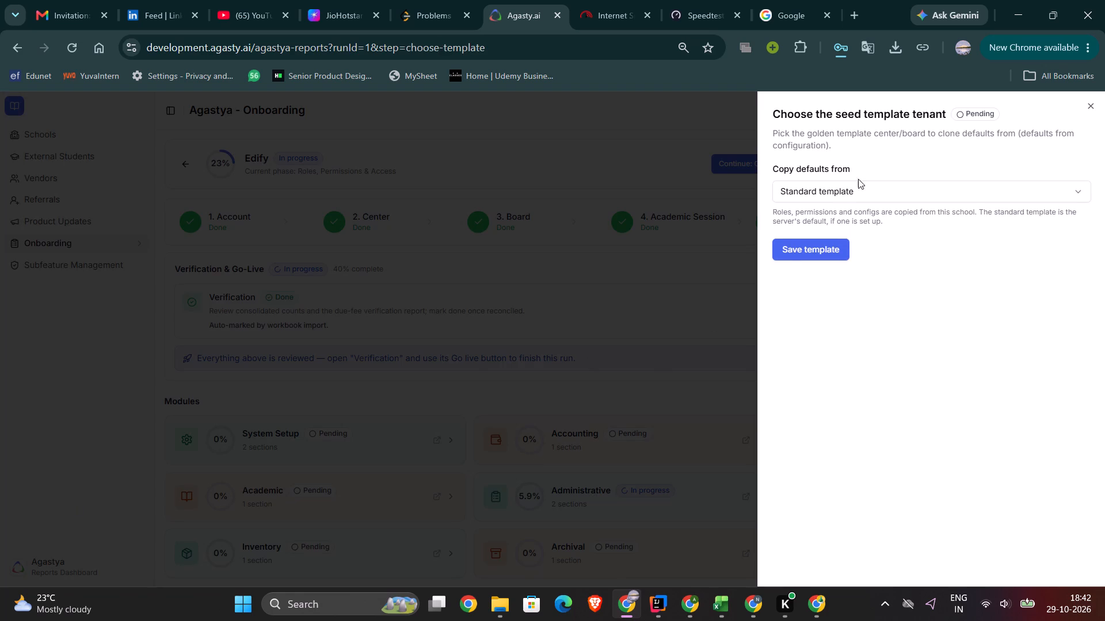
click(850, 190)
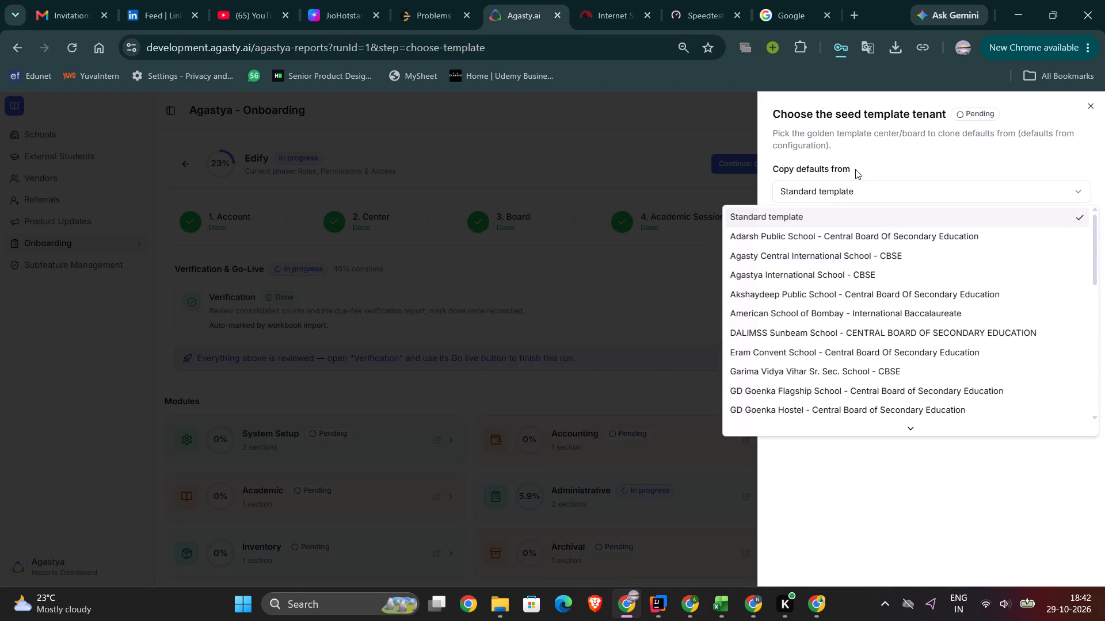
click(855, 169)
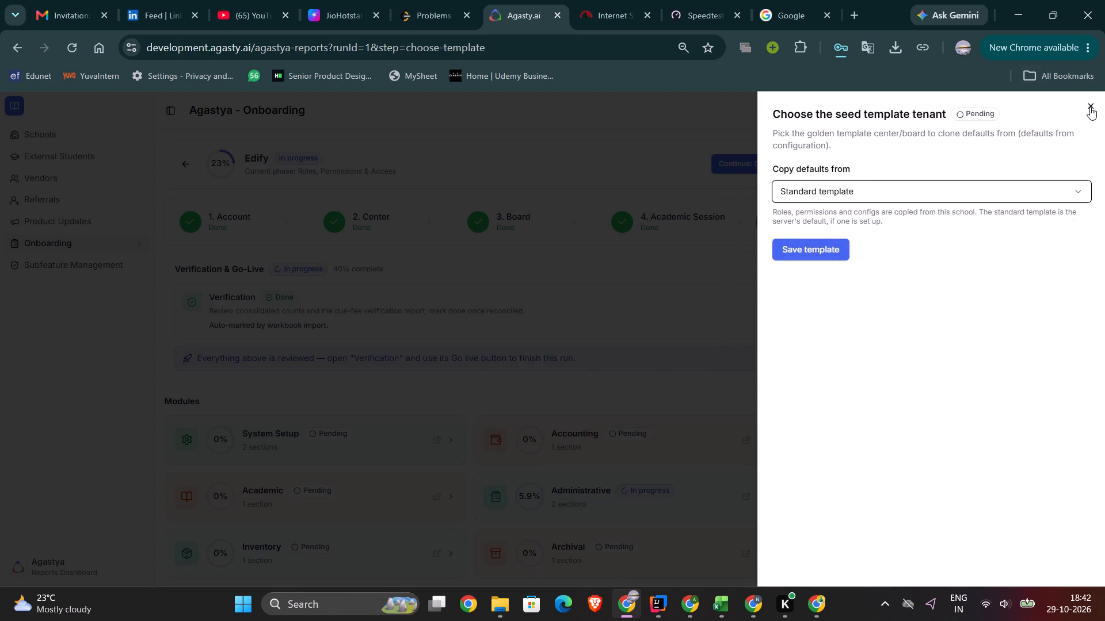
click(1090, 107)
scroll(360, 404, up, 1)
scroll(479, 381, up, 1)
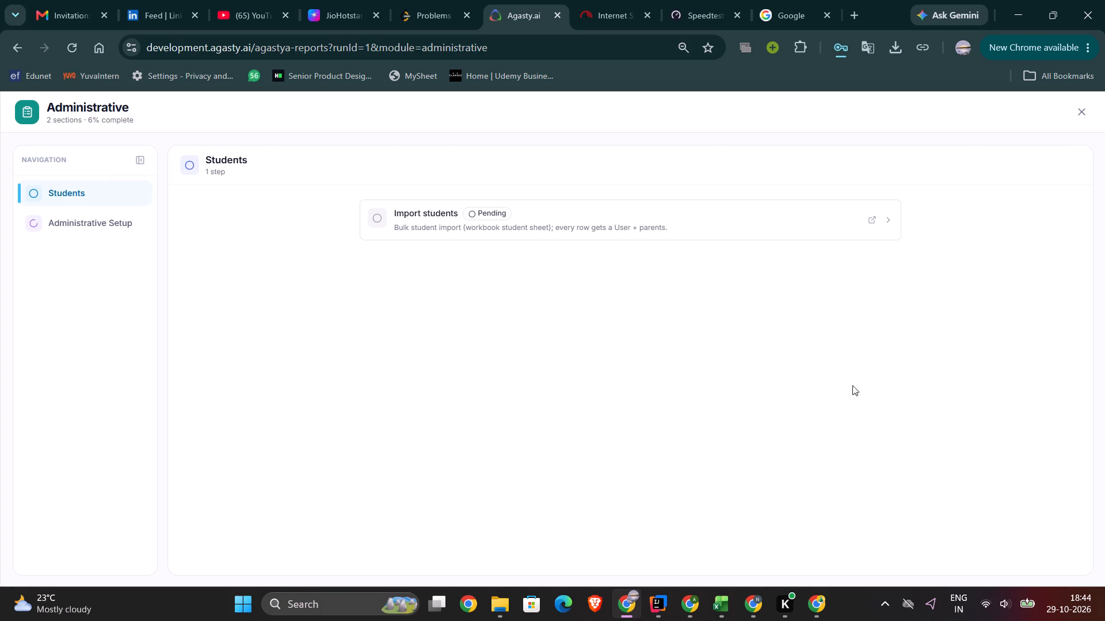
click(1083, 113)
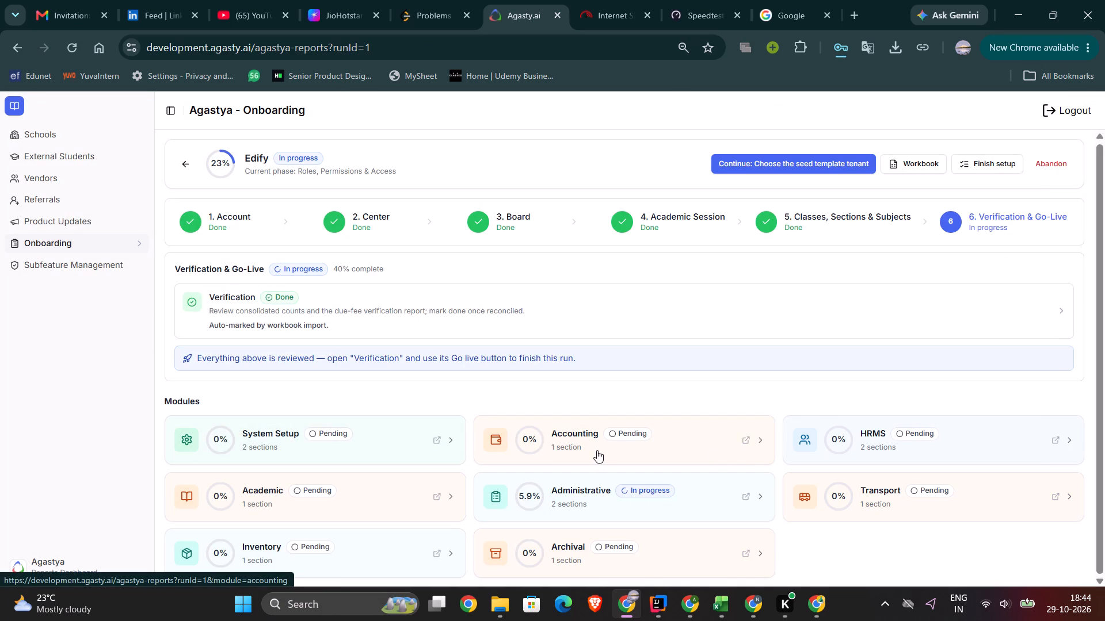
click(600, 497)
click(456, 215)
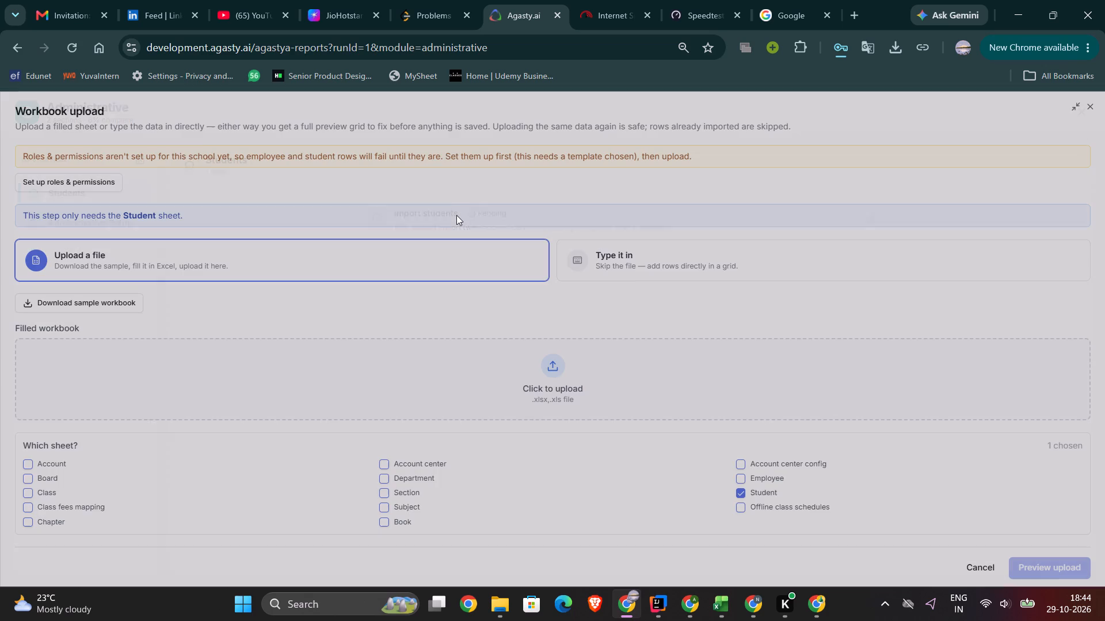
click(465, 369)
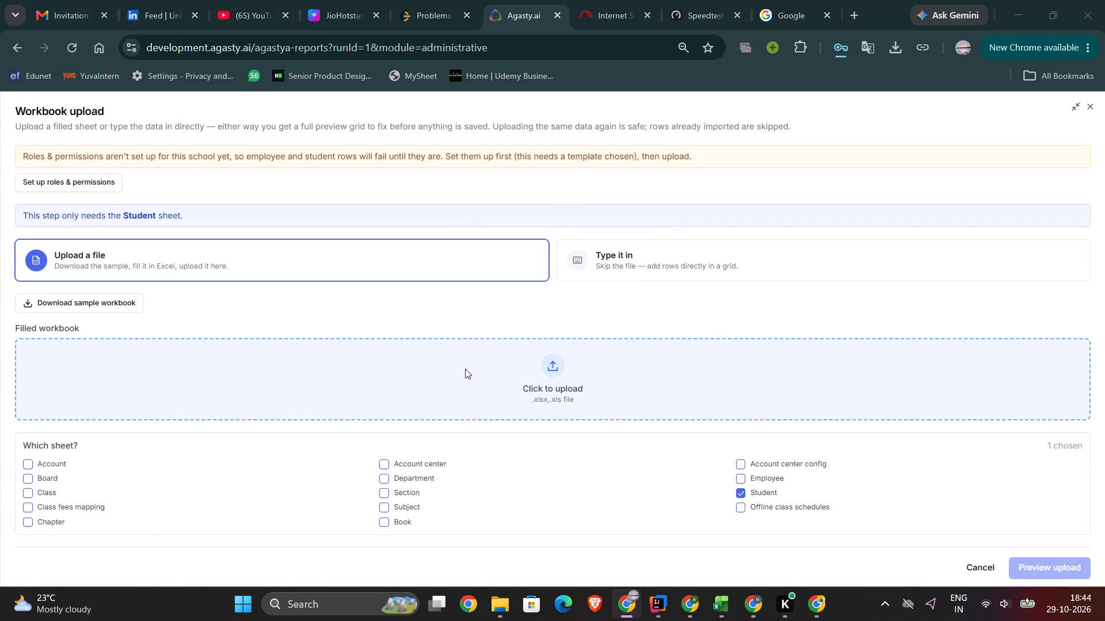
click(157, 166)
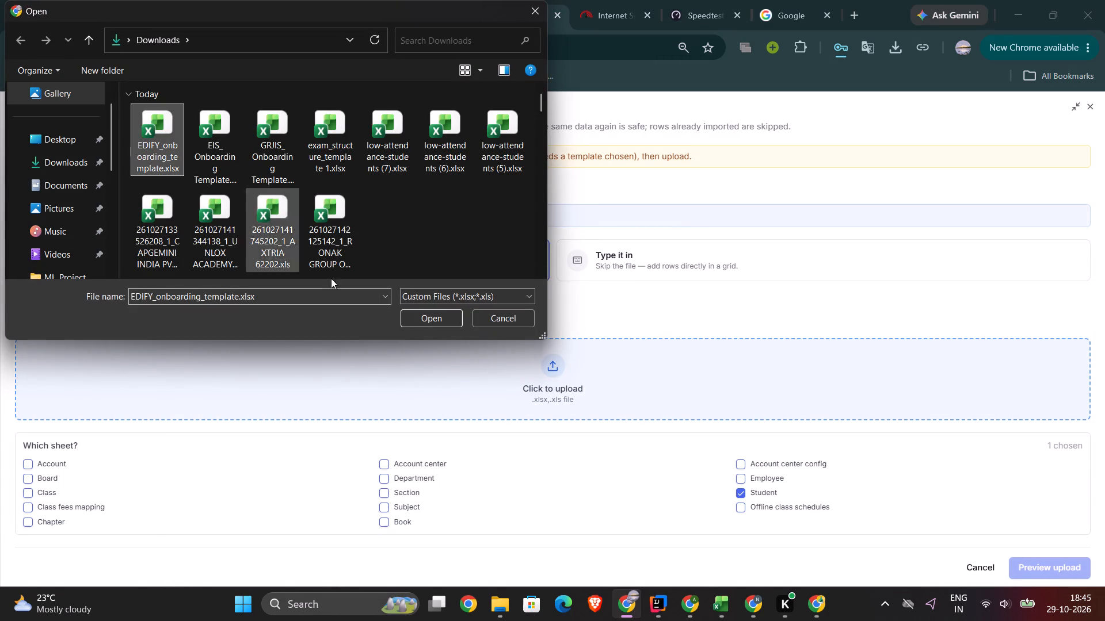
click(421, 316)
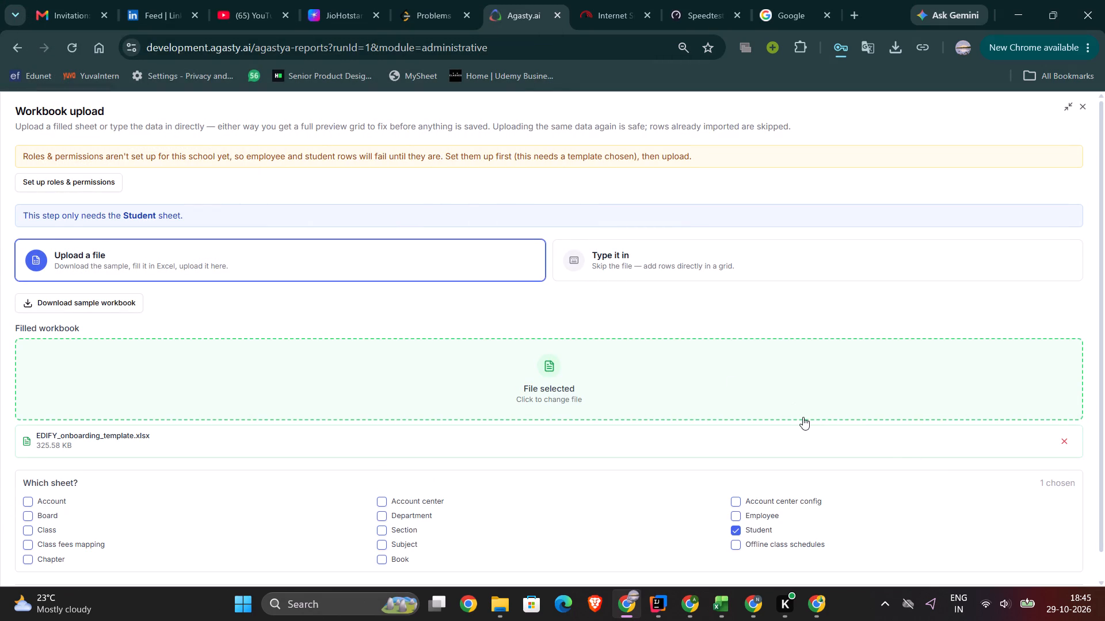
scroll(803, 417, down, 4)
click(1056, 571)
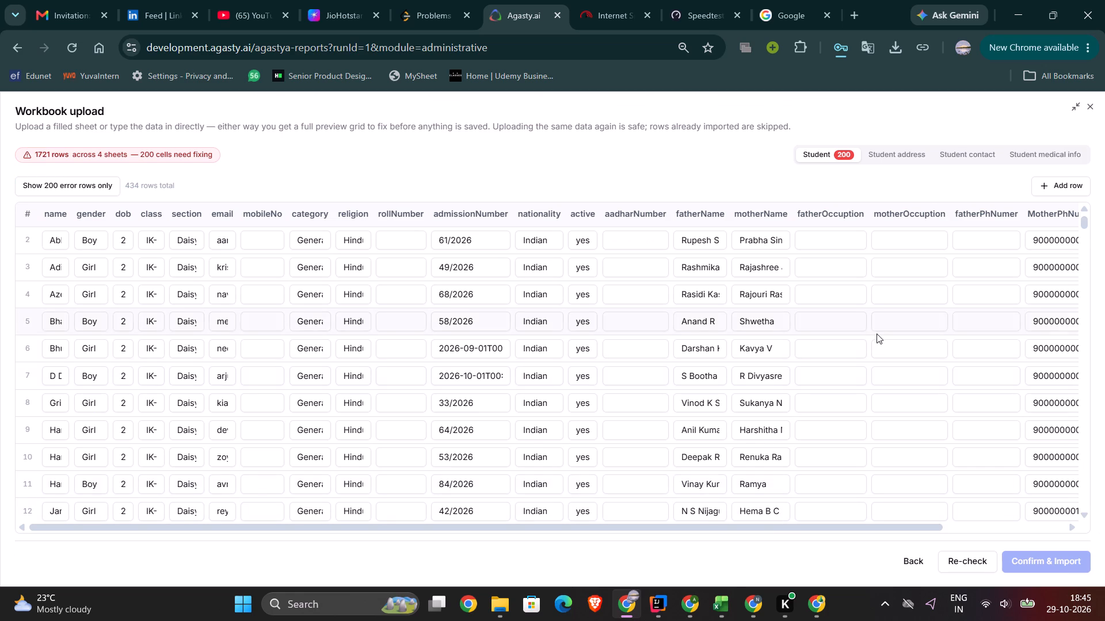
Look through the Student preview rows and examine the errors flagged in the class column.
scroll(877, 333, down, 20)
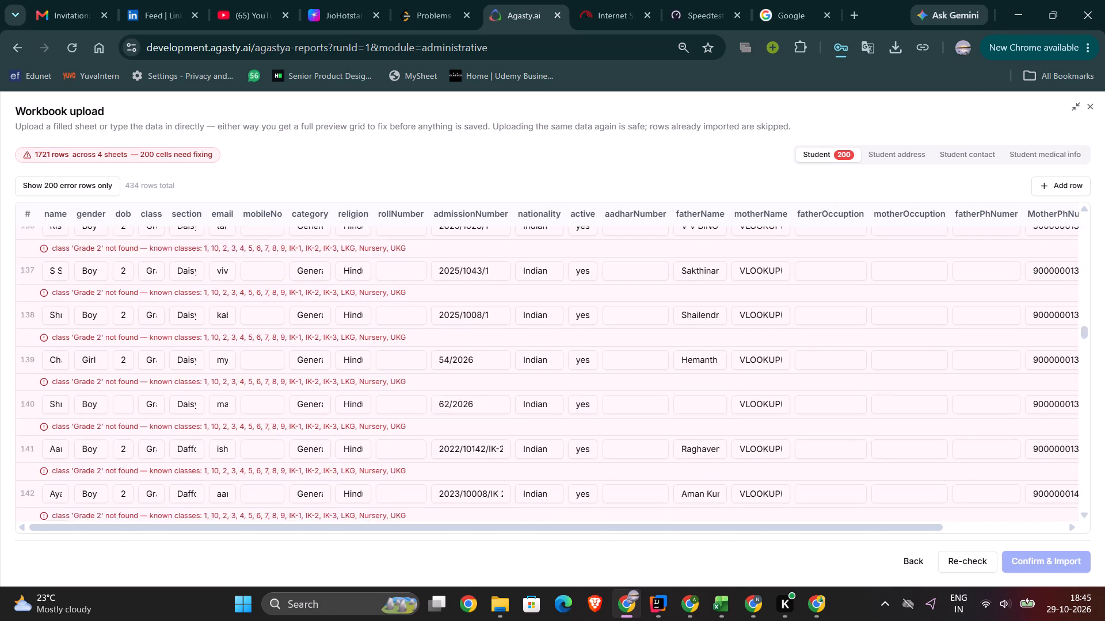
scroll(877, 333, up, 10)
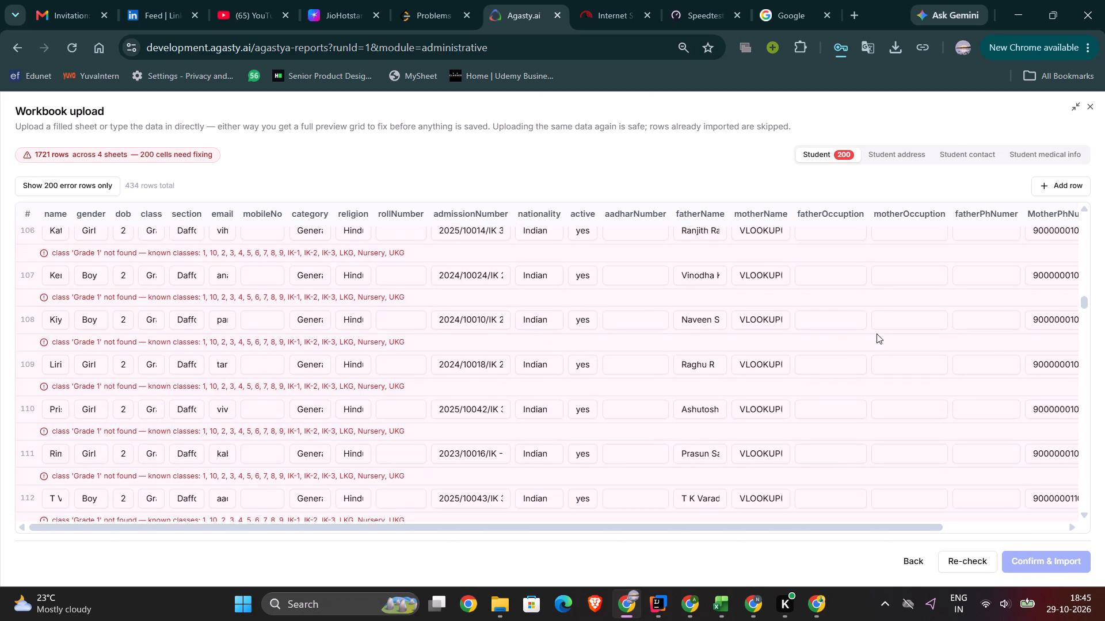
scroll(877, 333, up, 12)
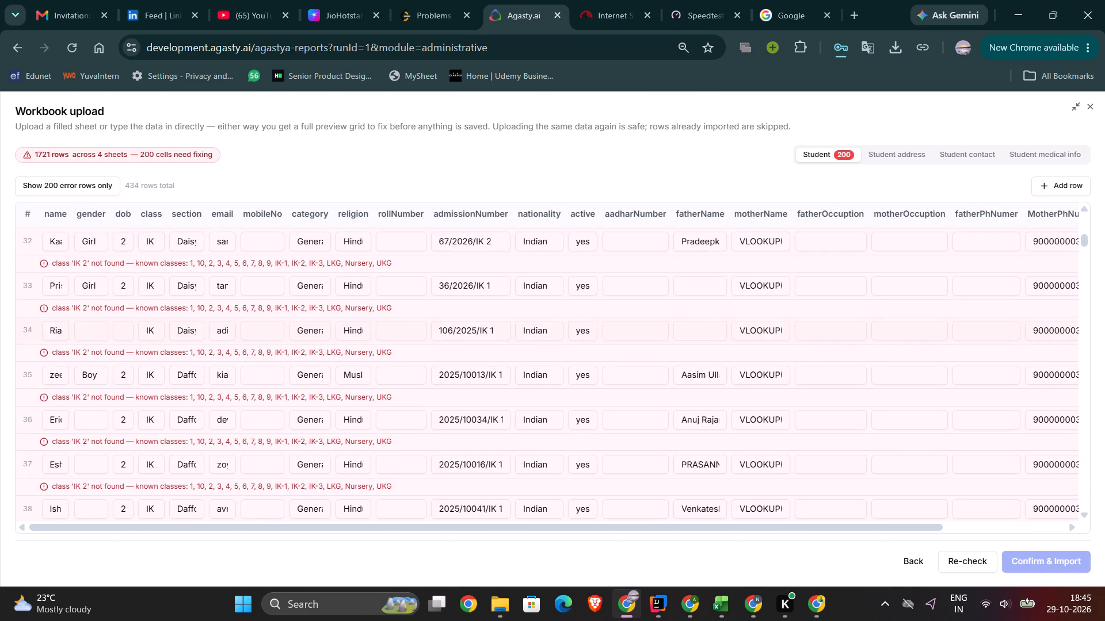
scroll(877, 333, up, 7)
scroll(877, 333, down, 1)
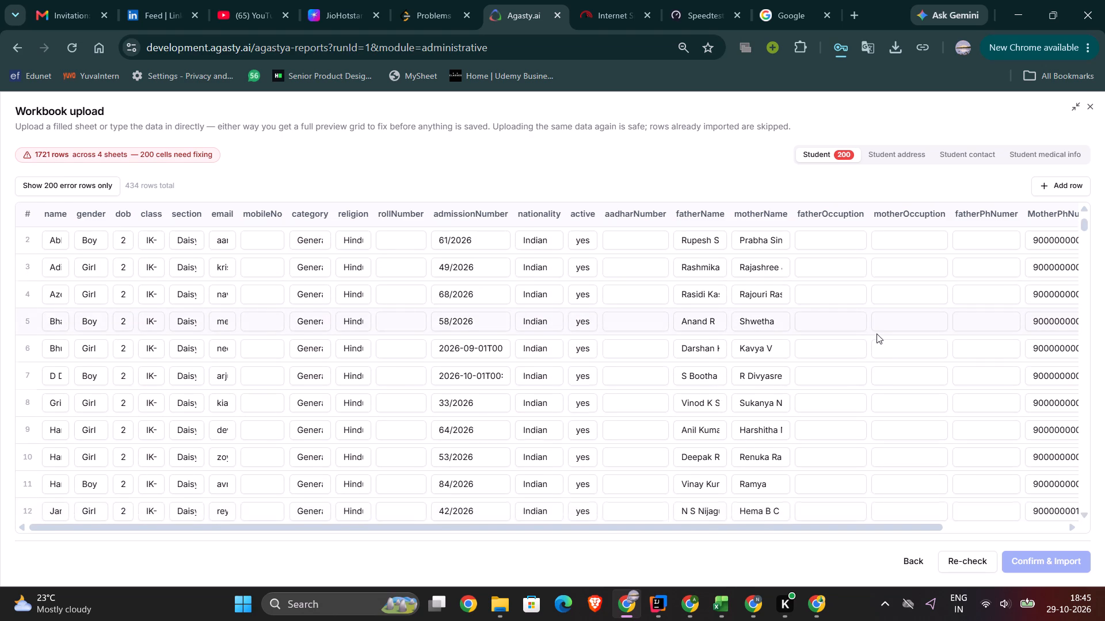
scroll(877, 333, down, 3)
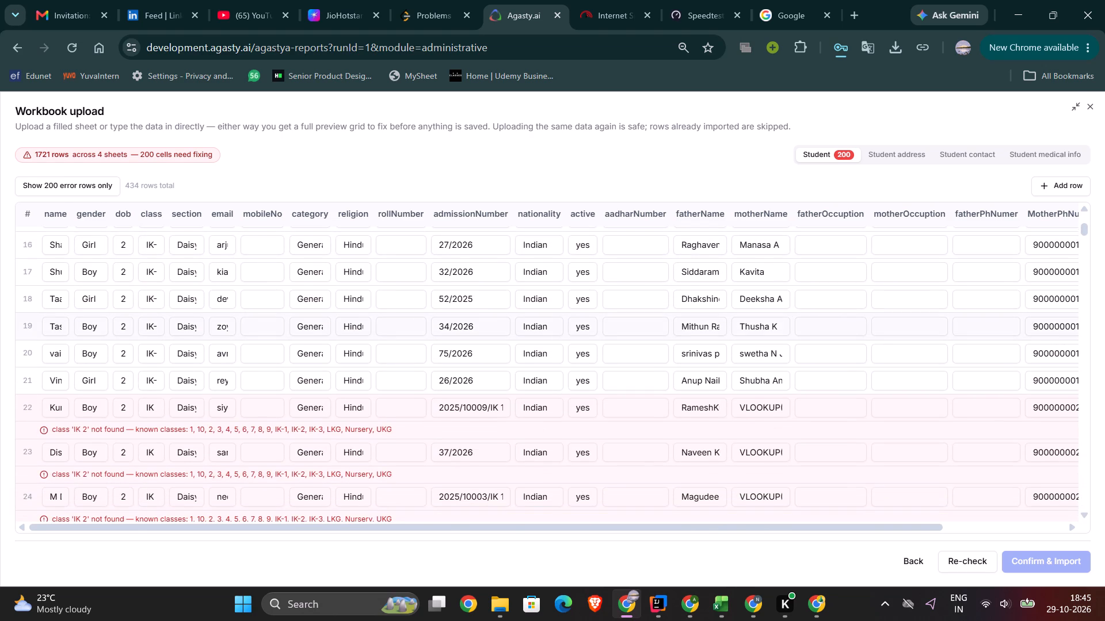
Switch to the EDIFY_onboarding_template workbook in Excel and examine the class values throughout the student sheet.
key(alt+Tab)
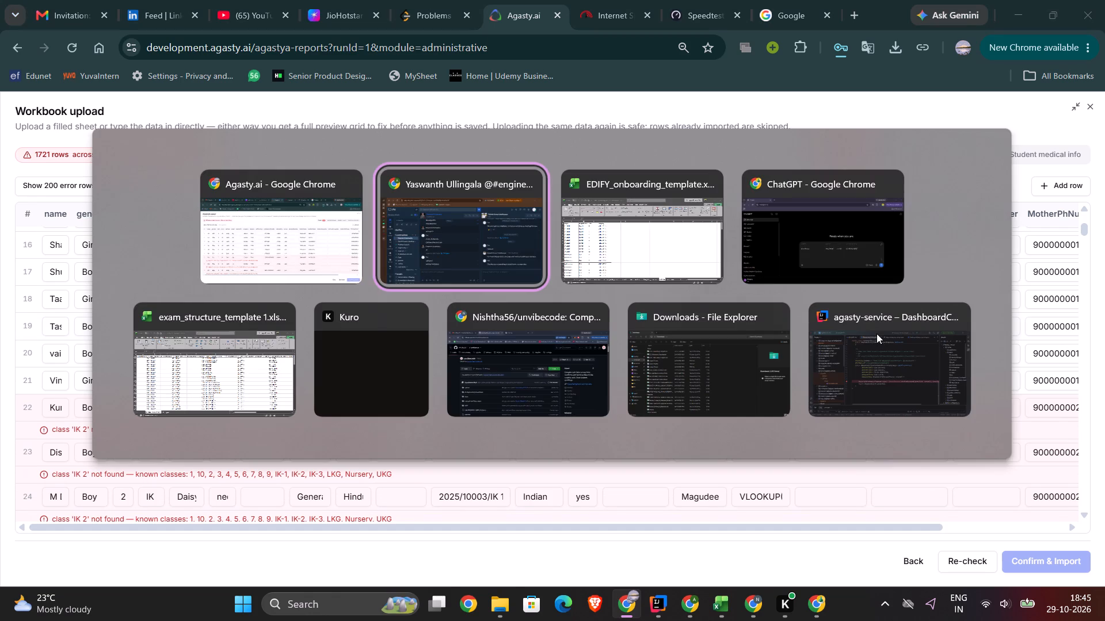
key(alt+Tab)
scroll(672, 346, down, 1)
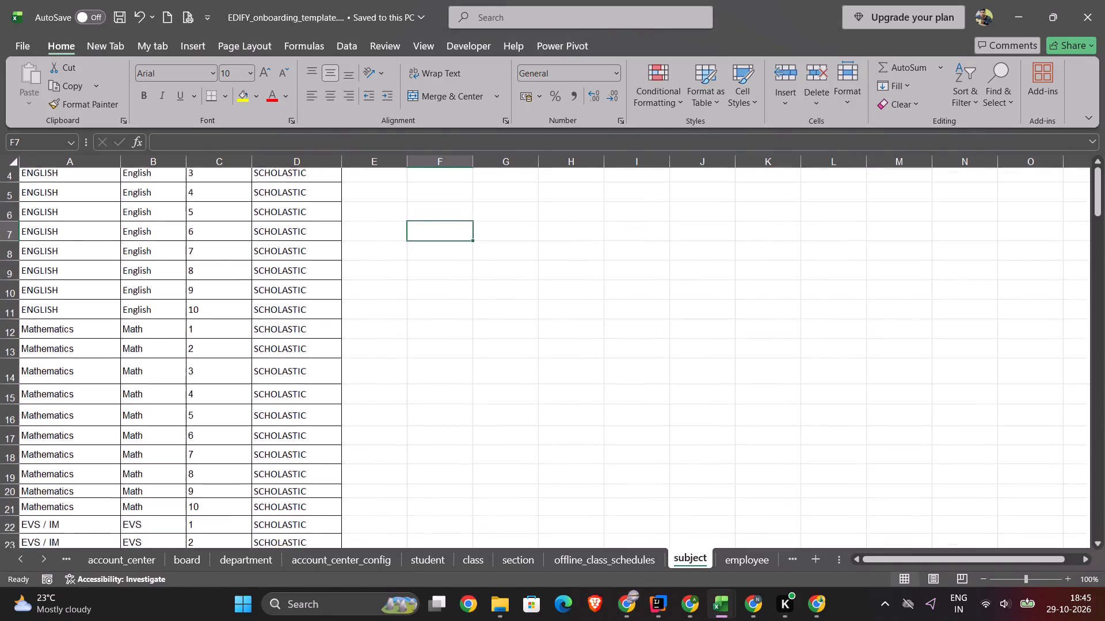
click(420, 563)
scroll(209, 358, right, 9)
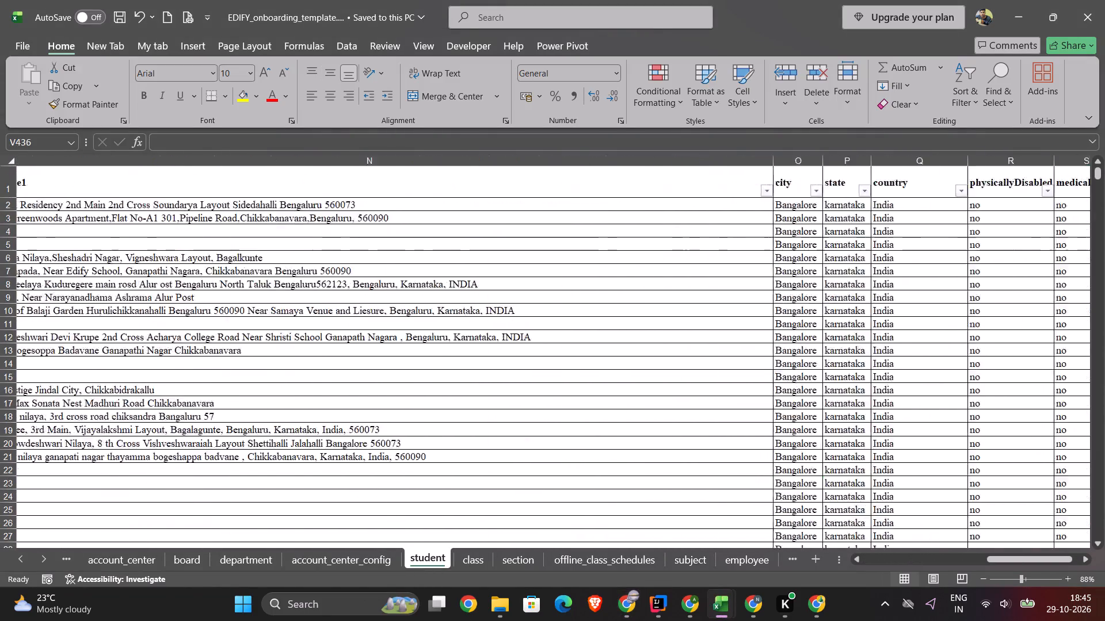
scroll(209, 358, right, 3)
scroll(209, 358, down, 5)
scroll(209, 358, up, 4)
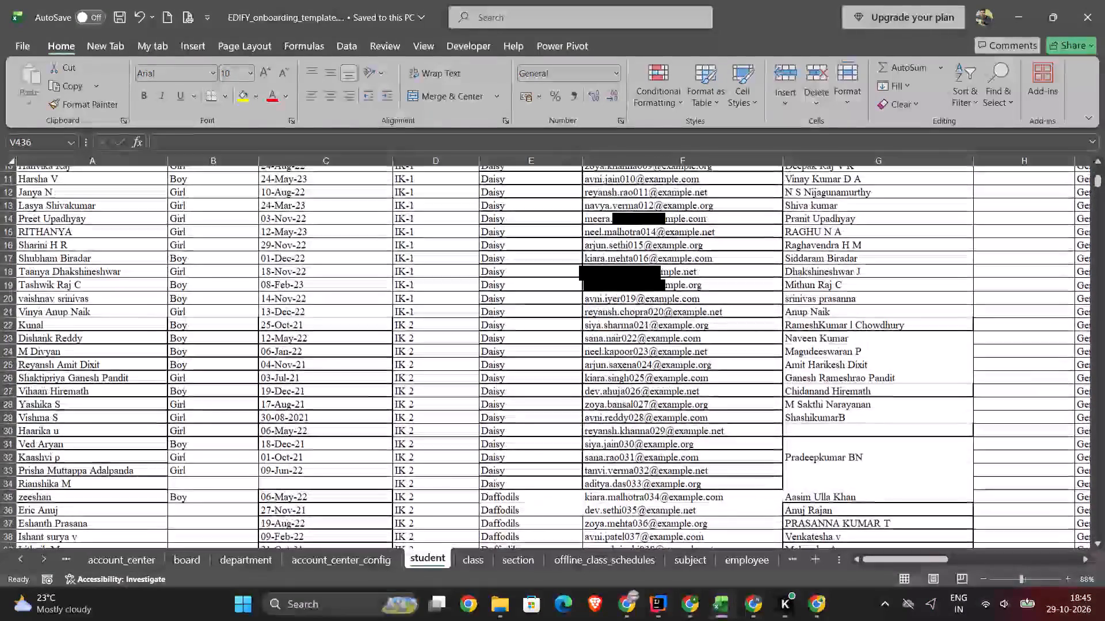
scroll(209, 358, down, 2)
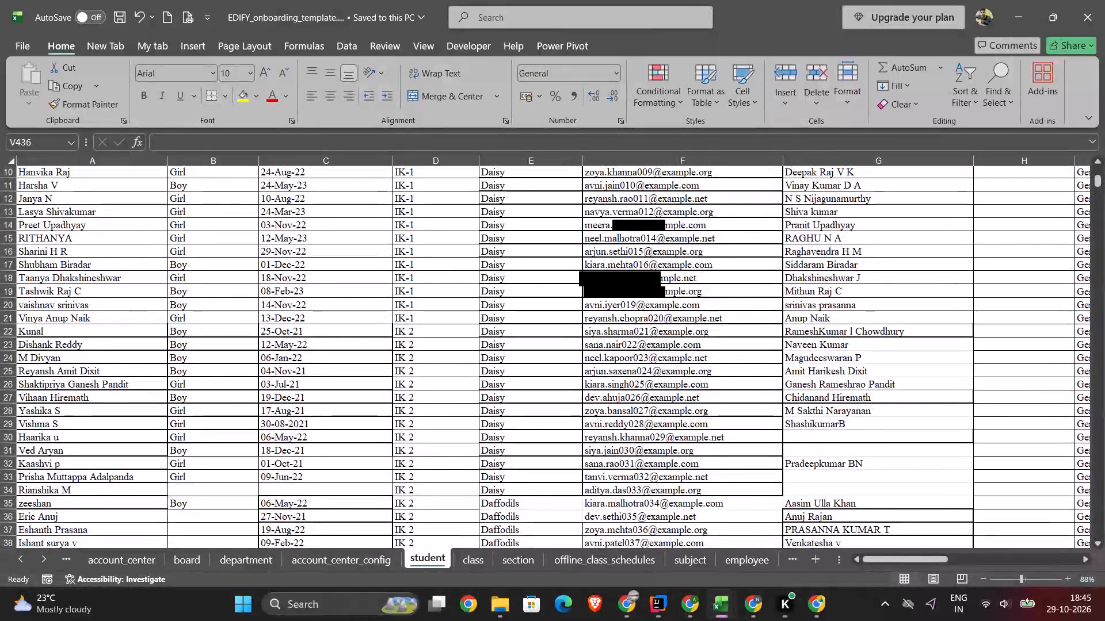
scroll(209, 358, down, 5)
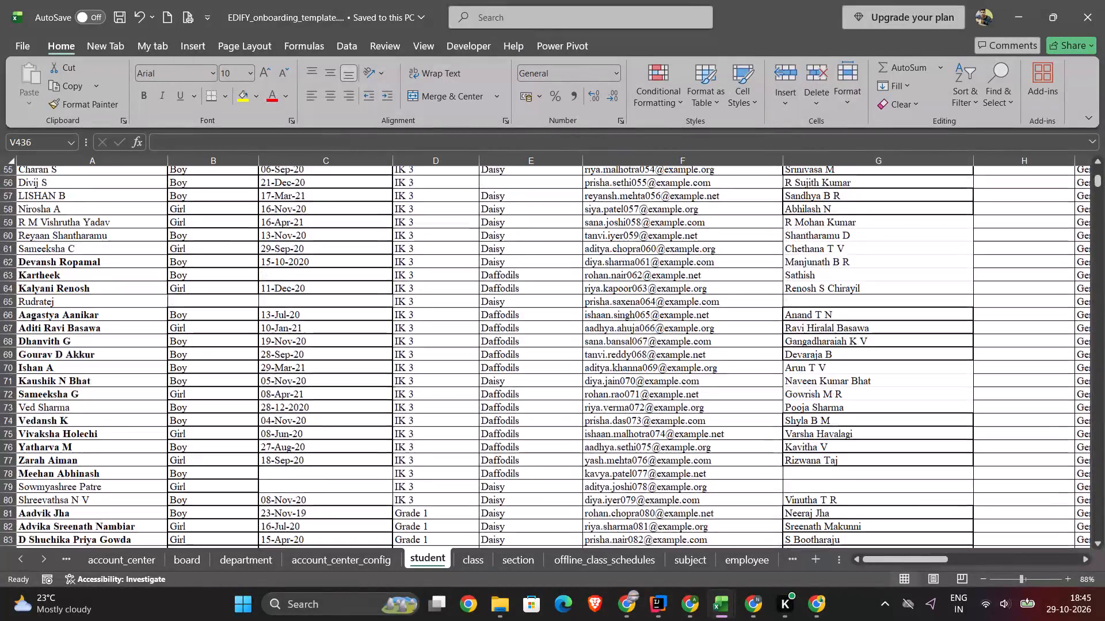
scroll(209, 358, down, 9)
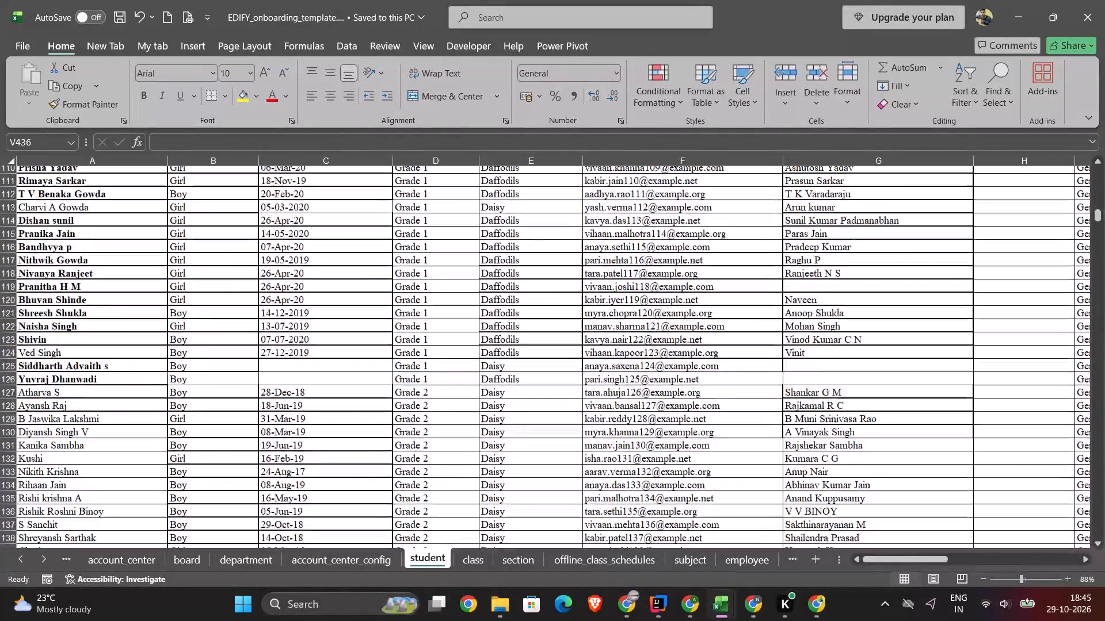
scroll(209, 358, down, 8)
scroll(209, 358, up, 1)
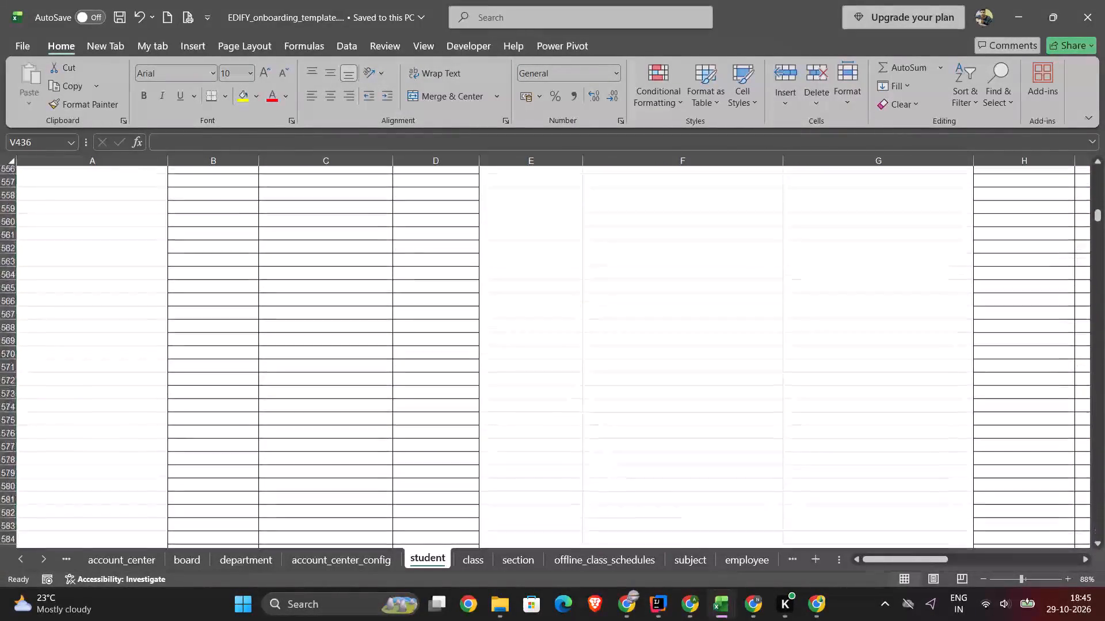
scroll(209, 358, up, 1)
scroll(209, 358, down, 1)
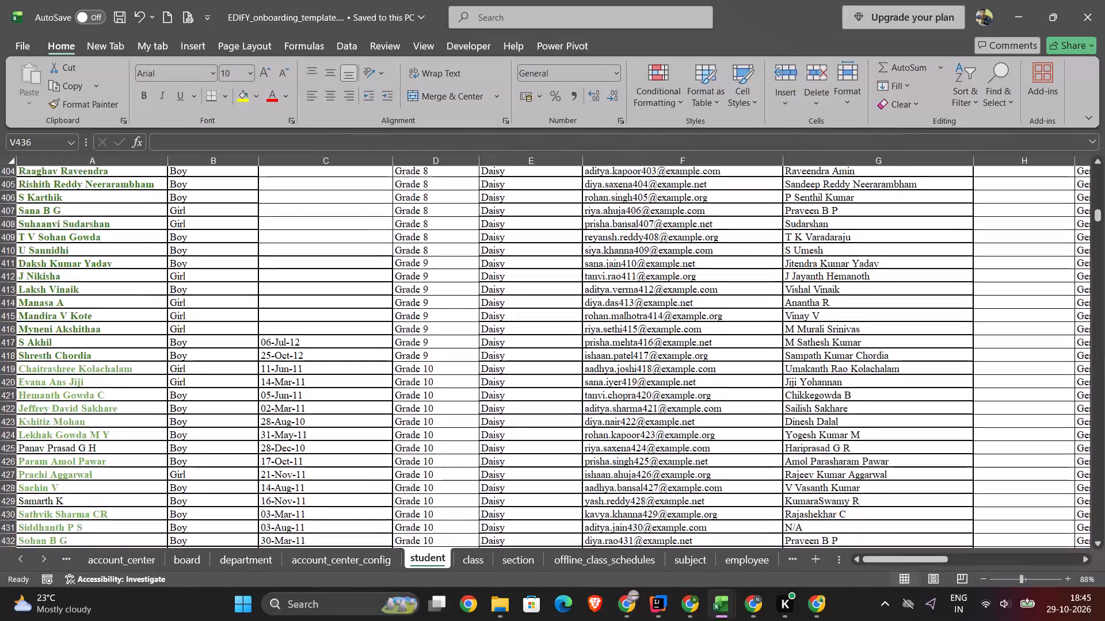
scroll(209, 358, down, 1)
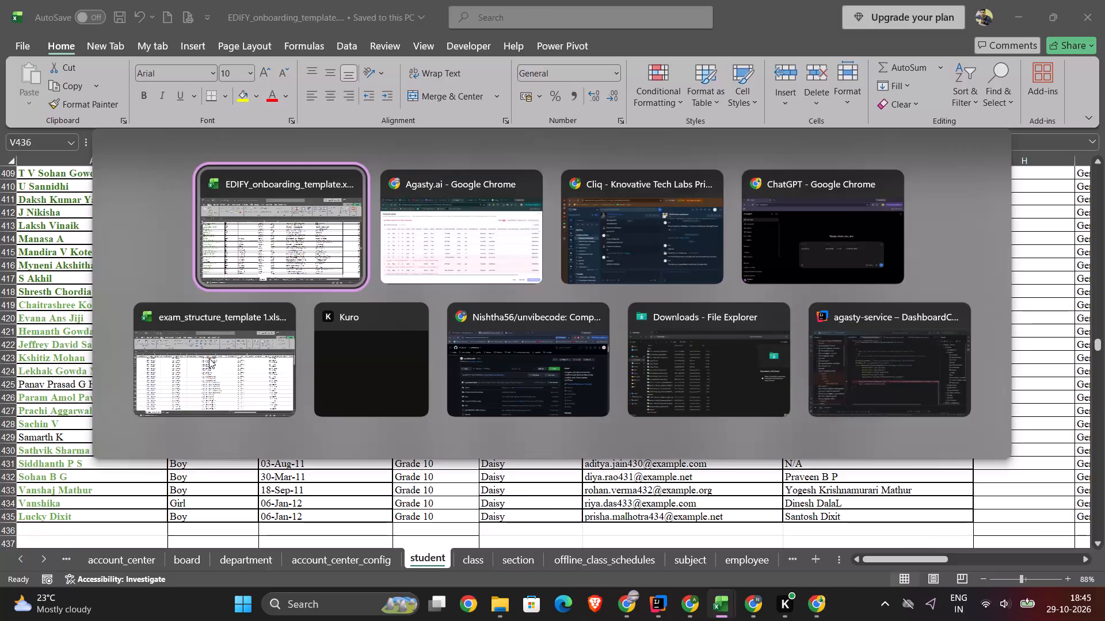
Return to the Agastya student preview and check the flagged rows' class names against the known classes.
scroll(113, 358, down, 6)
scroll(256, 379, down, 2)
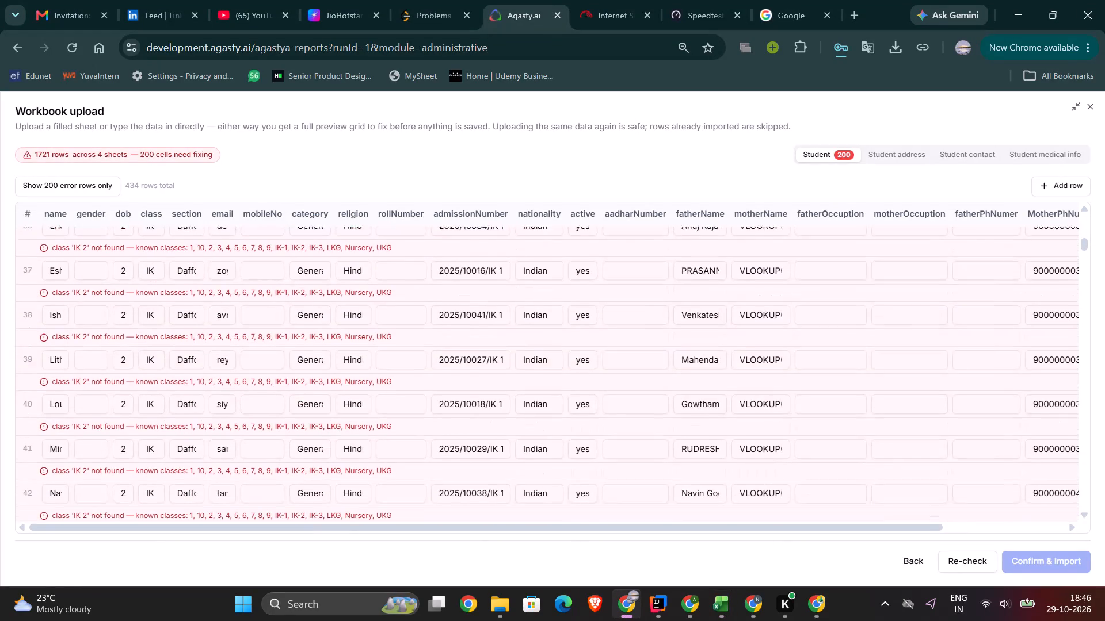
scroll(256, 379, down, 12)
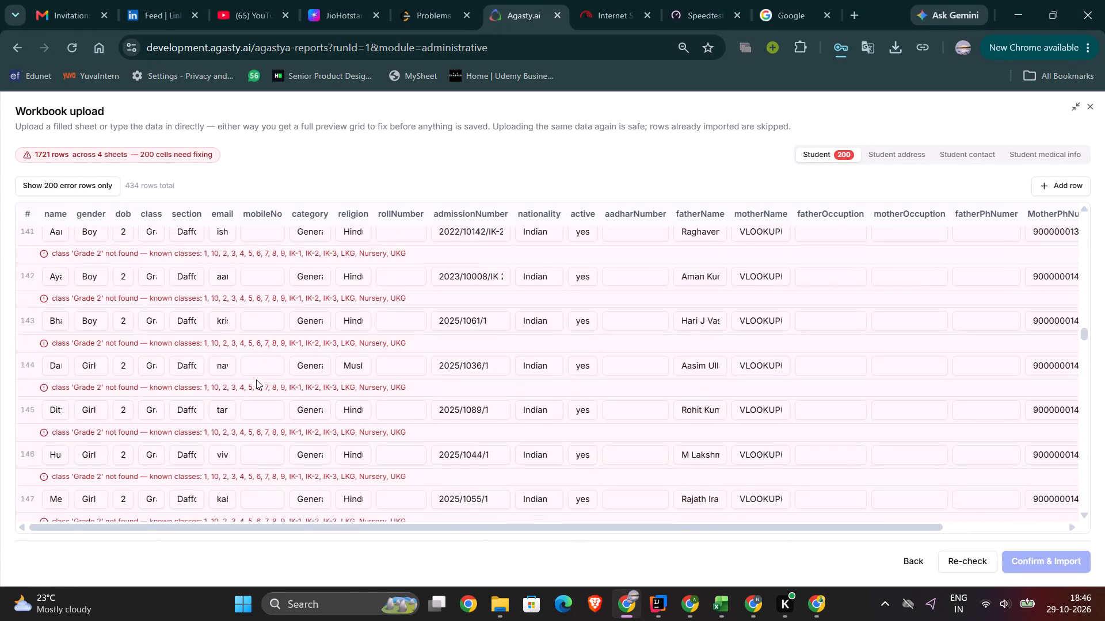
scroll(256, 379, down, 3)
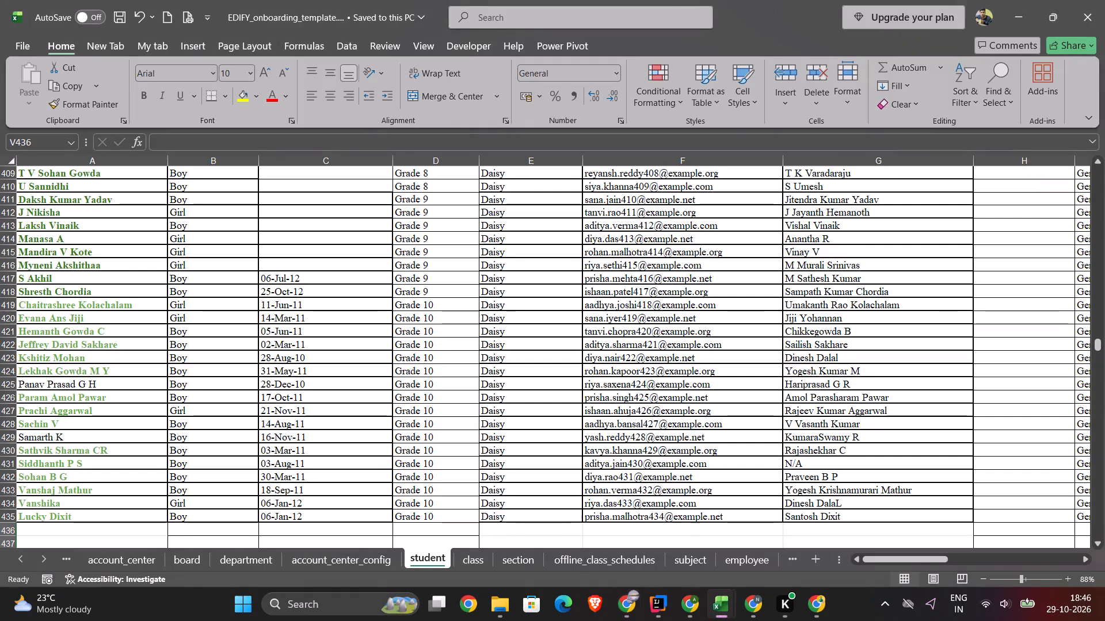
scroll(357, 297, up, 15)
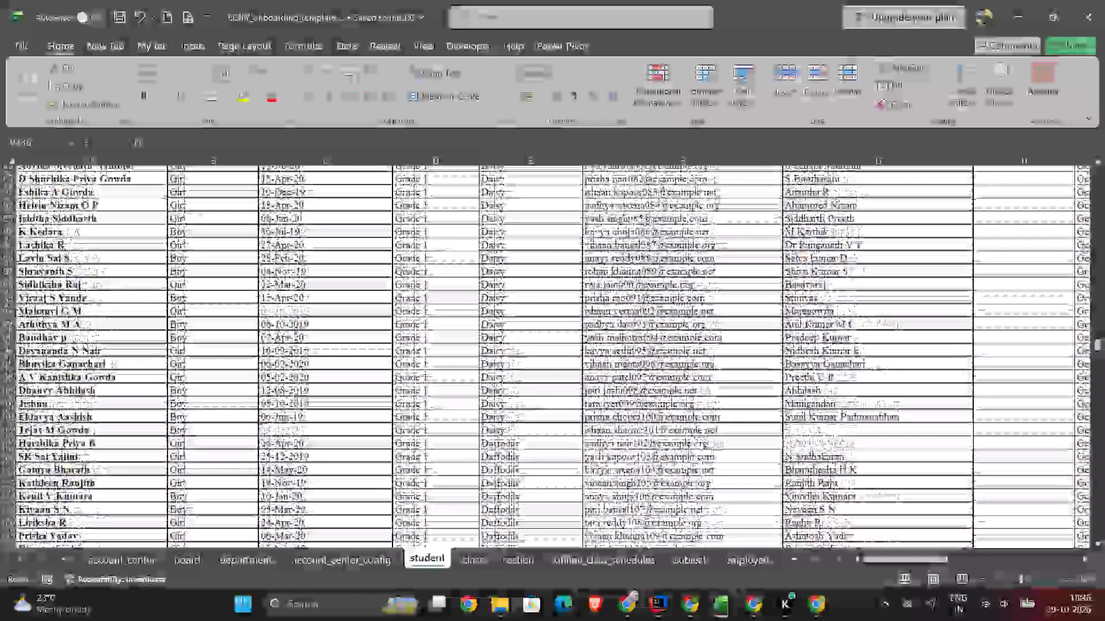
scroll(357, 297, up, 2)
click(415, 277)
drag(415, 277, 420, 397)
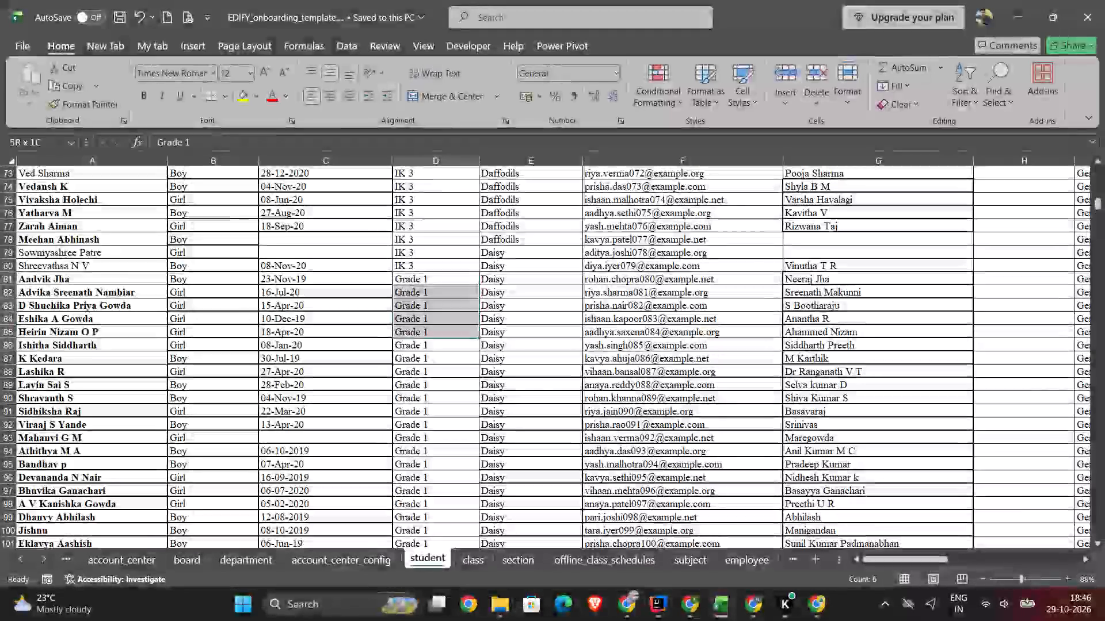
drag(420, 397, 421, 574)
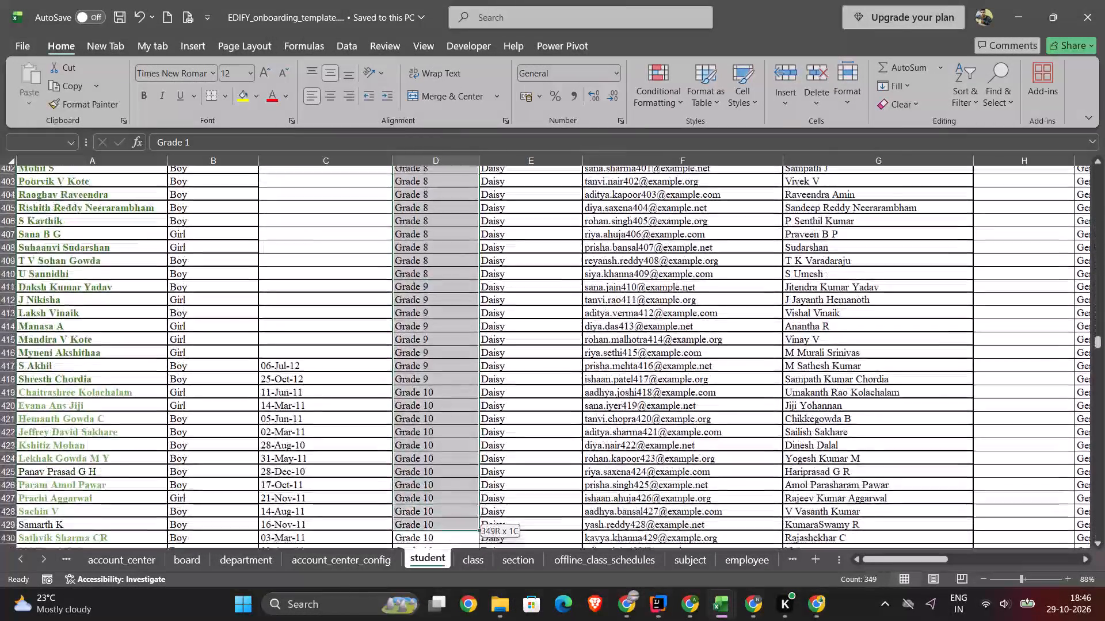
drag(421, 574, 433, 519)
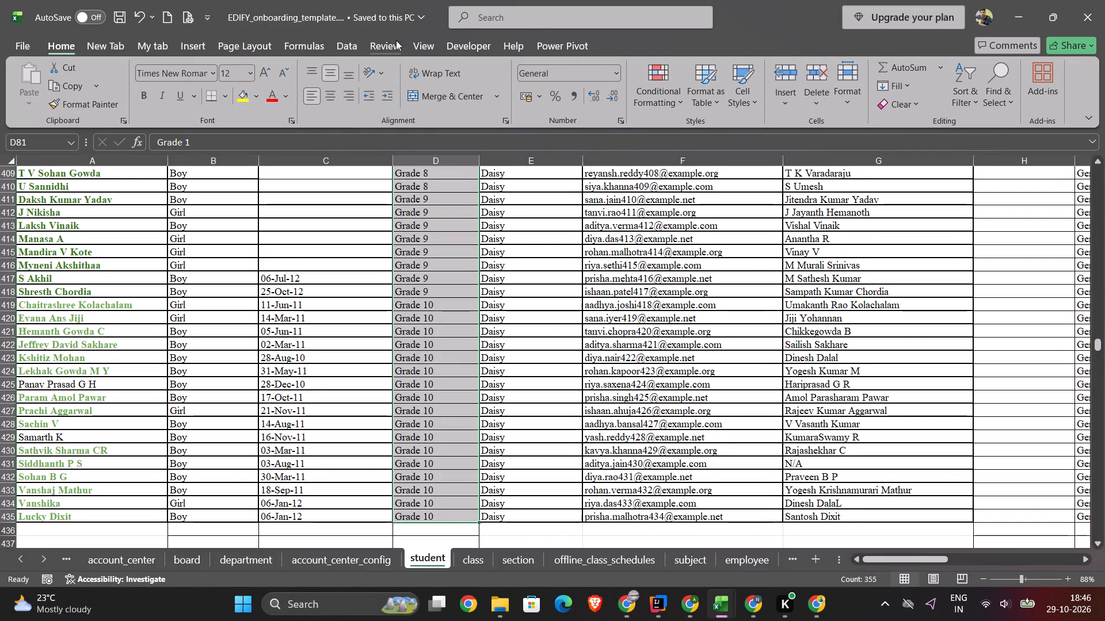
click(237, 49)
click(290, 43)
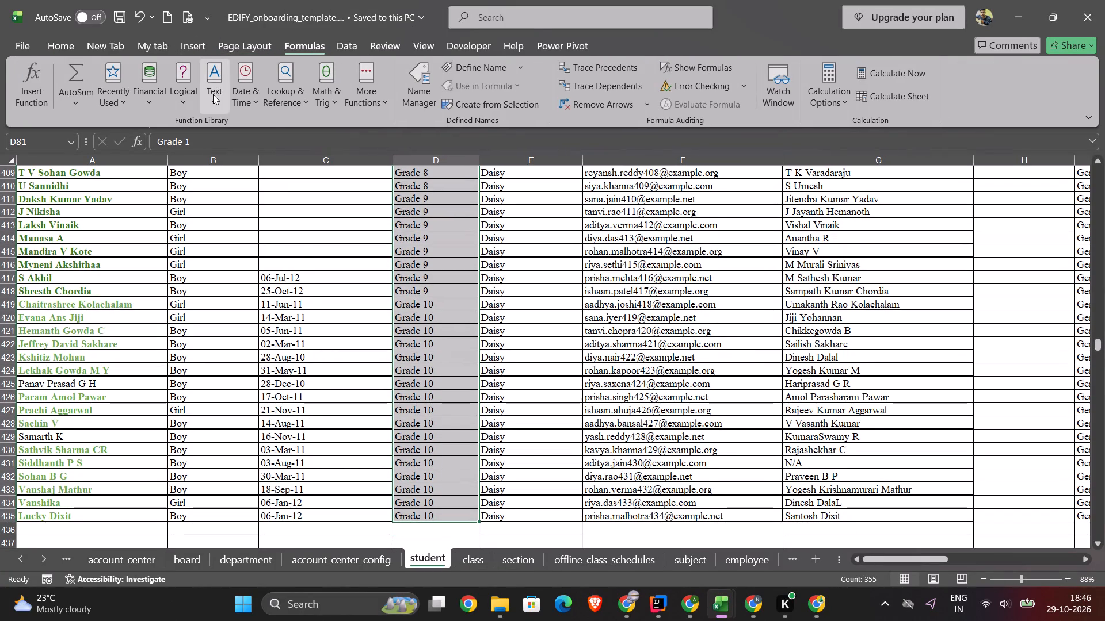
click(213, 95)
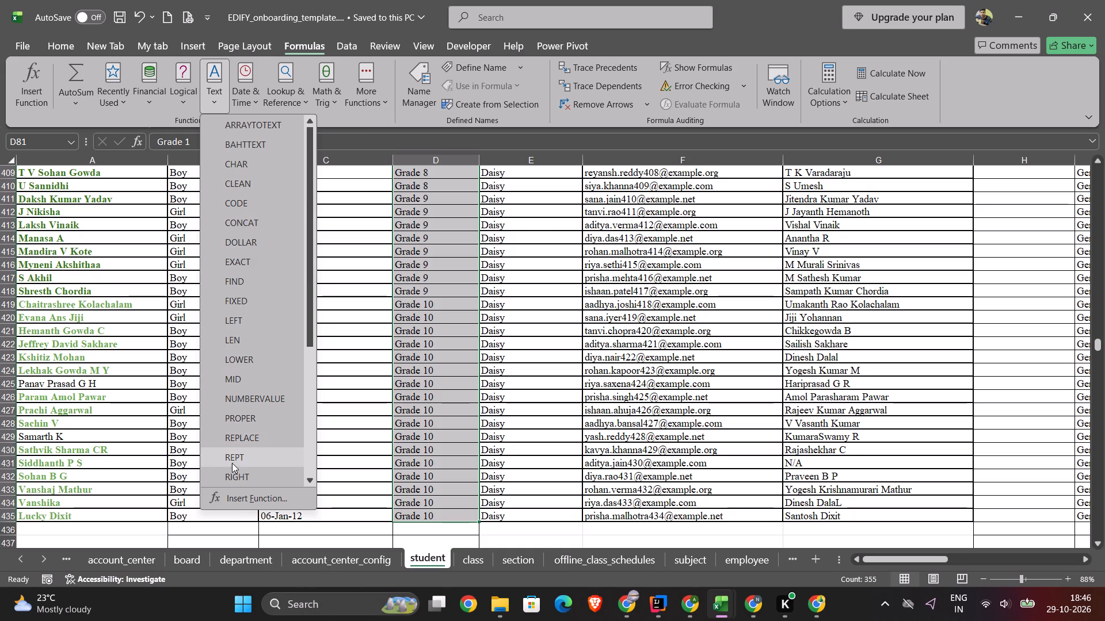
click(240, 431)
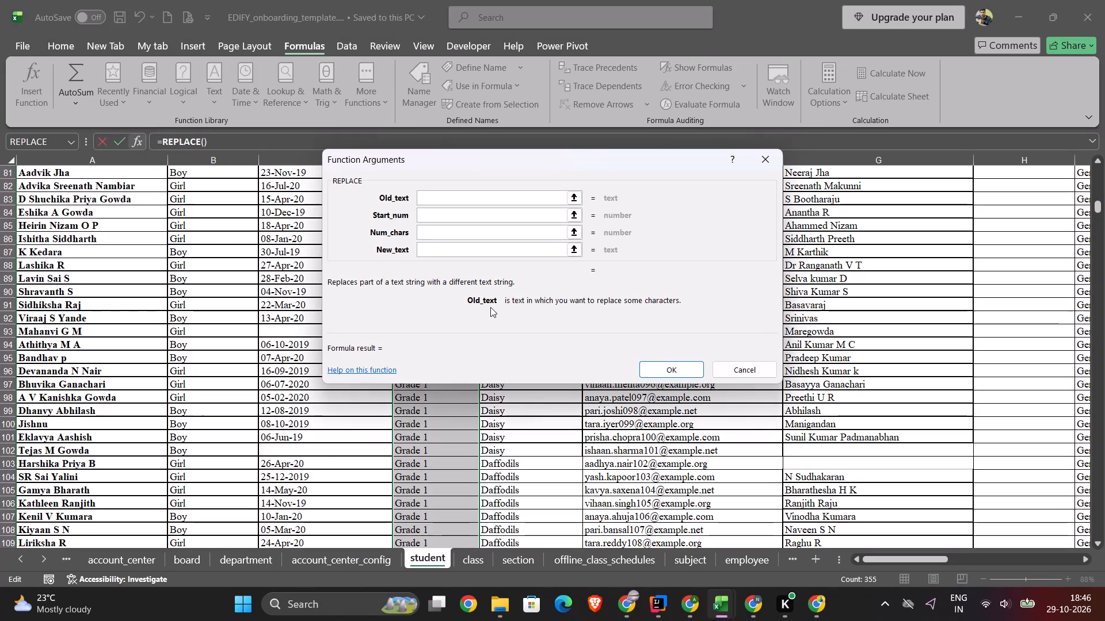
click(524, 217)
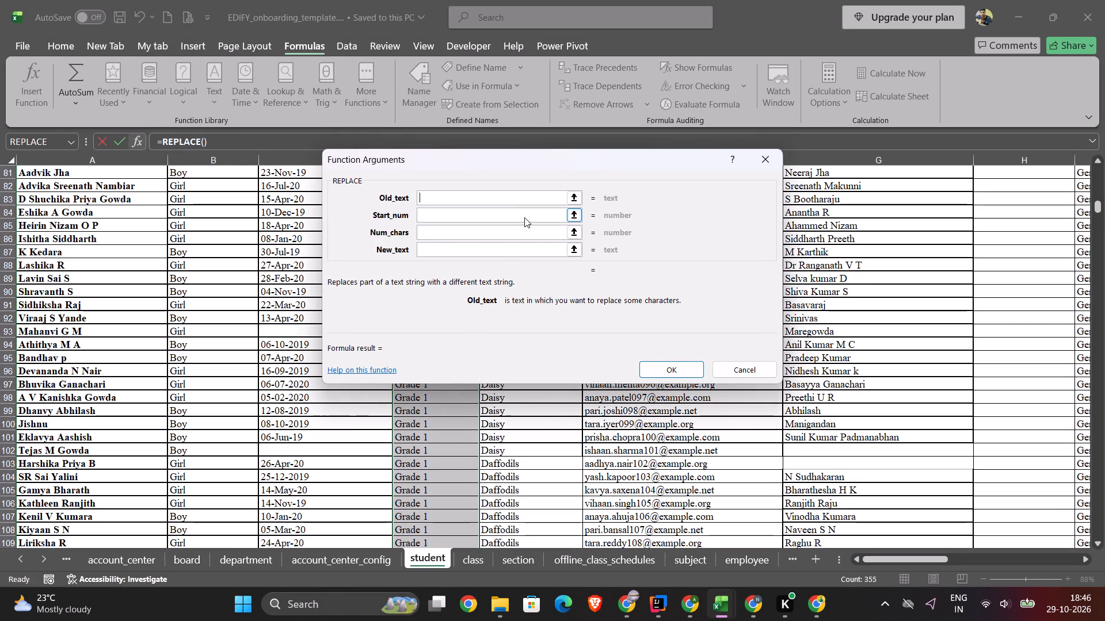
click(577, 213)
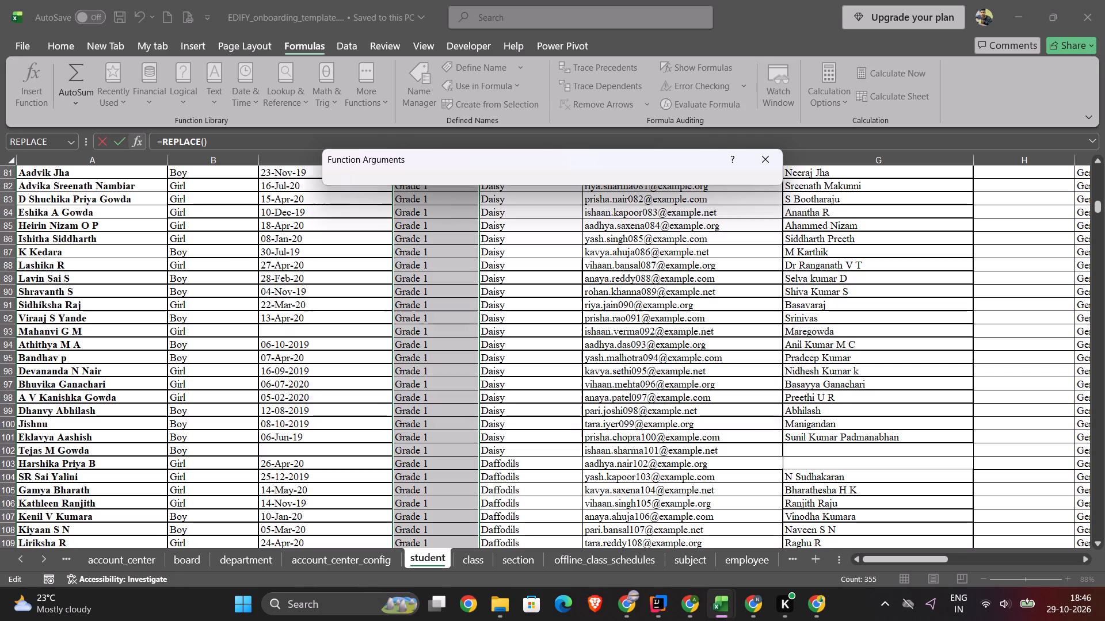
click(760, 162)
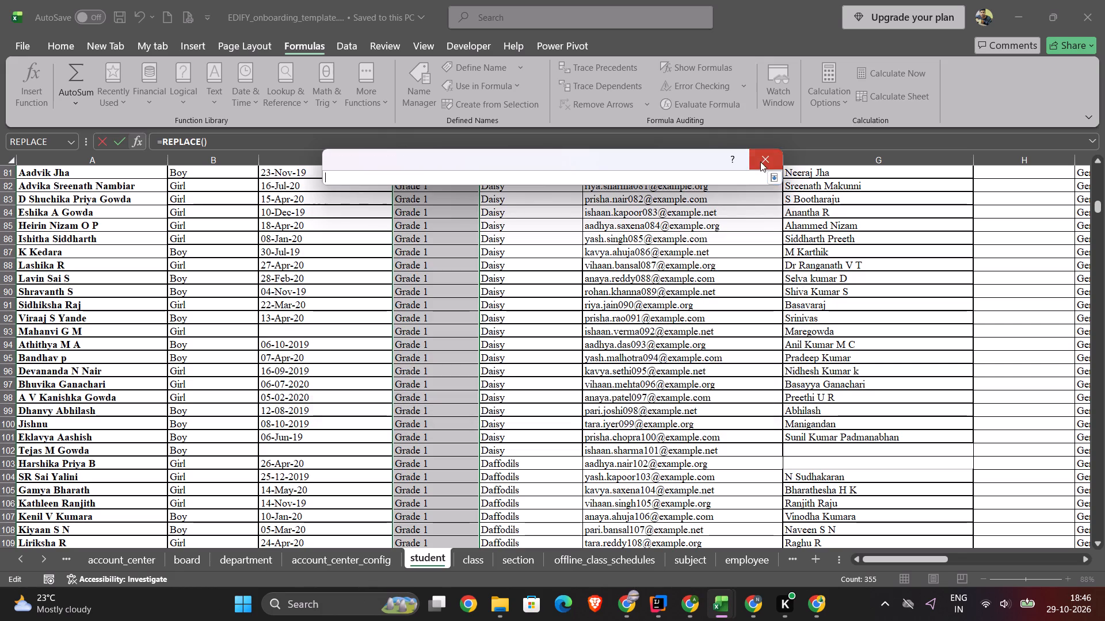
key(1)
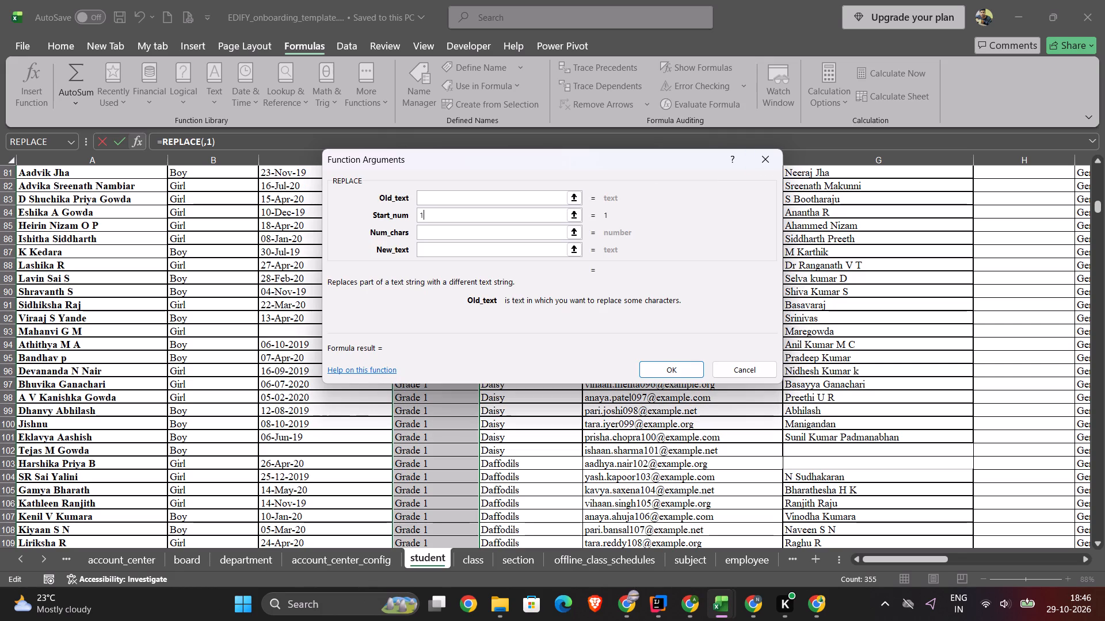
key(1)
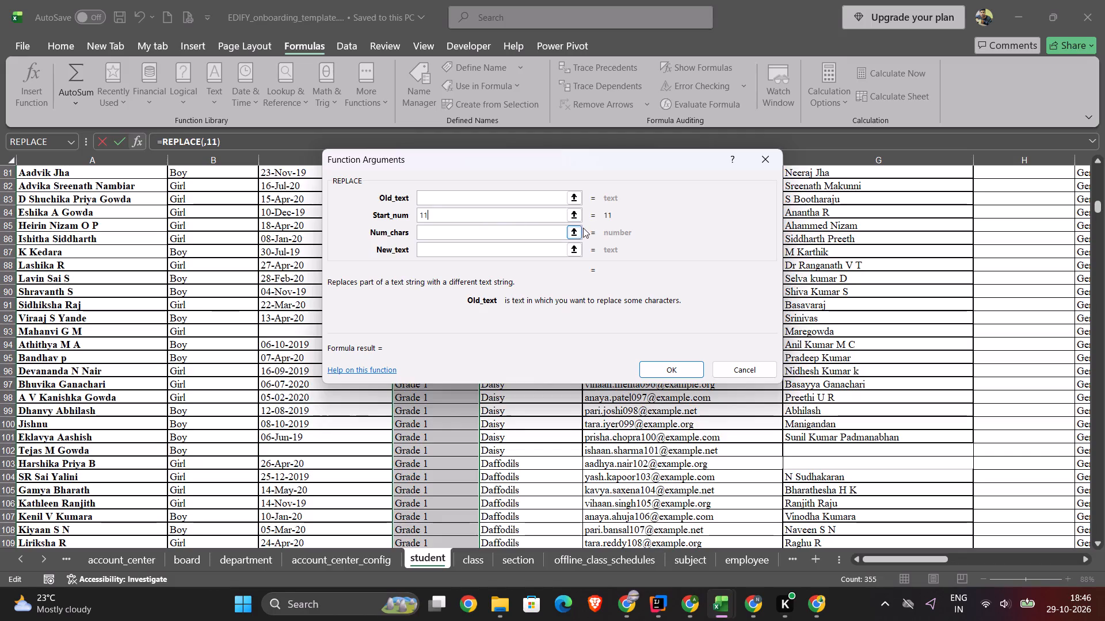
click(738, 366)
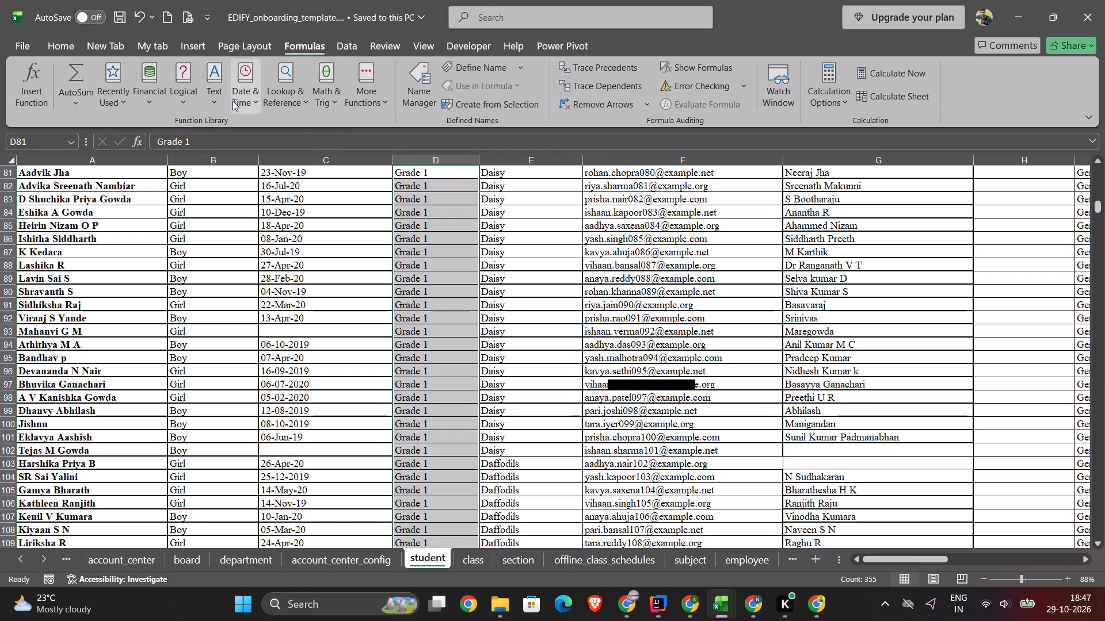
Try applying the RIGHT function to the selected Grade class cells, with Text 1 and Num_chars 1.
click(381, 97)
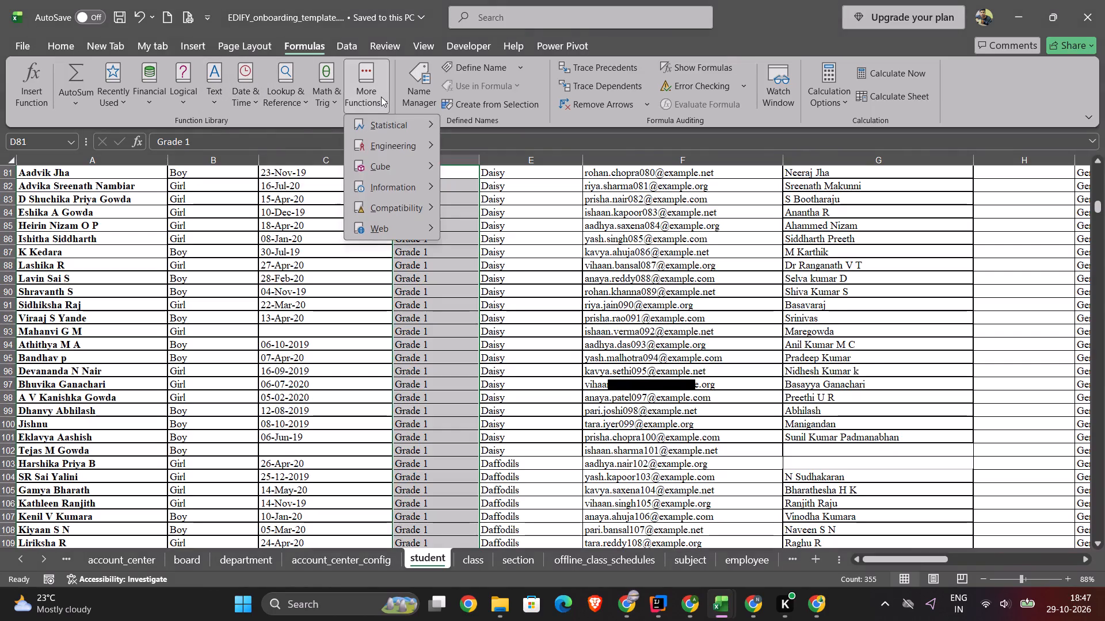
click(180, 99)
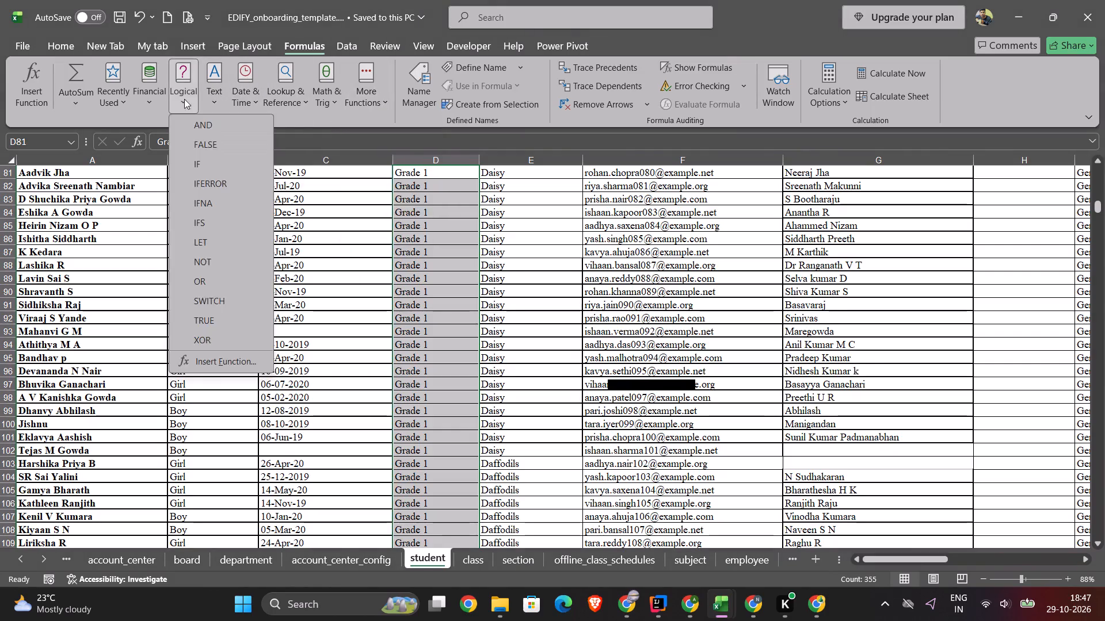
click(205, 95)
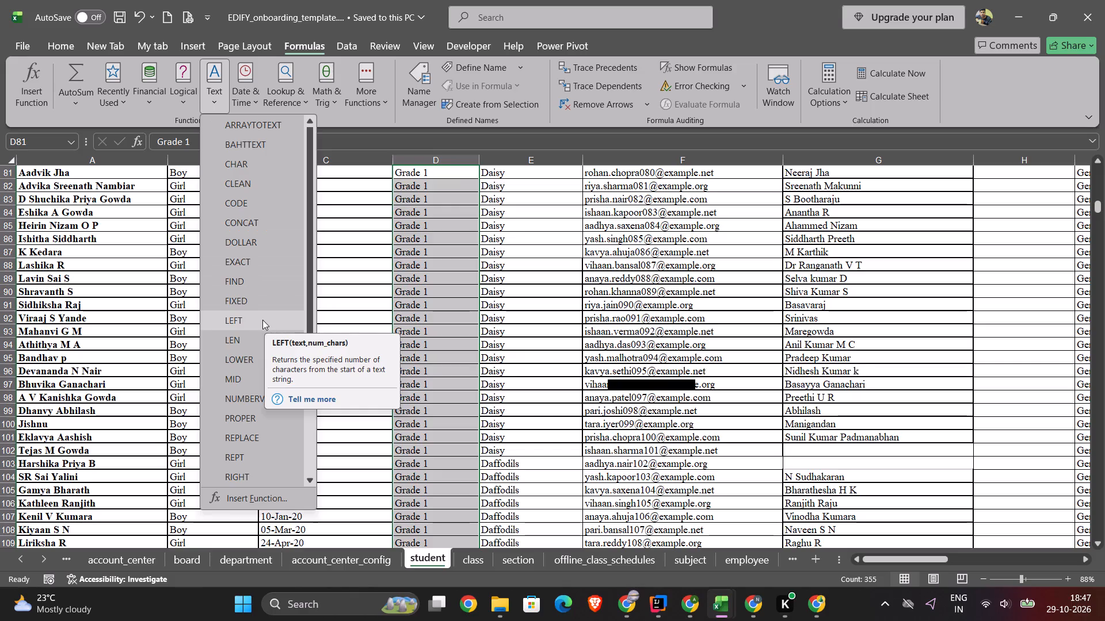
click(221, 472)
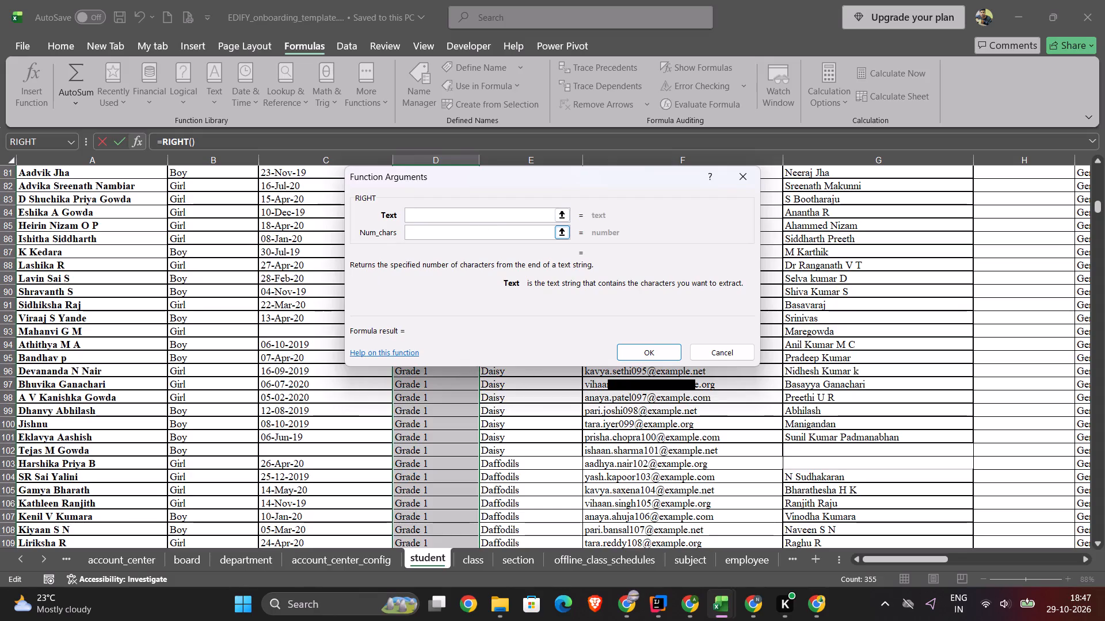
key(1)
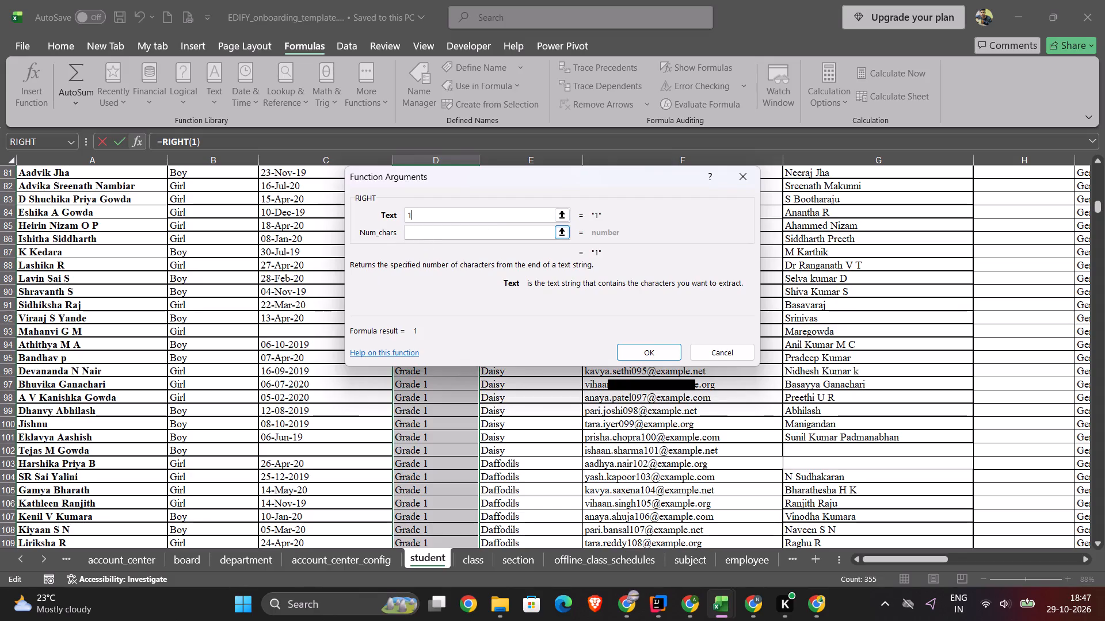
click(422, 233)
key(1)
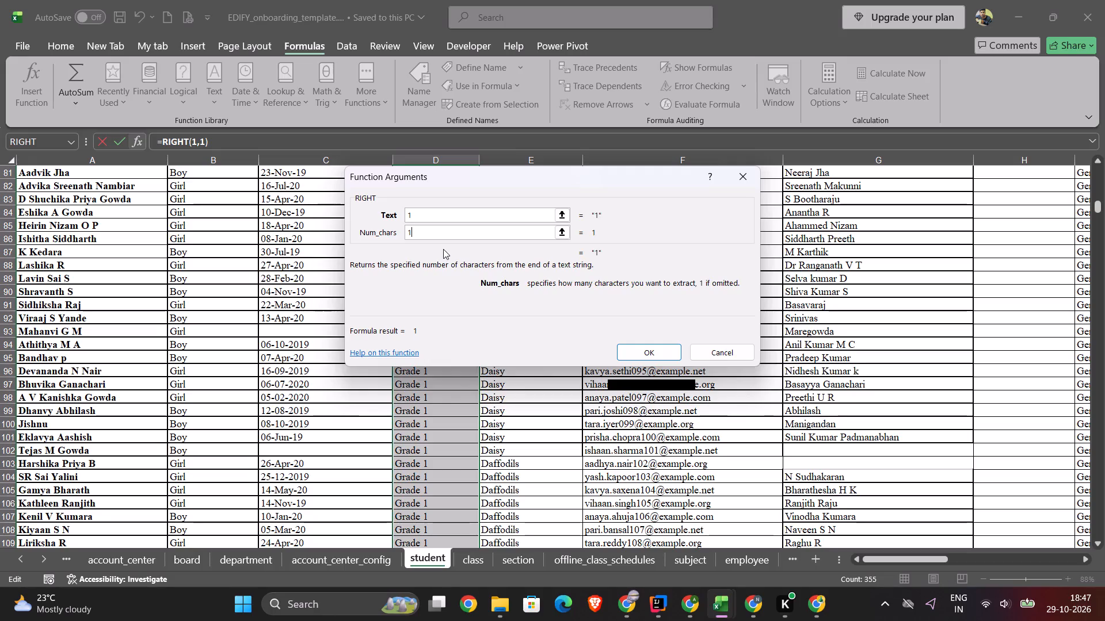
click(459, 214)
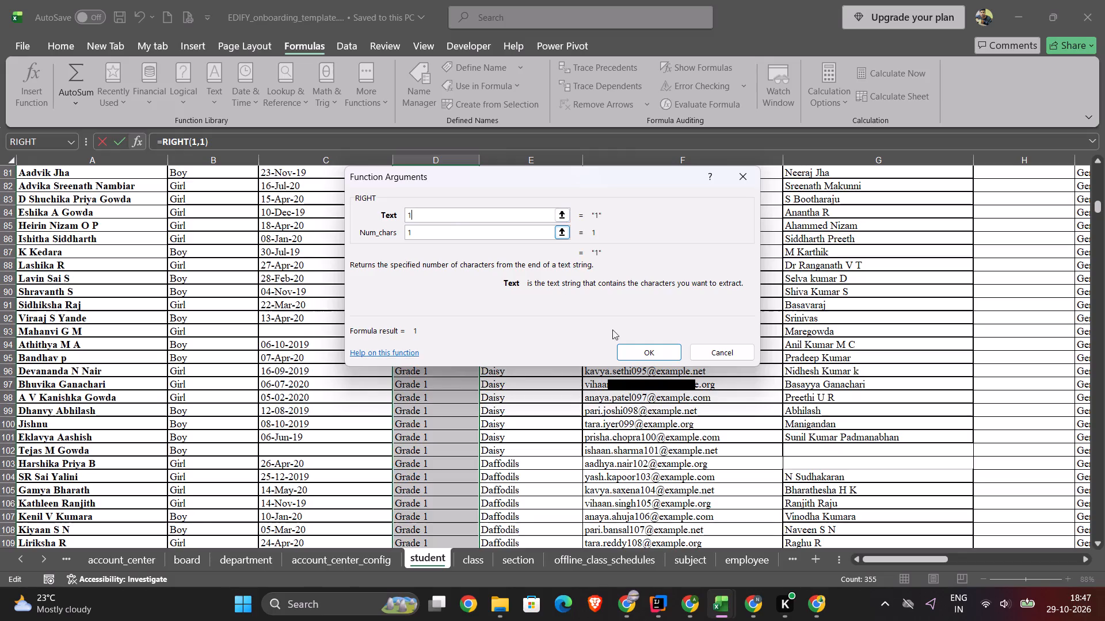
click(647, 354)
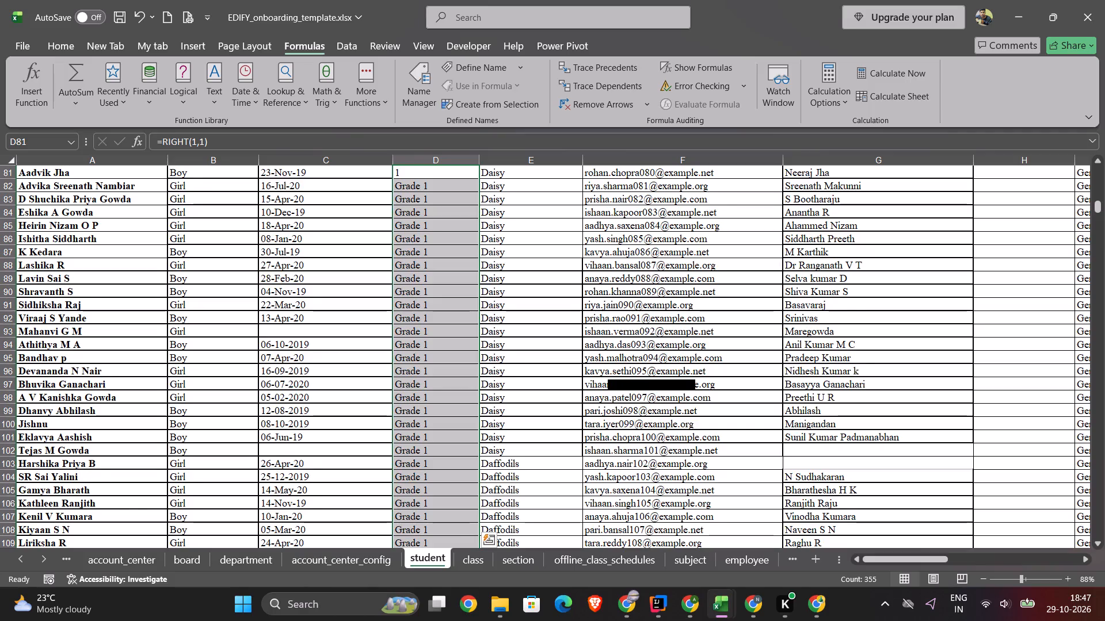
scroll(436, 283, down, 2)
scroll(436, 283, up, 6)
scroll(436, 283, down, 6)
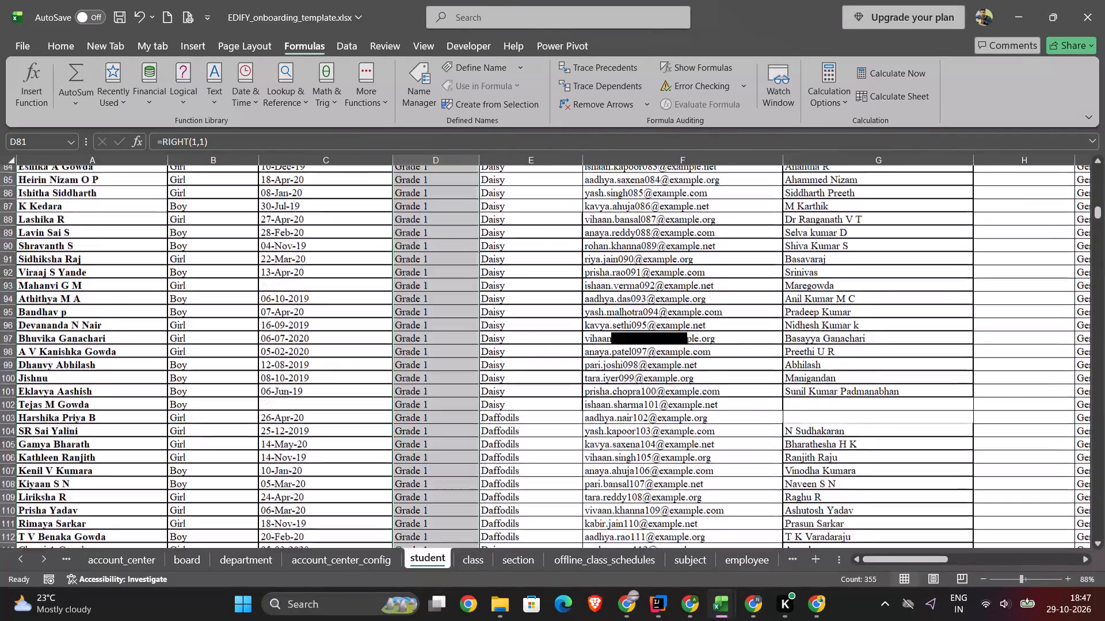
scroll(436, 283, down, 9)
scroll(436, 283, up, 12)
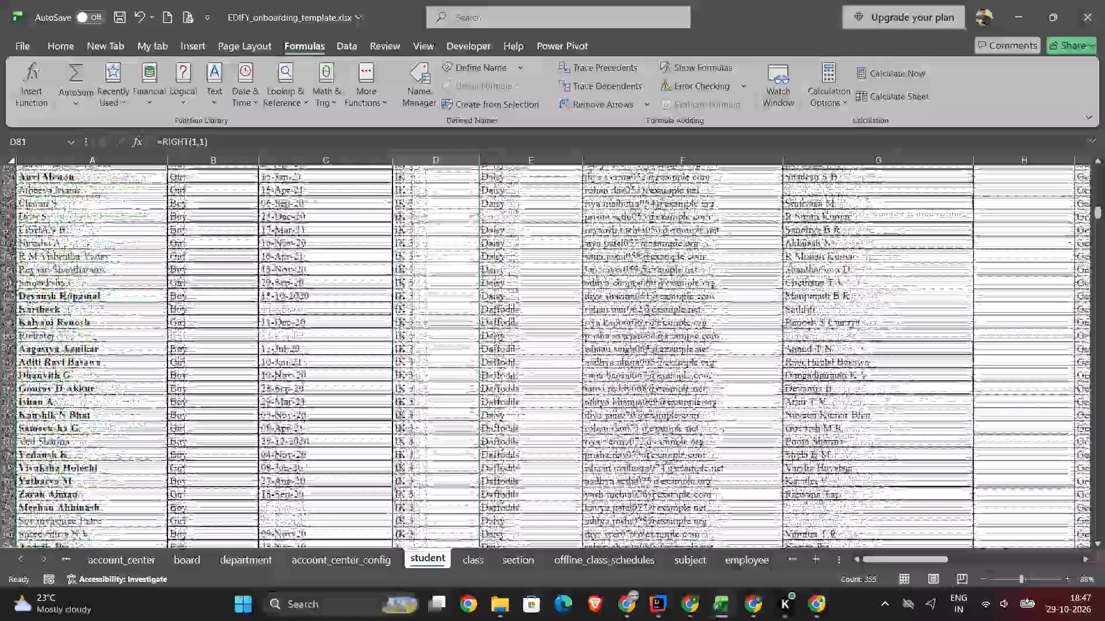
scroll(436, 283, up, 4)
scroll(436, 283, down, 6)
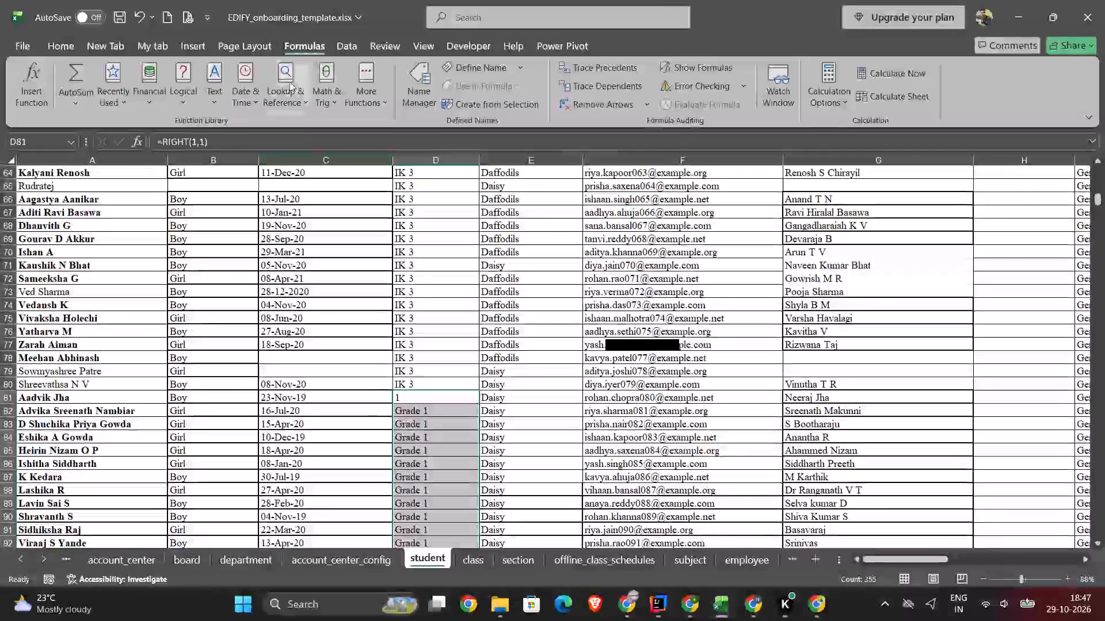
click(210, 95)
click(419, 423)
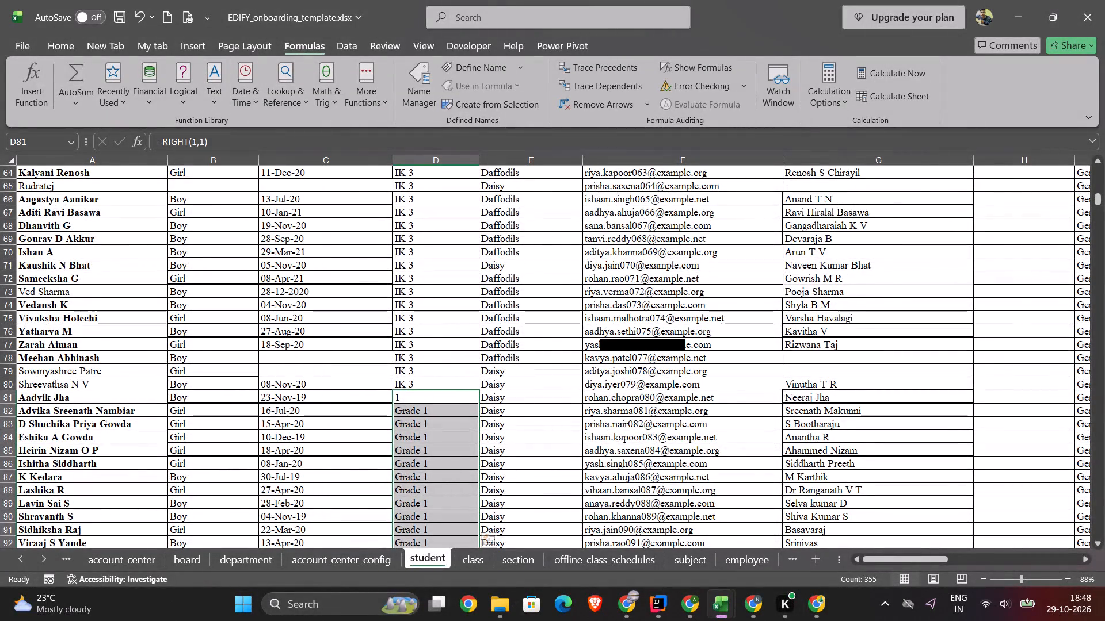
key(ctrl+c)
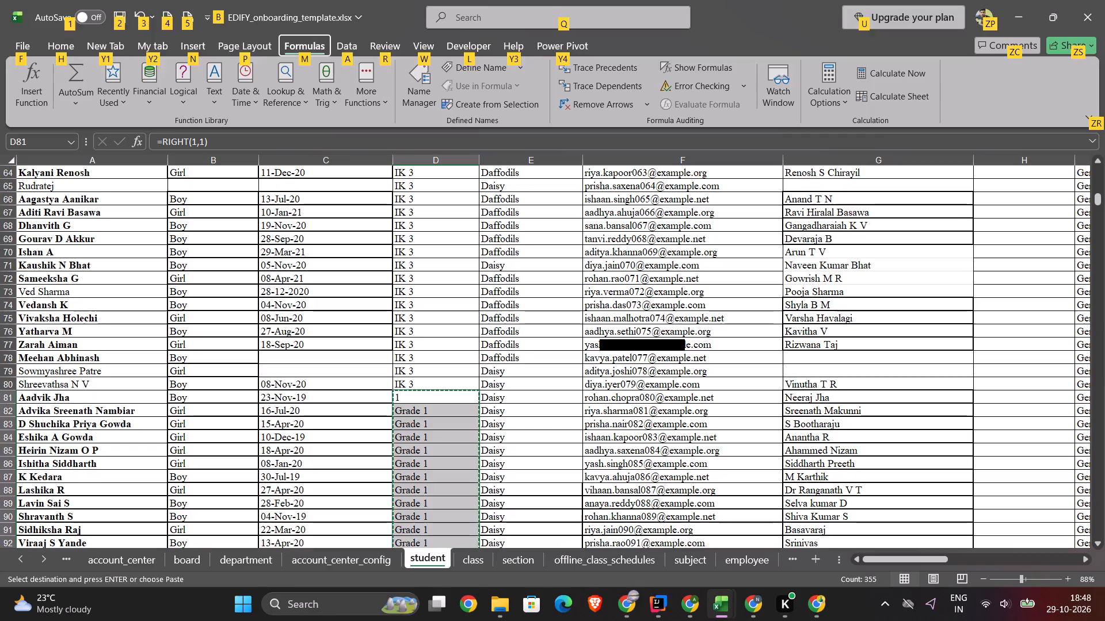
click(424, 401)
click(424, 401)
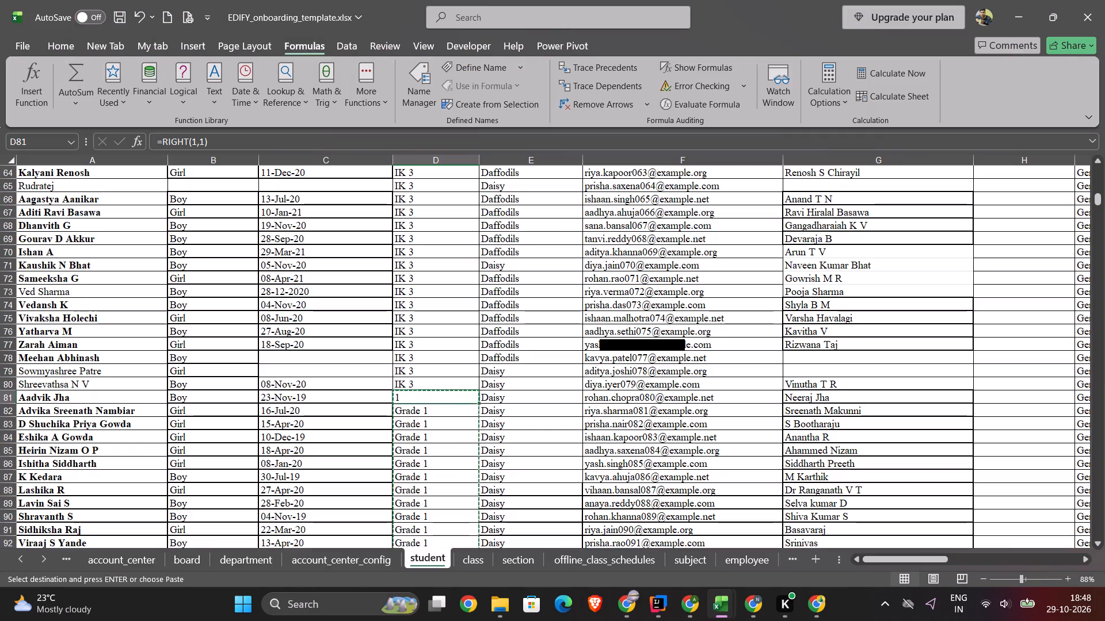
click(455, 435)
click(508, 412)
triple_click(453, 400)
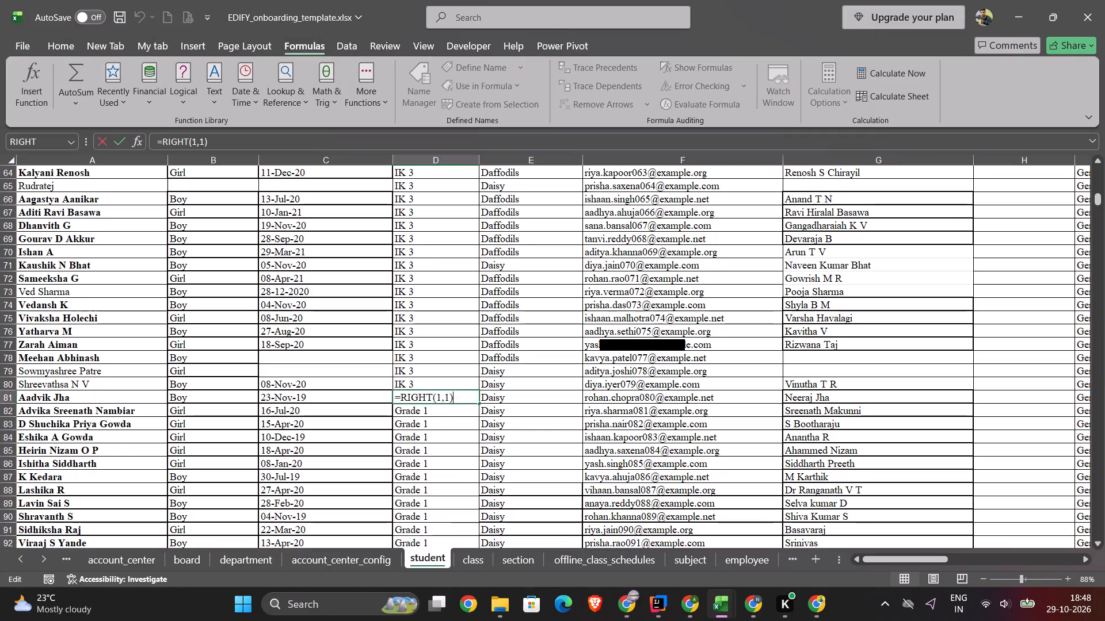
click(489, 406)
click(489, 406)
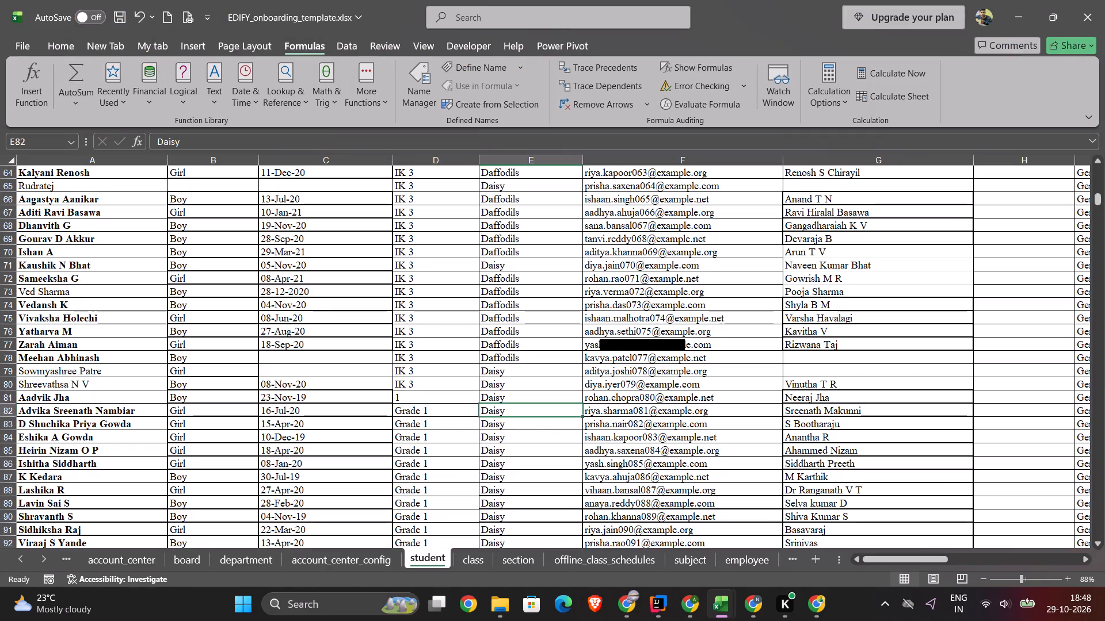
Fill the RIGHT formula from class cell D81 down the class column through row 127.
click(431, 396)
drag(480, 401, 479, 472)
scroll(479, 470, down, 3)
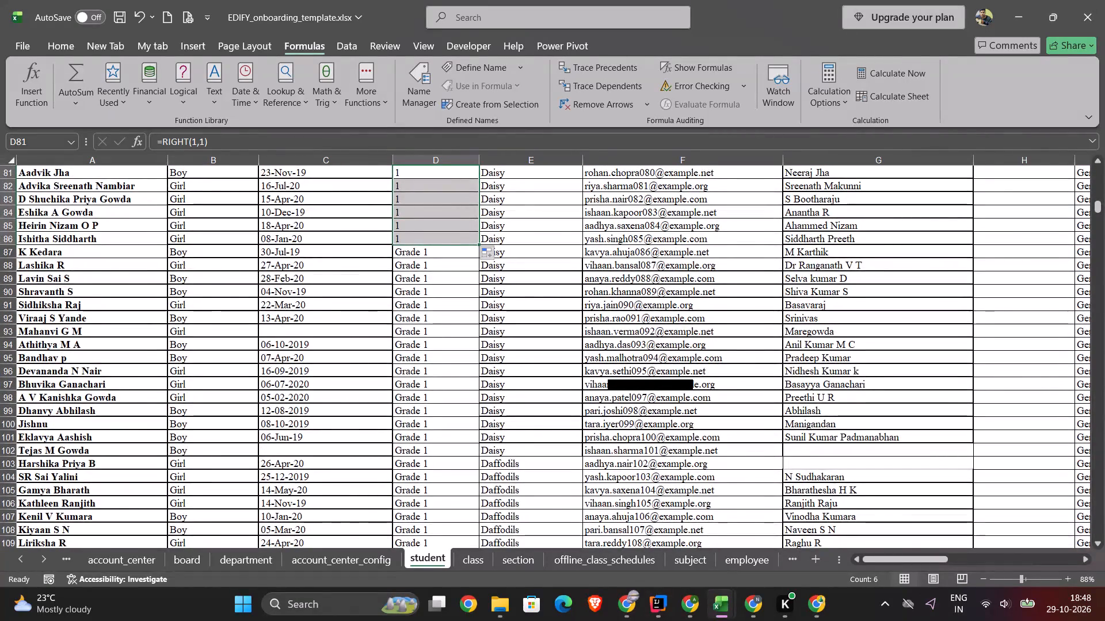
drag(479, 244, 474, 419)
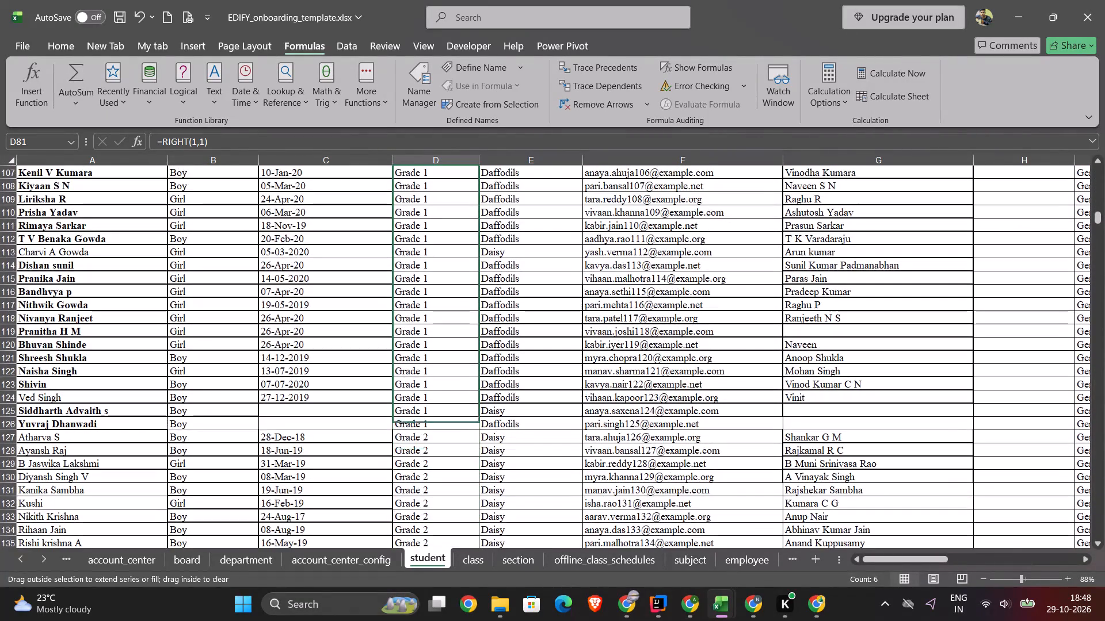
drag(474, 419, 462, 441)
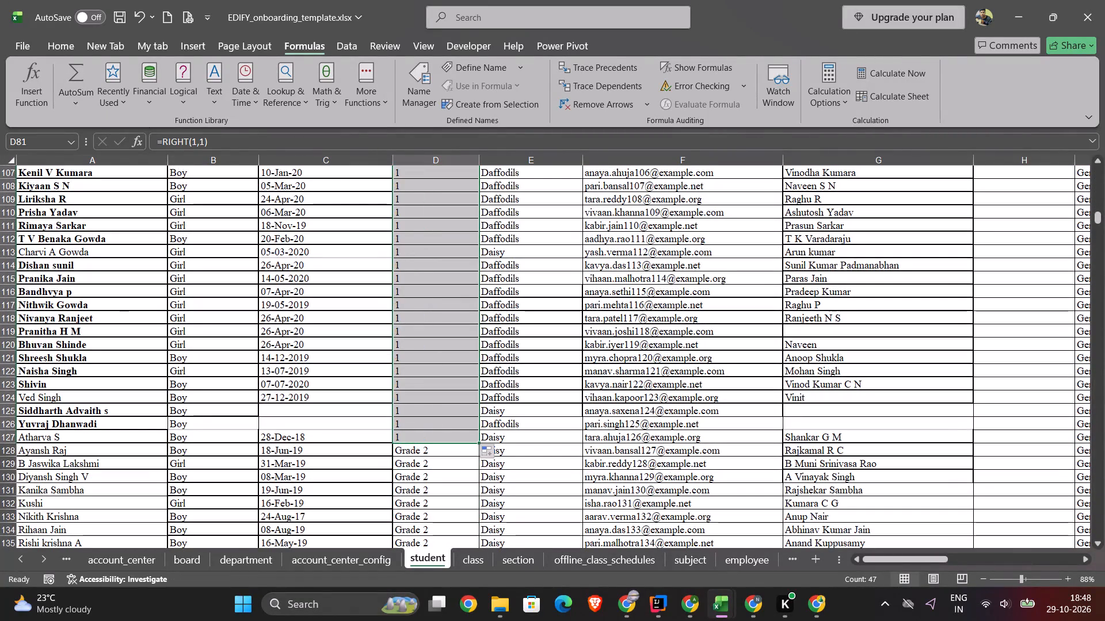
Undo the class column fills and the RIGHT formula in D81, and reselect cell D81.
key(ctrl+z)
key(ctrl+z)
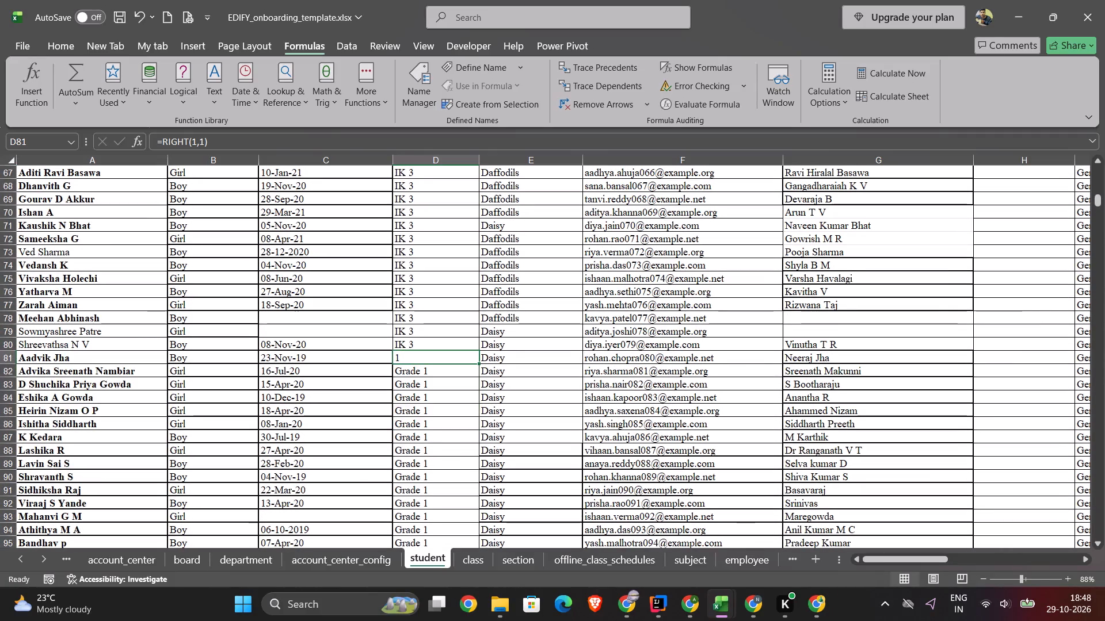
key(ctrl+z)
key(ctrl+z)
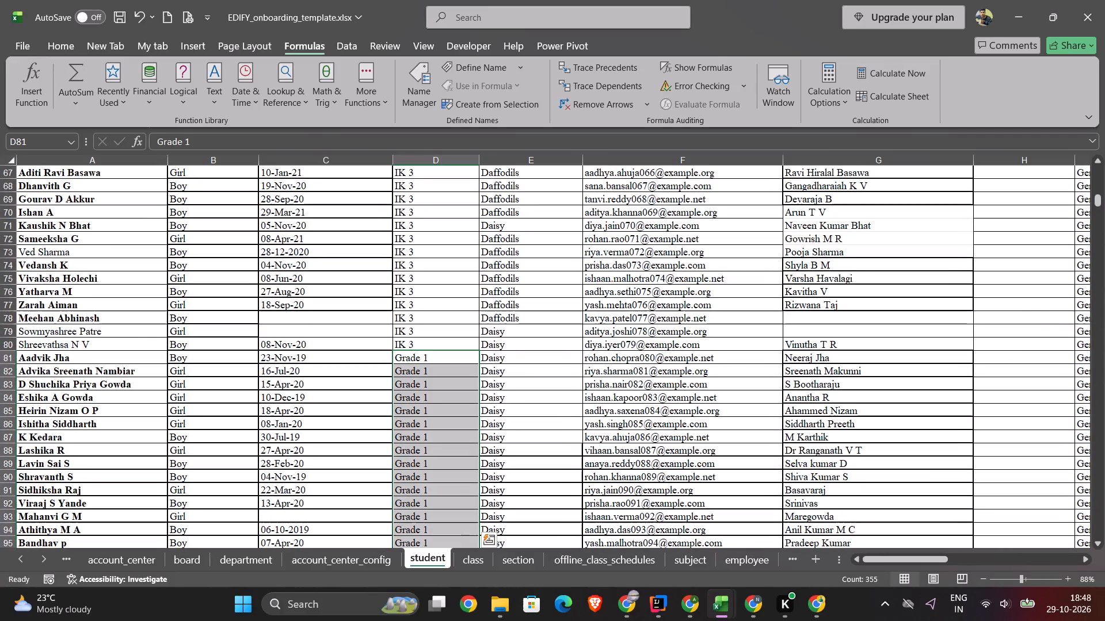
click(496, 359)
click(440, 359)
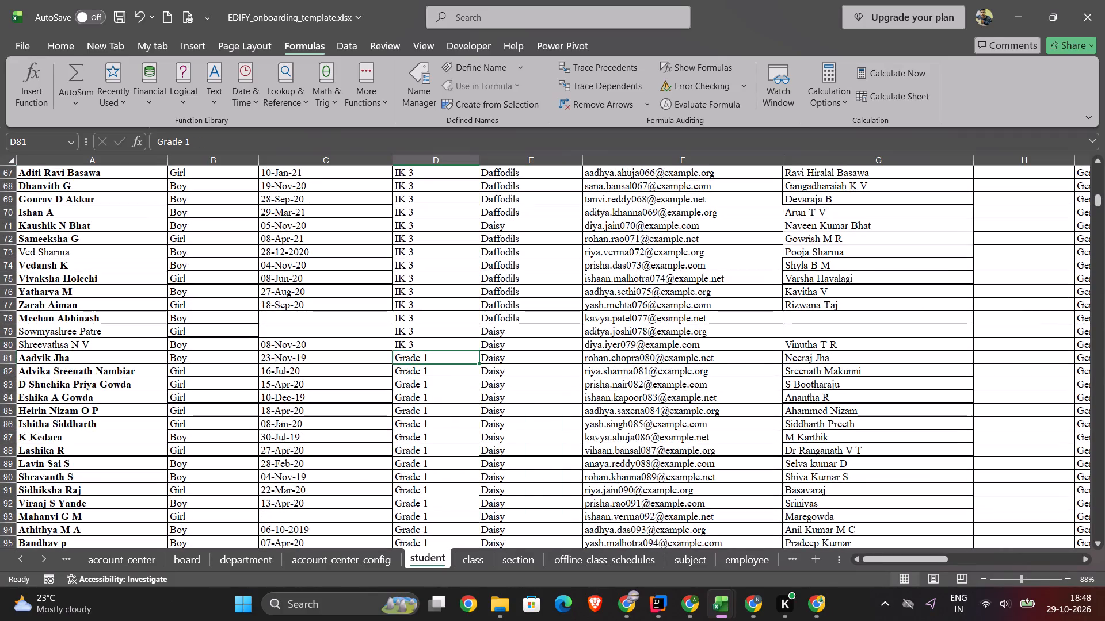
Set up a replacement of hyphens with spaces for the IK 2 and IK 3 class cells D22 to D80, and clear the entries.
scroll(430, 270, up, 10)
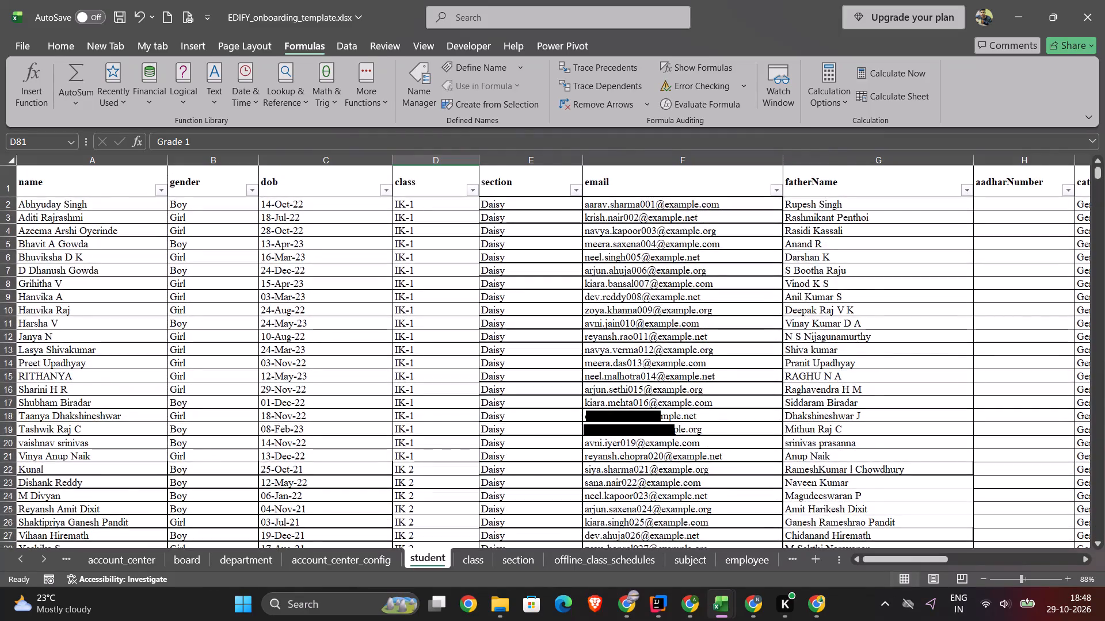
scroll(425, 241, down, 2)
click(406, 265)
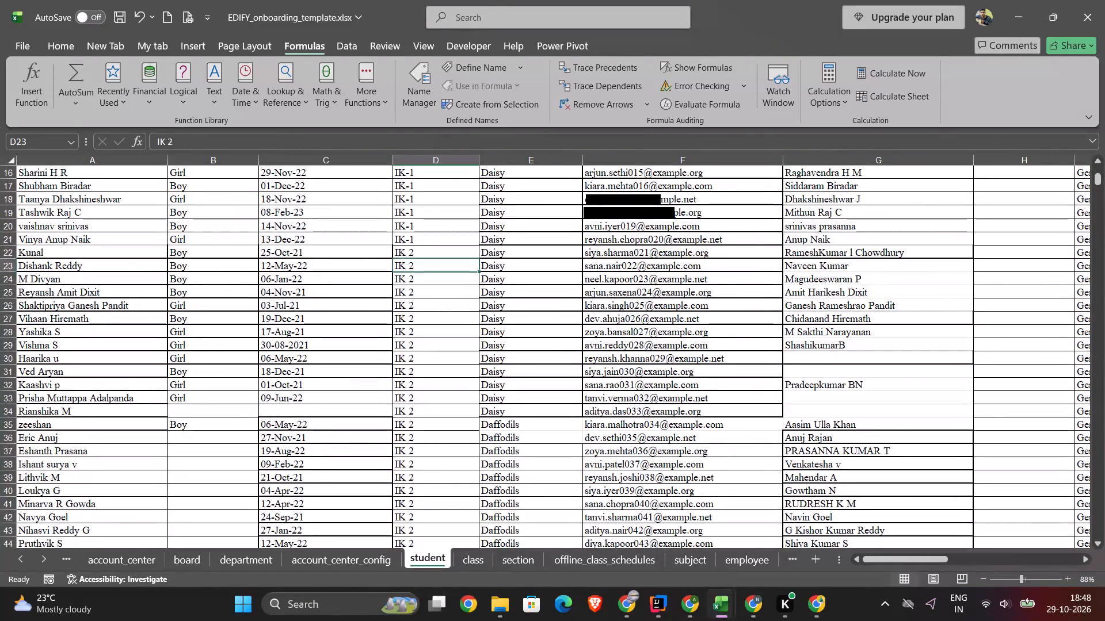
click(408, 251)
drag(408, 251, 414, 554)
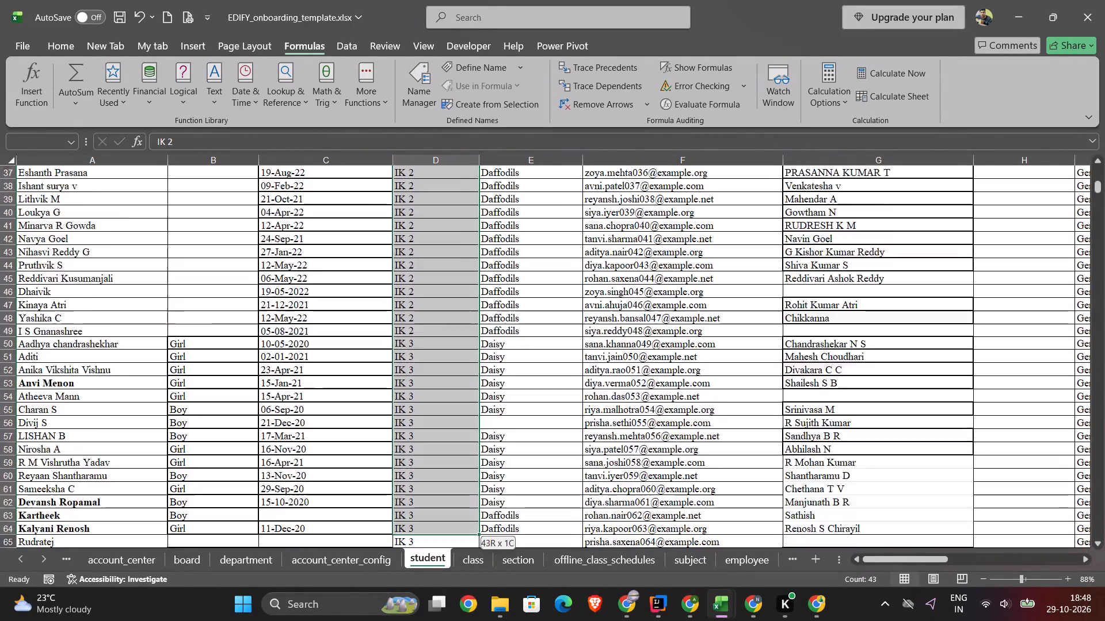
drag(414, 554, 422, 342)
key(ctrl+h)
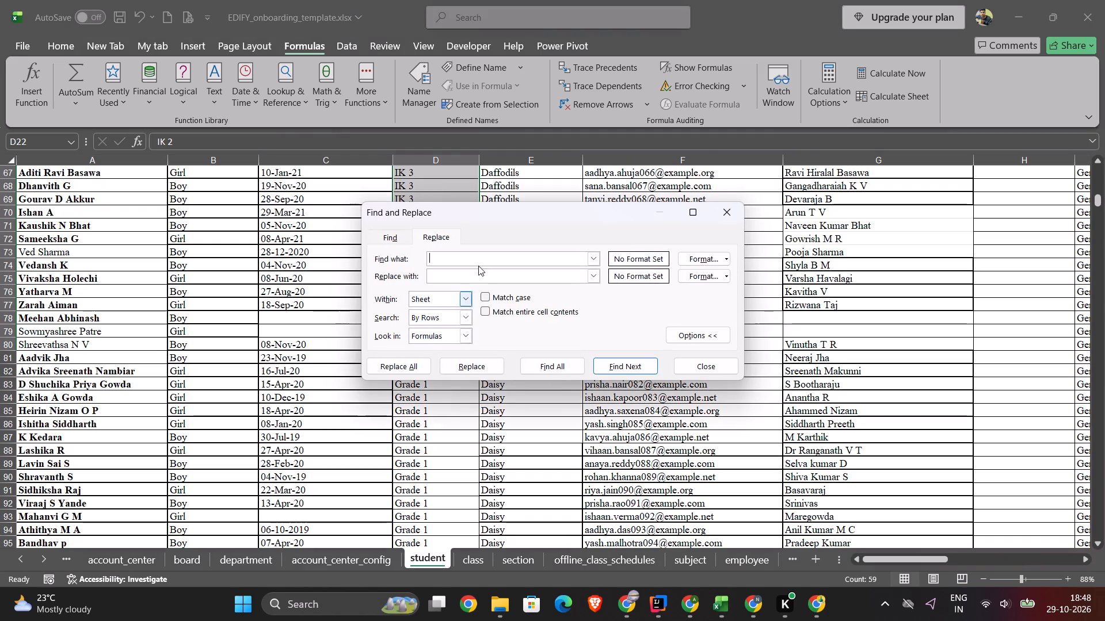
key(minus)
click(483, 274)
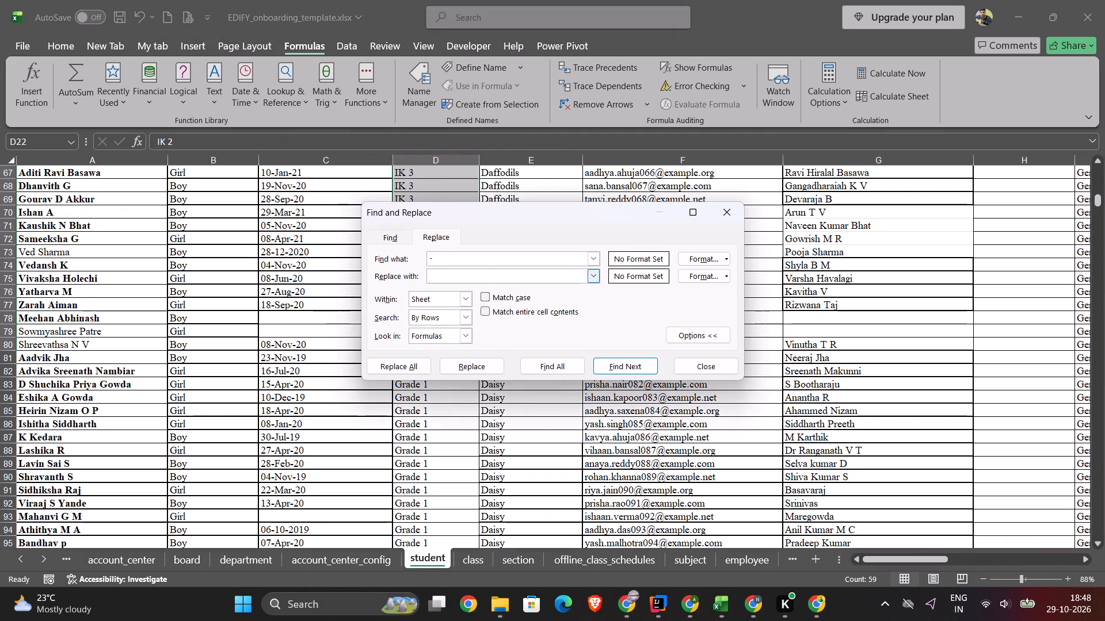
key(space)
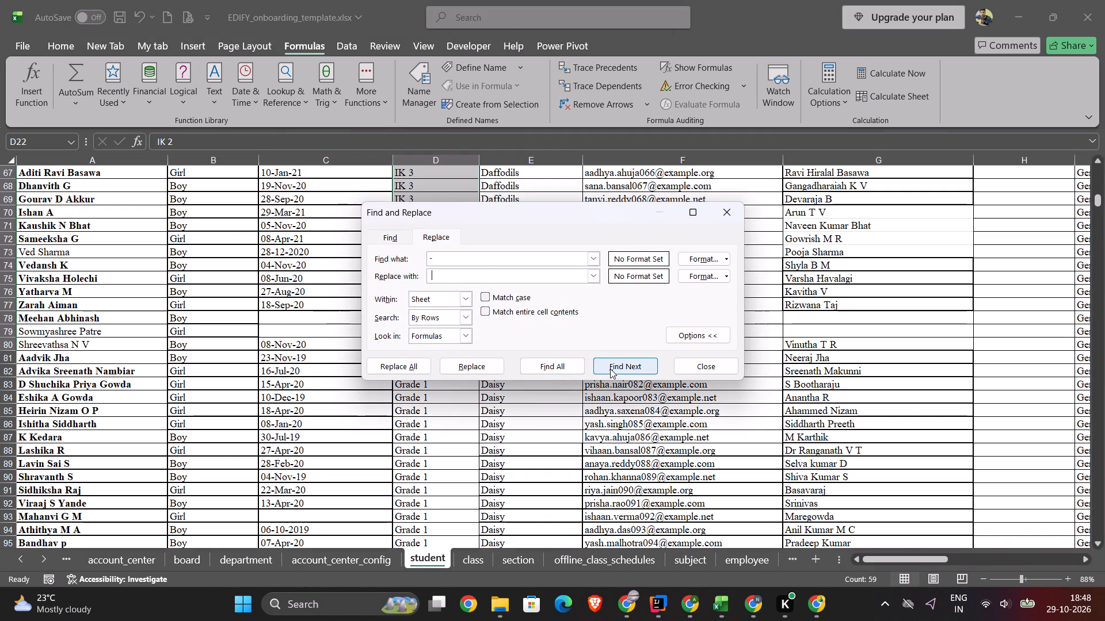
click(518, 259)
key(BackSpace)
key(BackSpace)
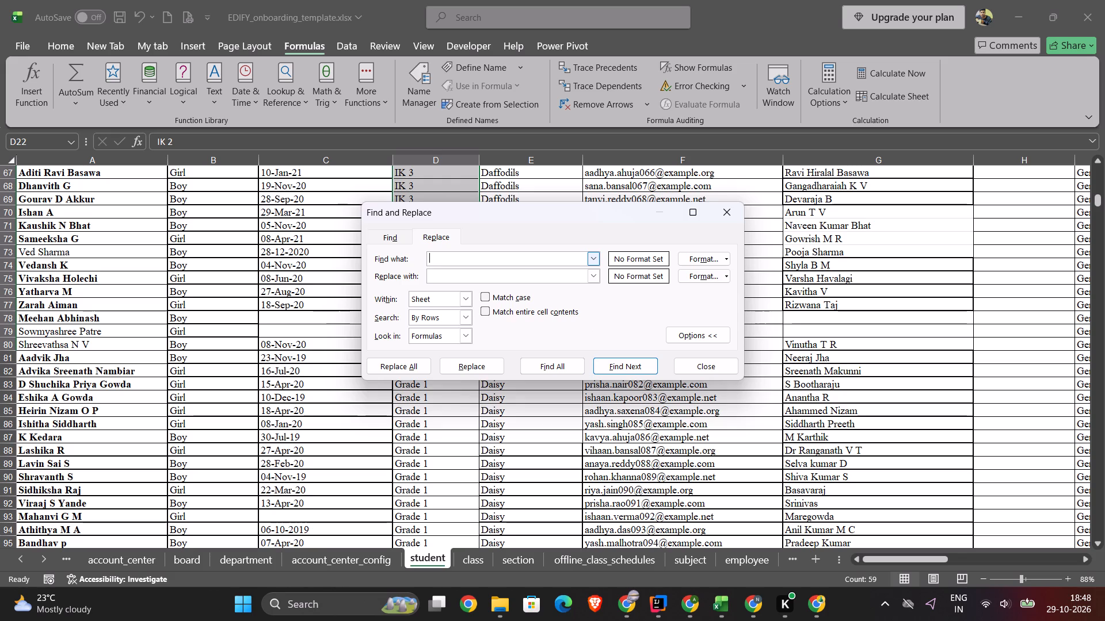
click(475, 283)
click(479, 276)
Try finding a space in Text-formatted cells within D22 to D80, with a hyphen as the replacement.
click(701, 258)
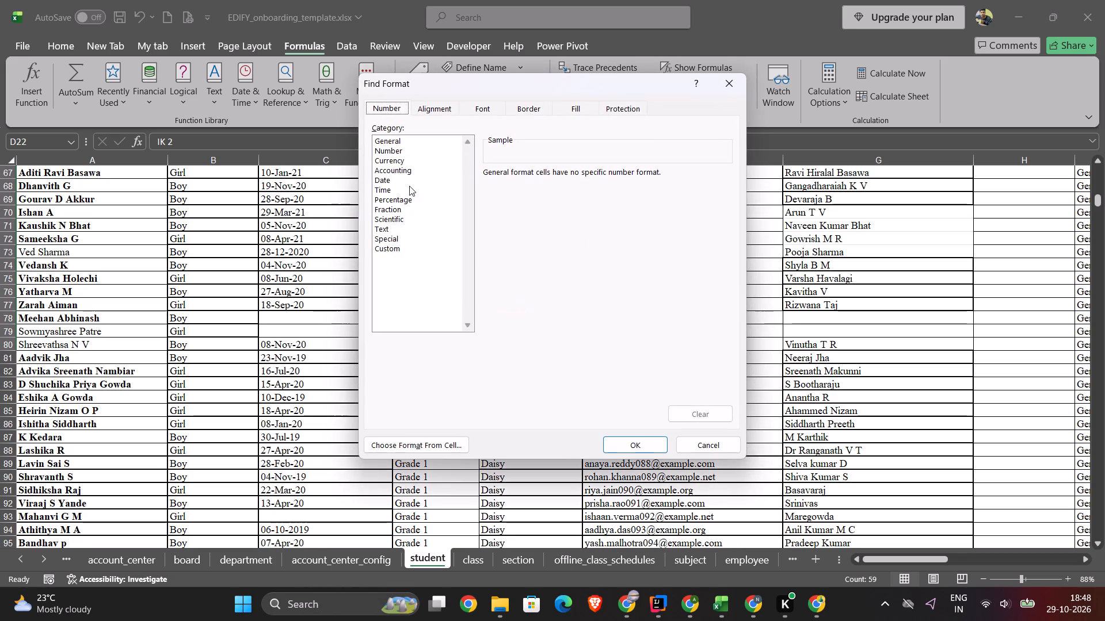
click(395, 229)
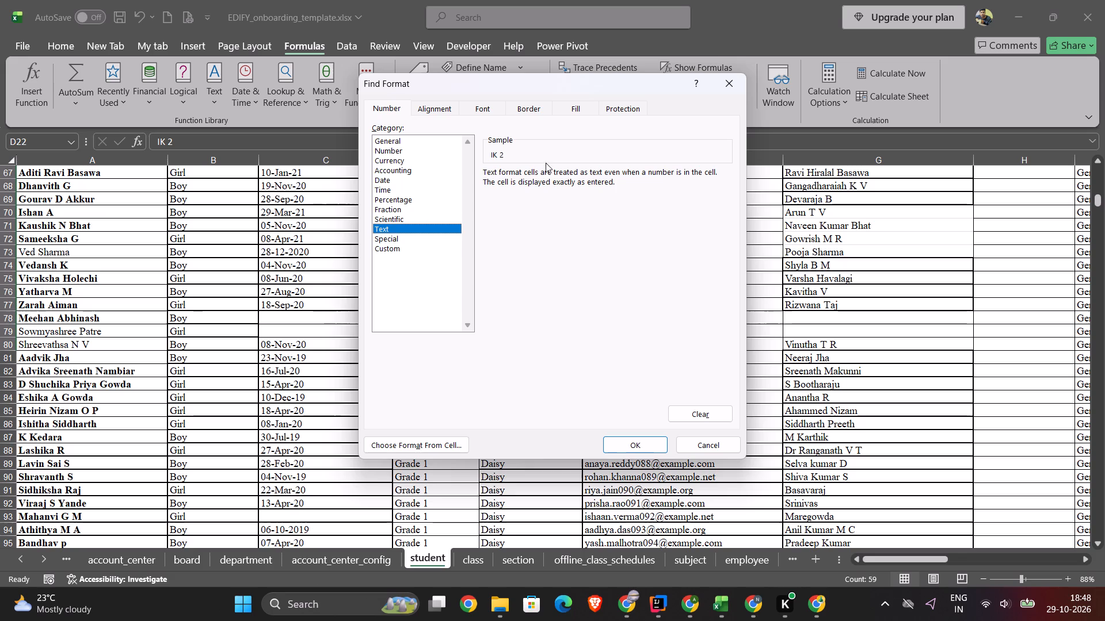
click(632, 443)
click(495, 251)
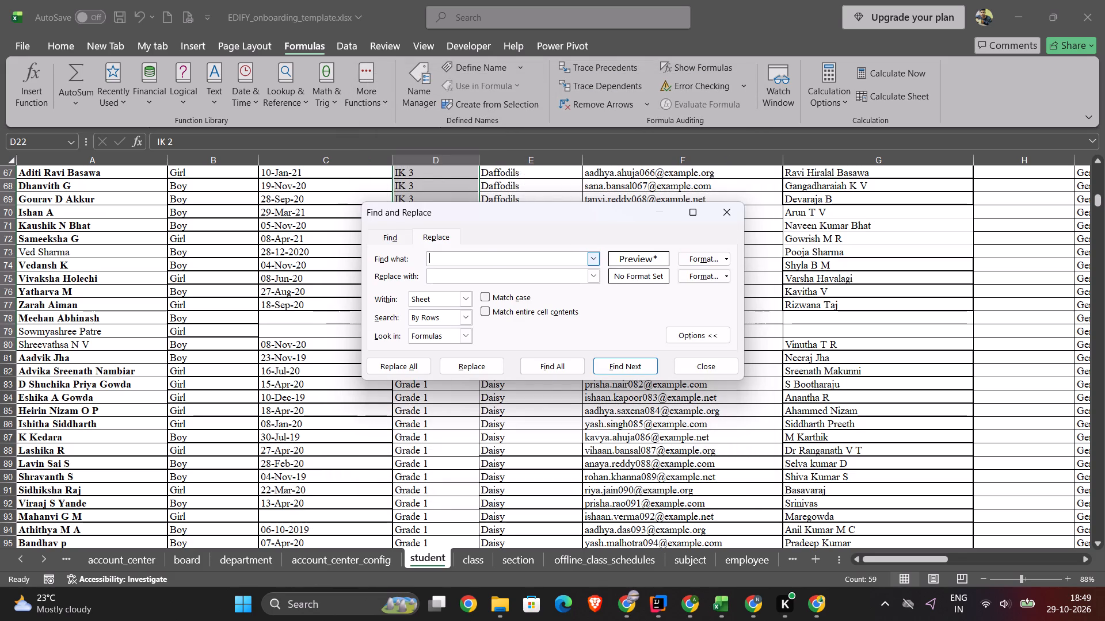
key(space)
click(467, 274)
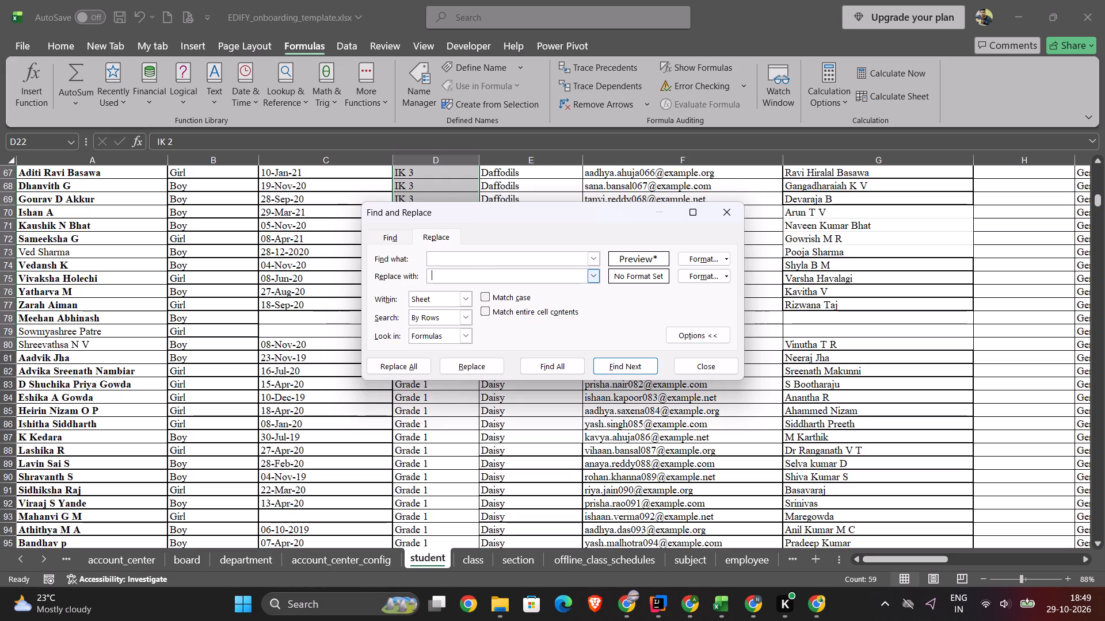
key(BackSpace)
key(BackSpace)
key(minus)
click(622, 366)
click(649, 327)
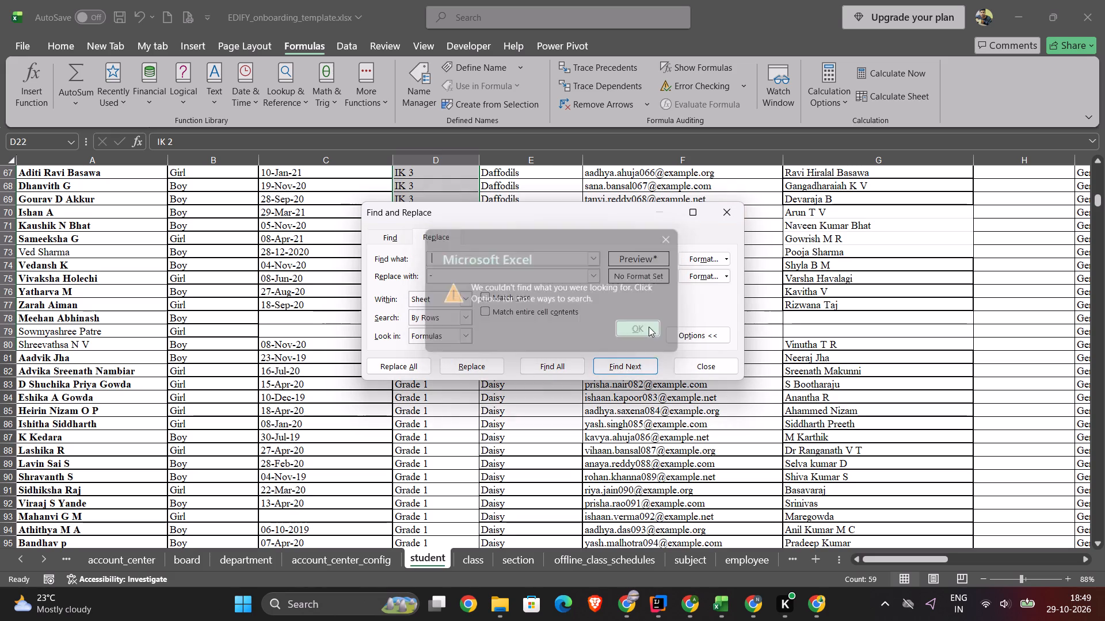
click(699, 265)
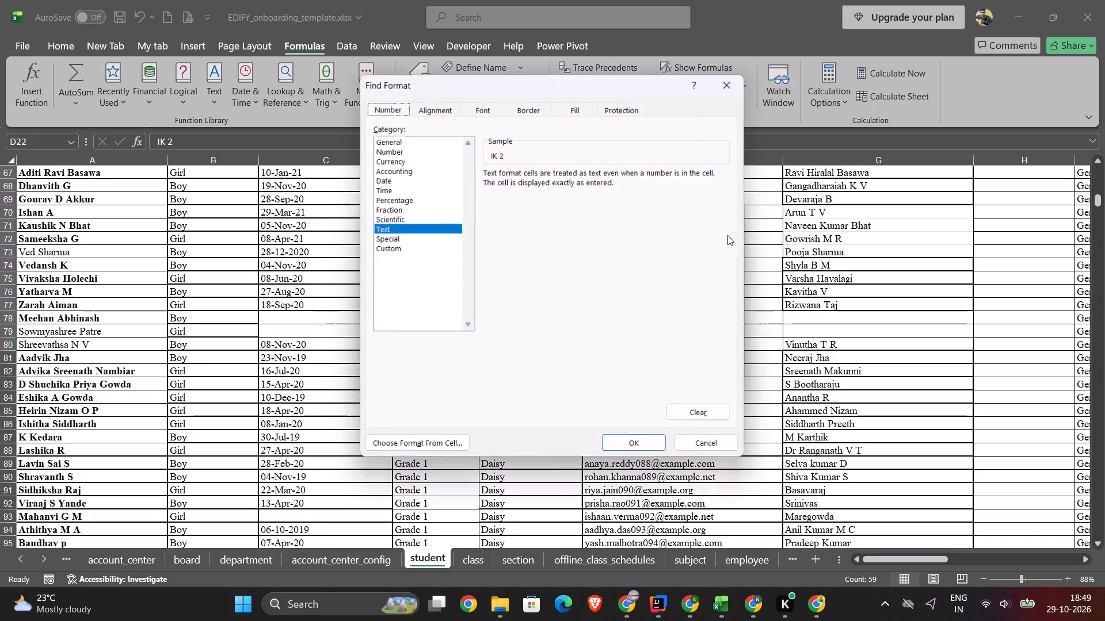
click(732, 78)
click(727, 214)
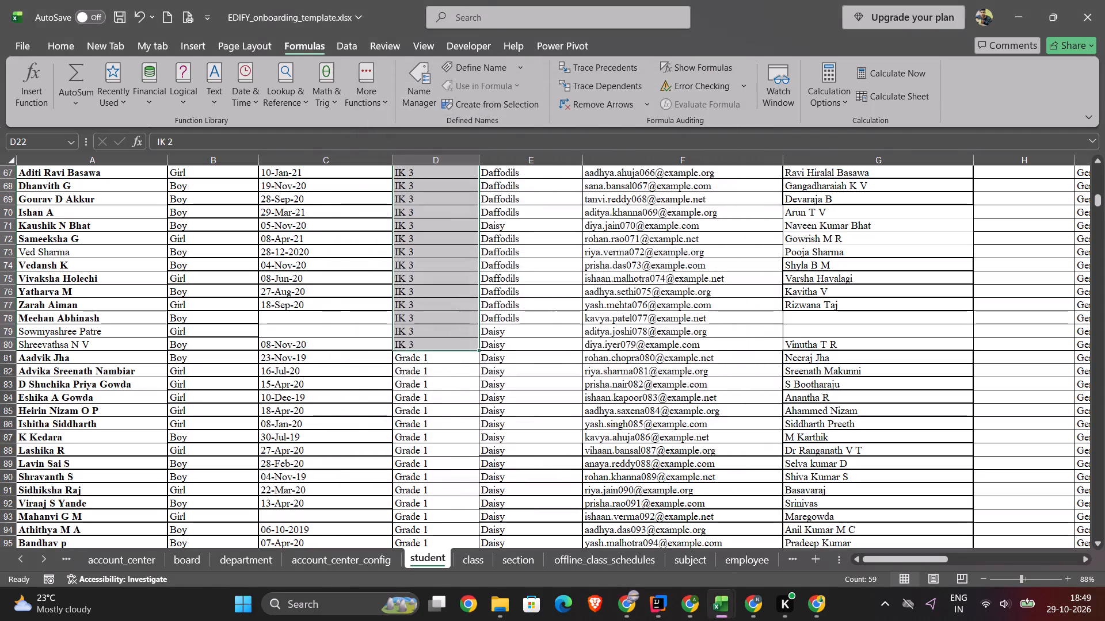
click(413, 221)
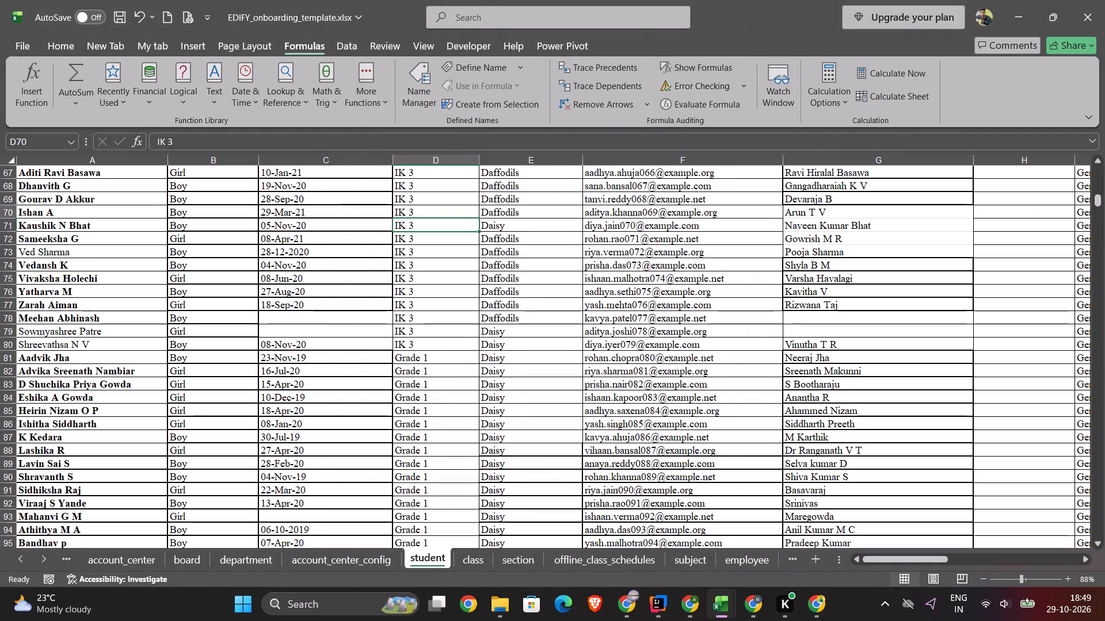
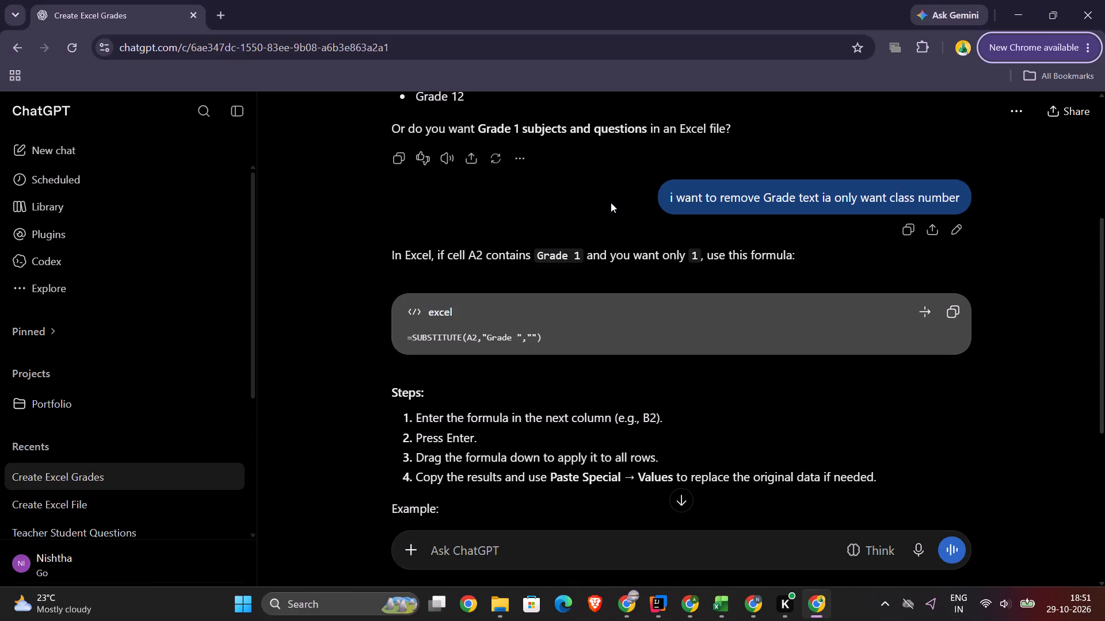
key(alt+Tab)
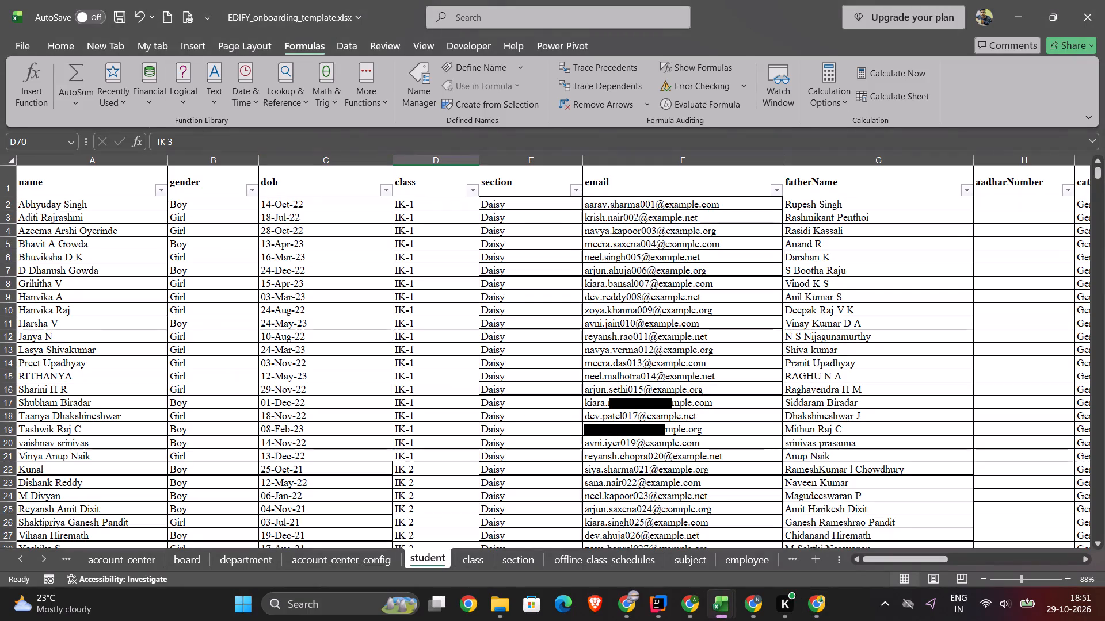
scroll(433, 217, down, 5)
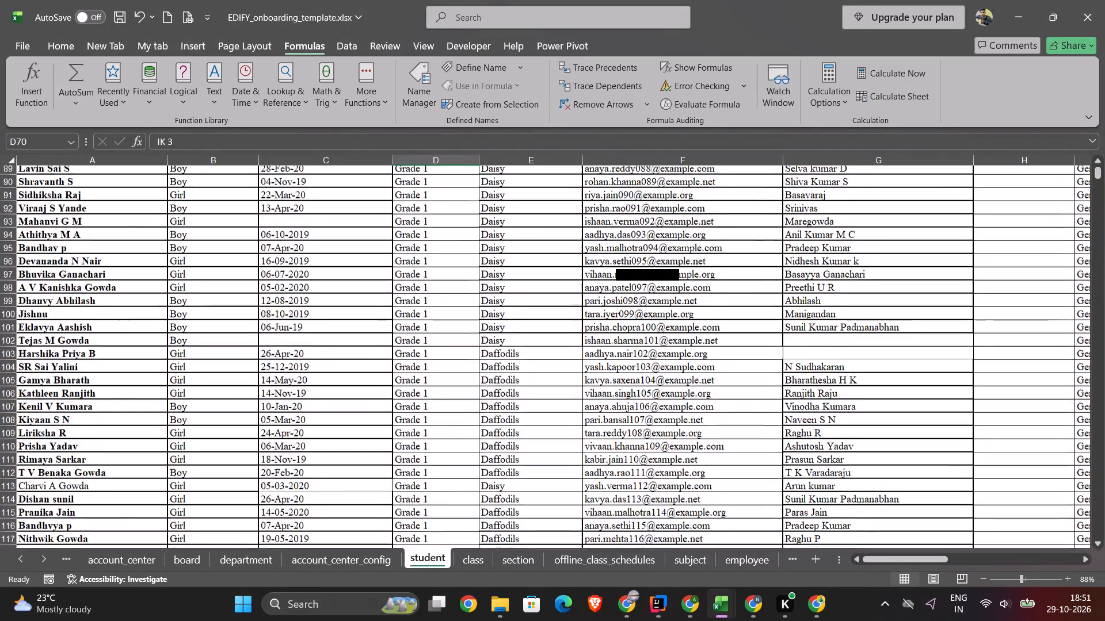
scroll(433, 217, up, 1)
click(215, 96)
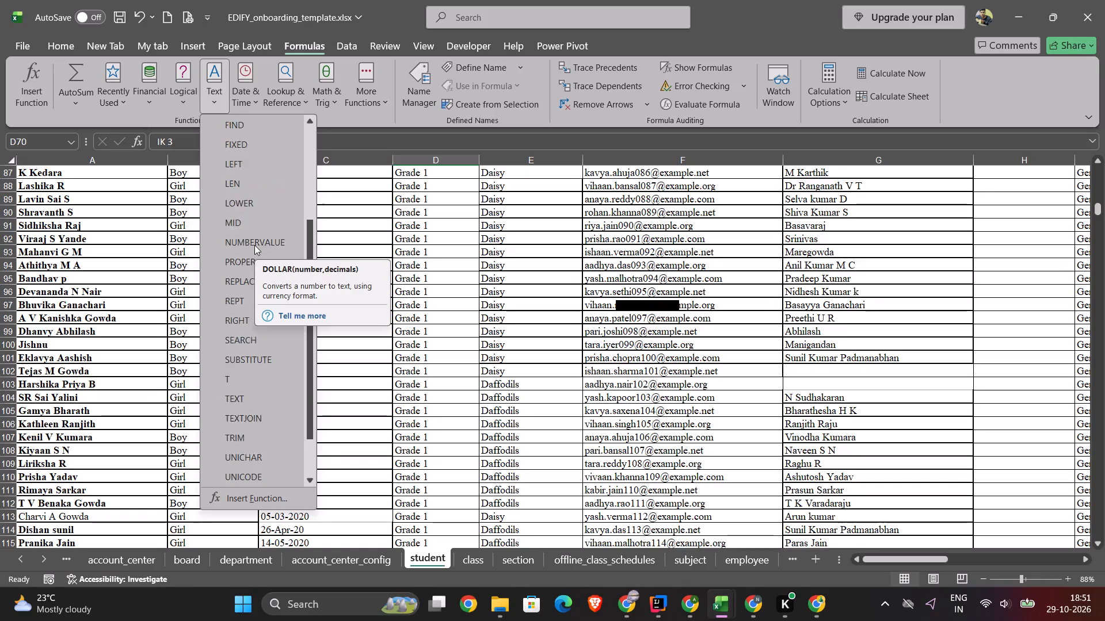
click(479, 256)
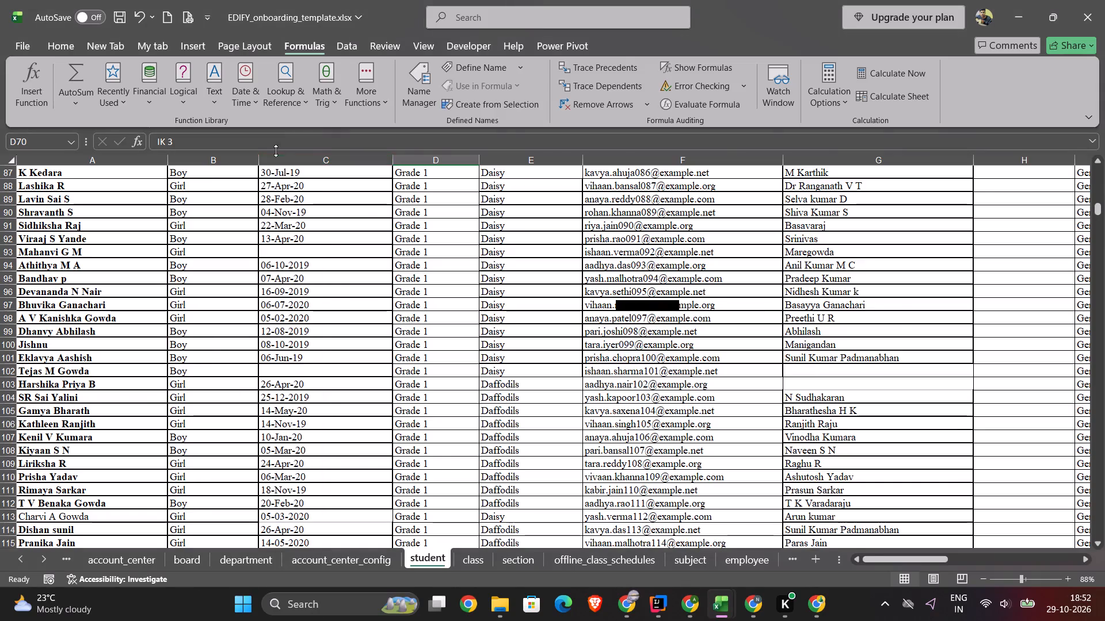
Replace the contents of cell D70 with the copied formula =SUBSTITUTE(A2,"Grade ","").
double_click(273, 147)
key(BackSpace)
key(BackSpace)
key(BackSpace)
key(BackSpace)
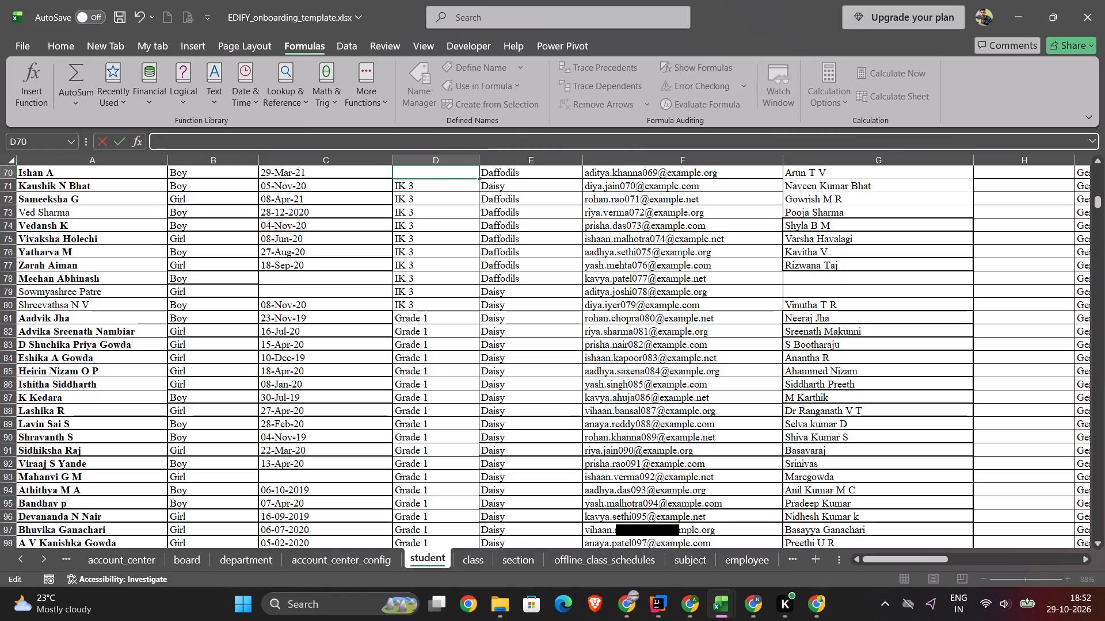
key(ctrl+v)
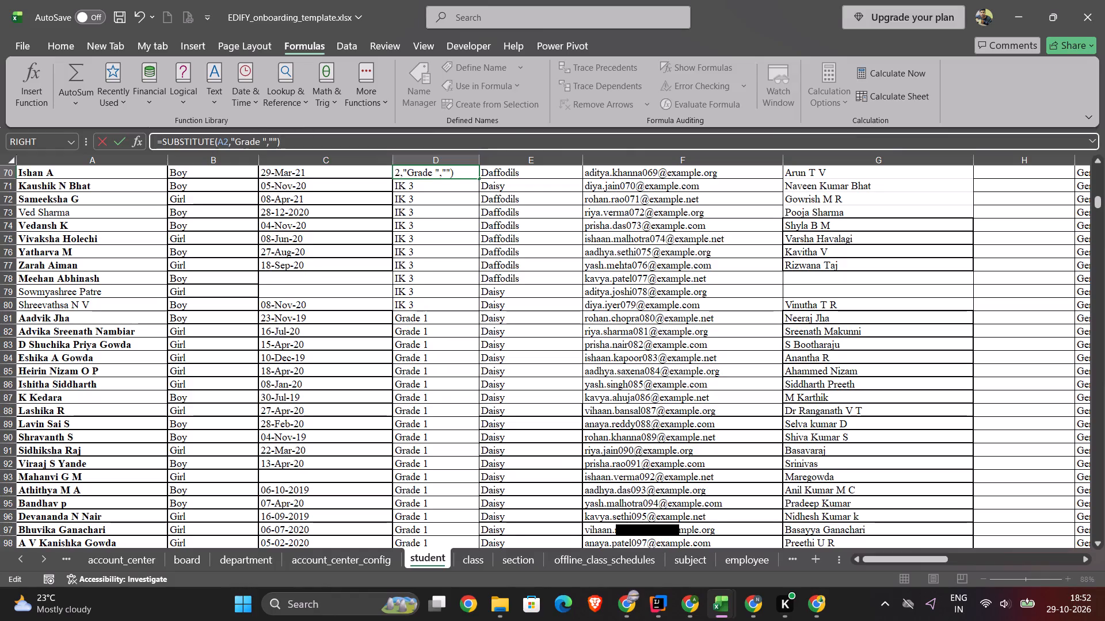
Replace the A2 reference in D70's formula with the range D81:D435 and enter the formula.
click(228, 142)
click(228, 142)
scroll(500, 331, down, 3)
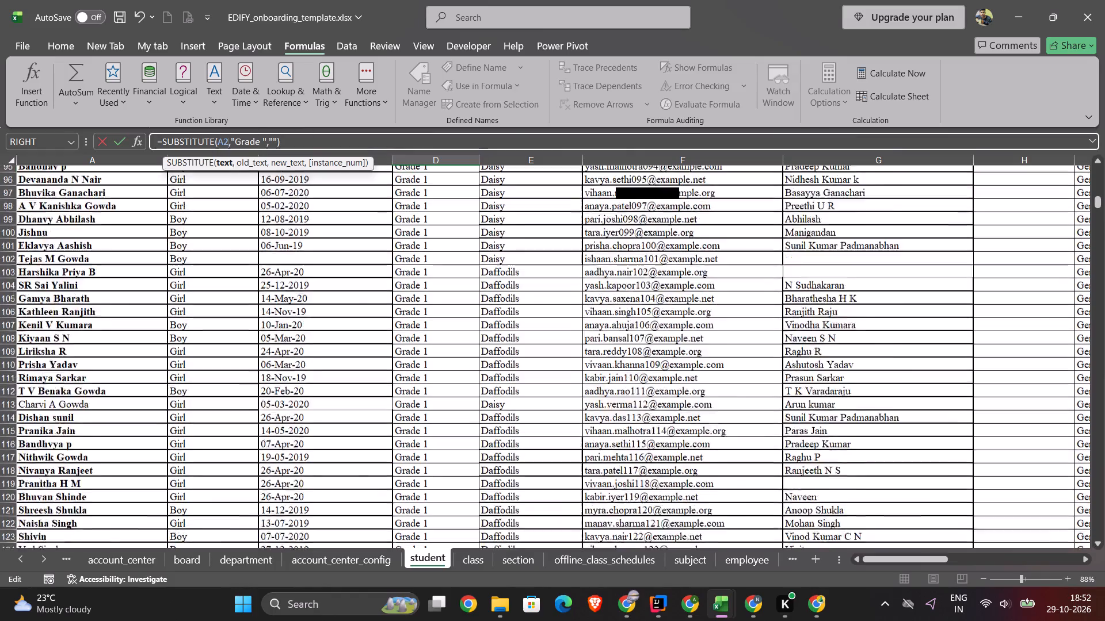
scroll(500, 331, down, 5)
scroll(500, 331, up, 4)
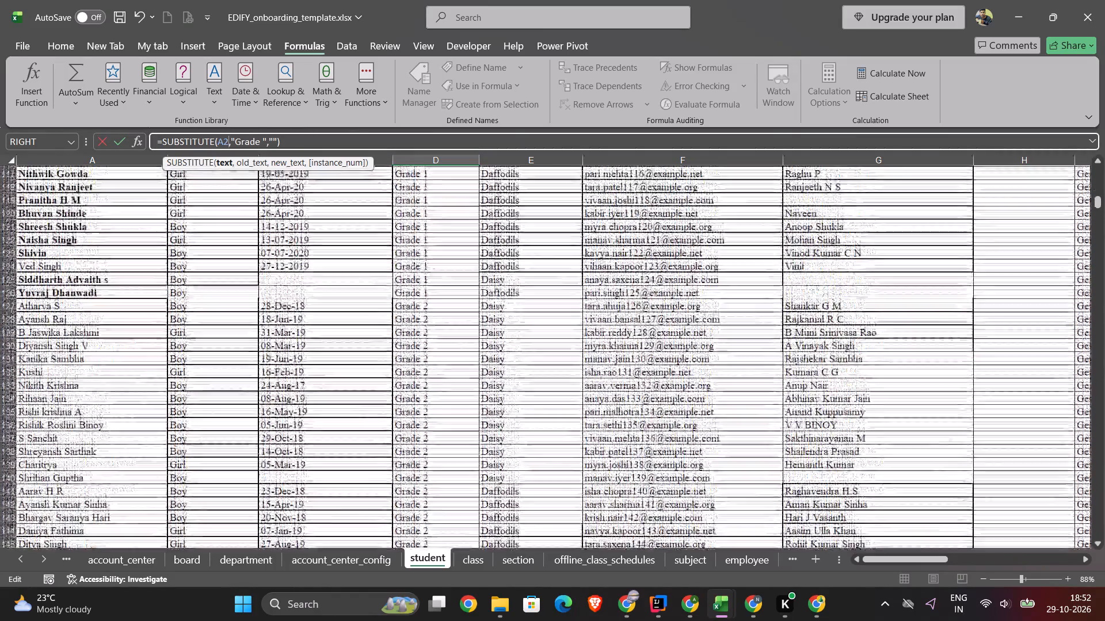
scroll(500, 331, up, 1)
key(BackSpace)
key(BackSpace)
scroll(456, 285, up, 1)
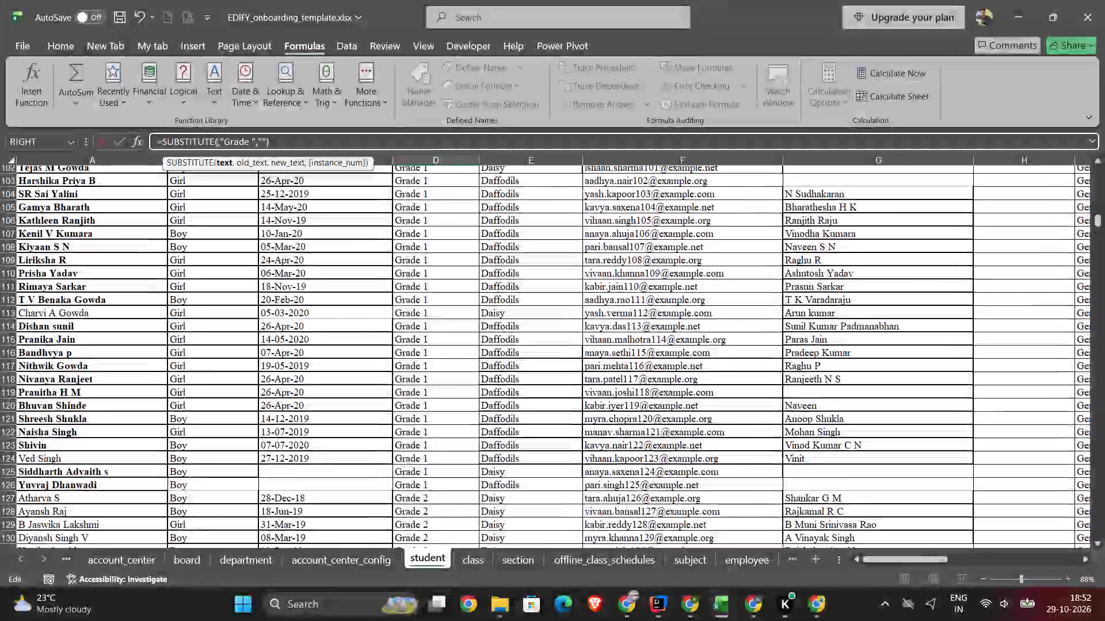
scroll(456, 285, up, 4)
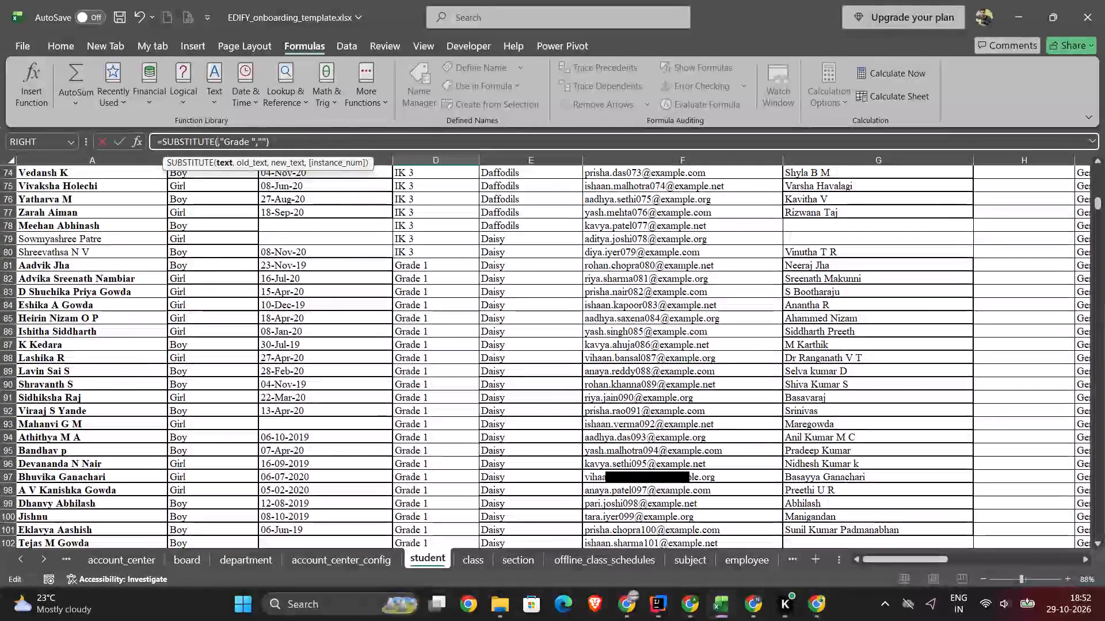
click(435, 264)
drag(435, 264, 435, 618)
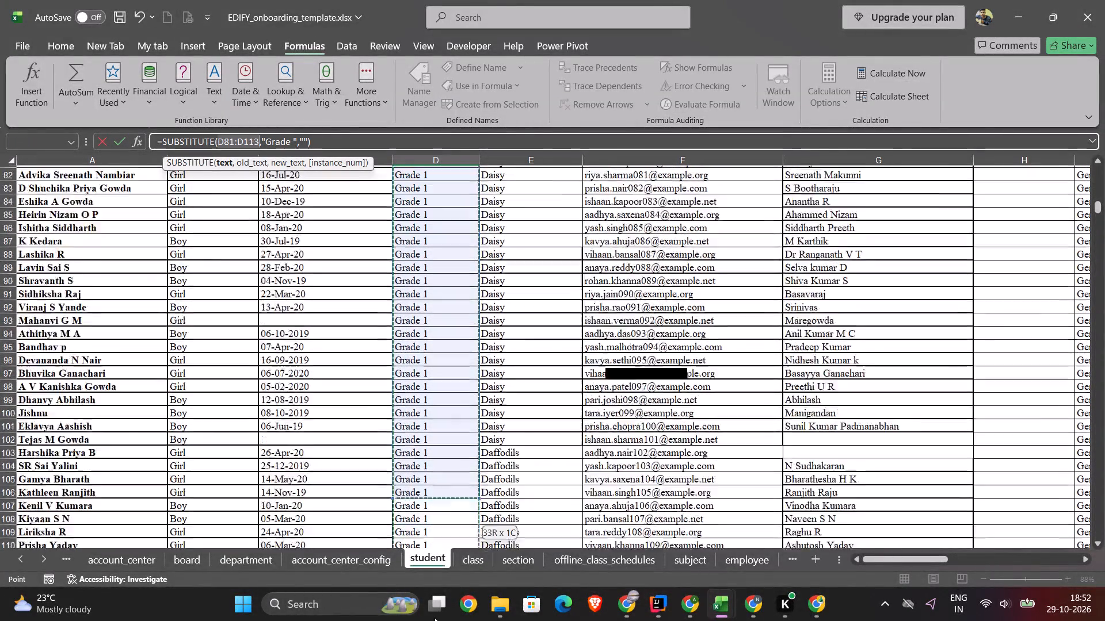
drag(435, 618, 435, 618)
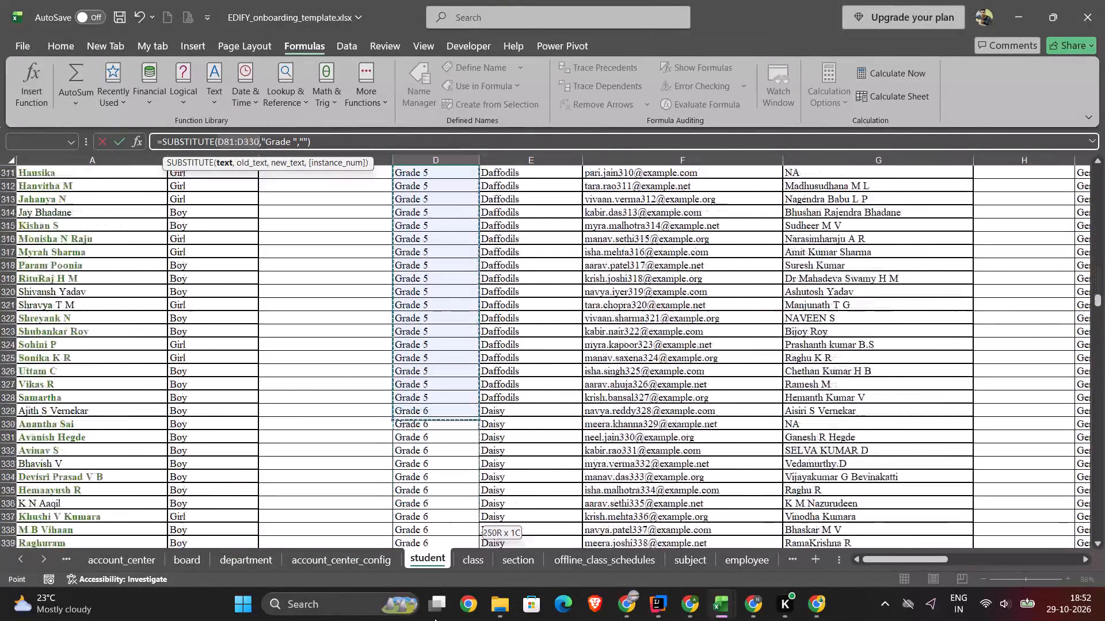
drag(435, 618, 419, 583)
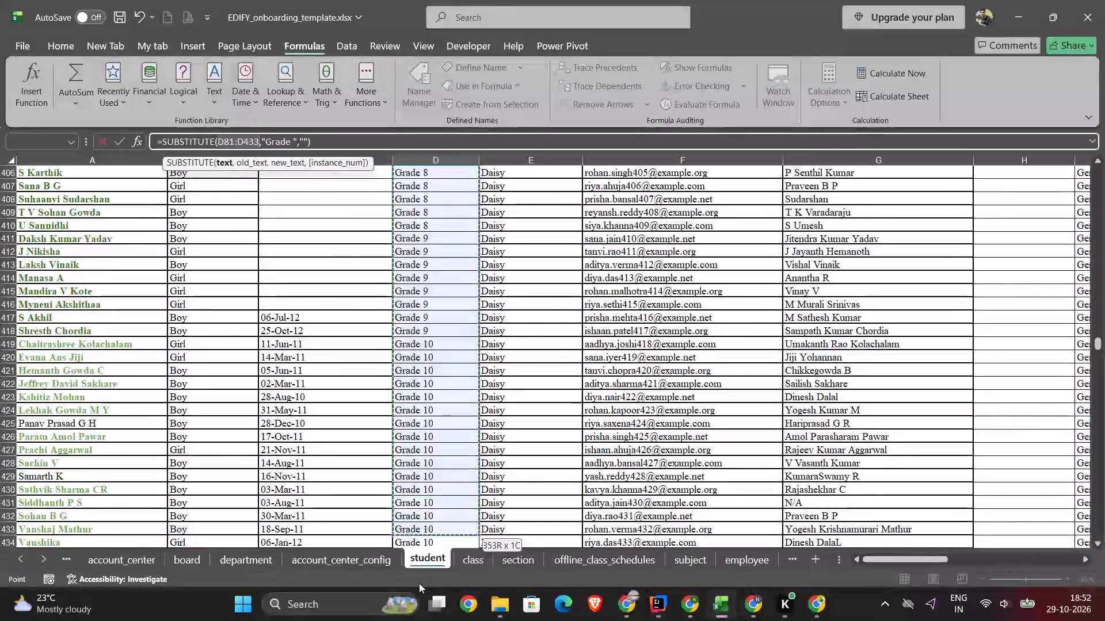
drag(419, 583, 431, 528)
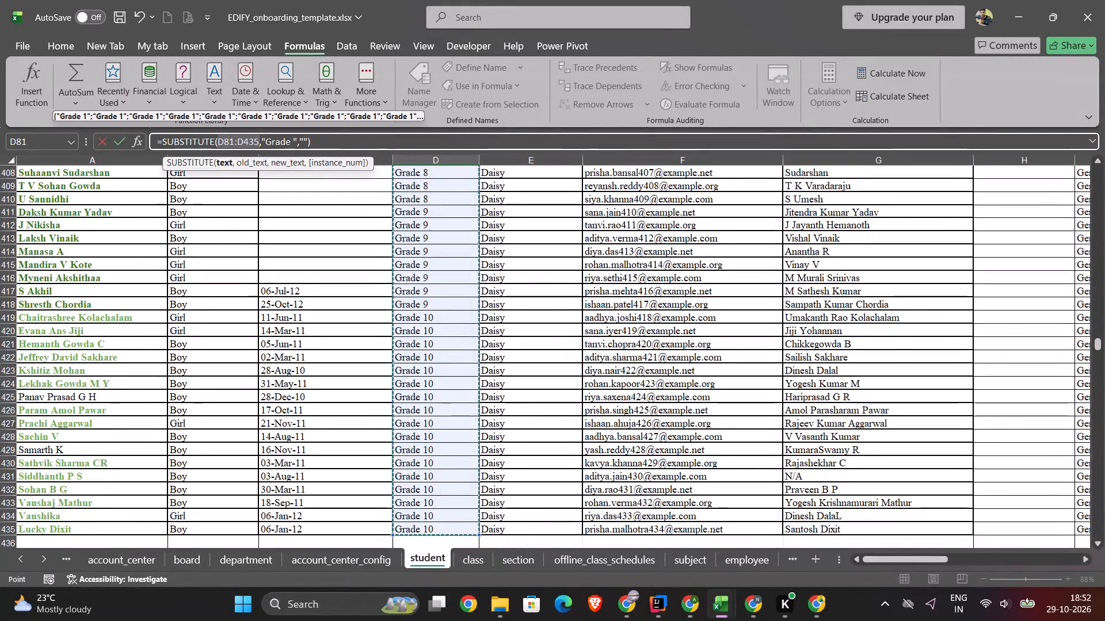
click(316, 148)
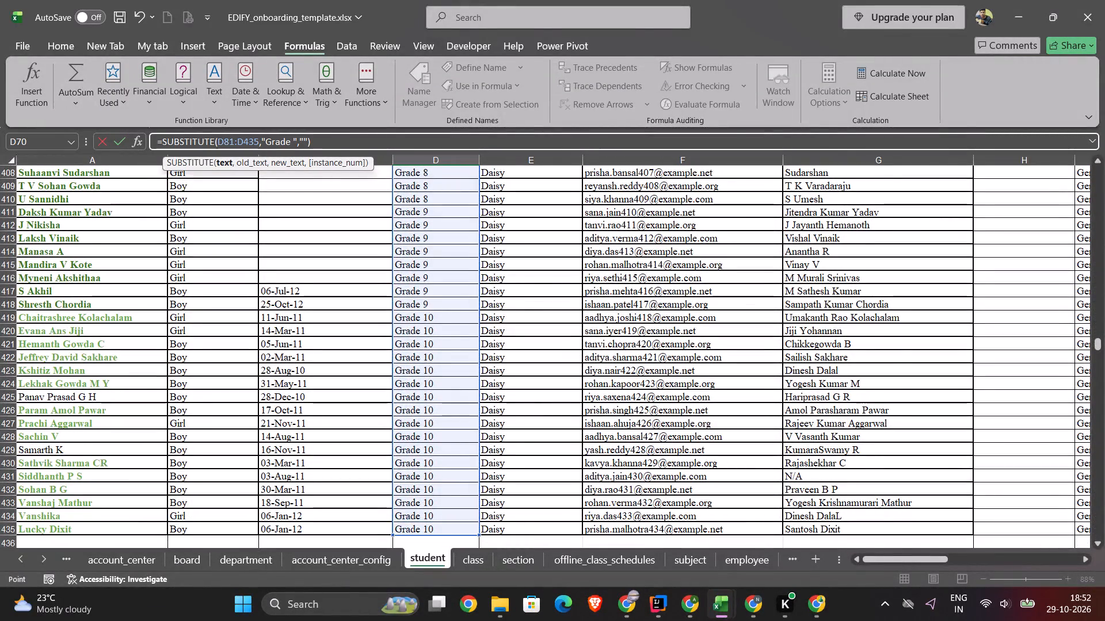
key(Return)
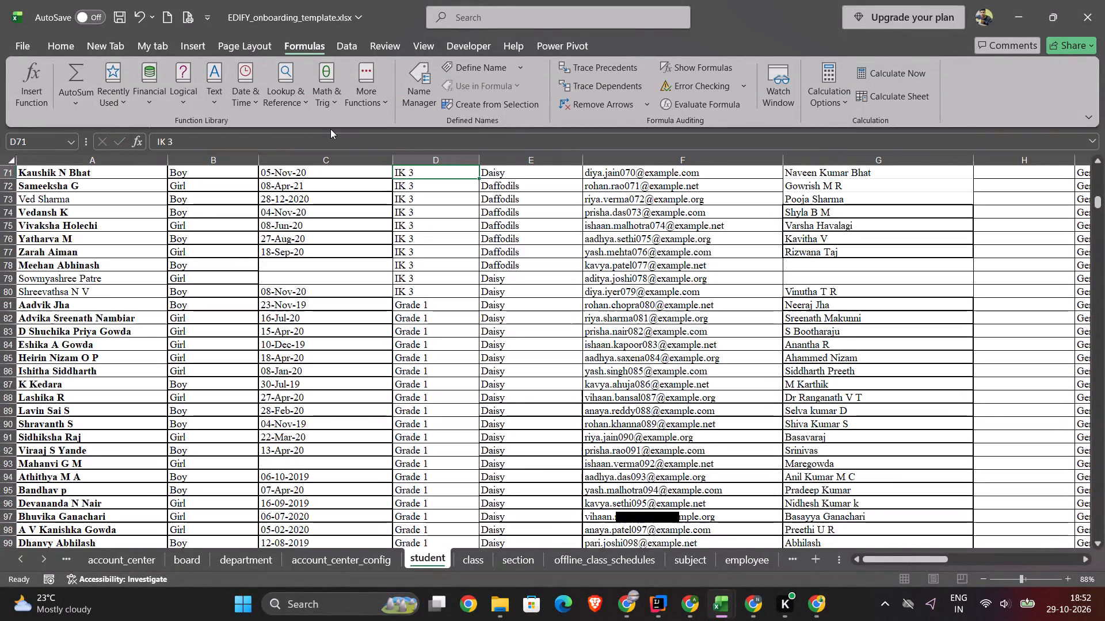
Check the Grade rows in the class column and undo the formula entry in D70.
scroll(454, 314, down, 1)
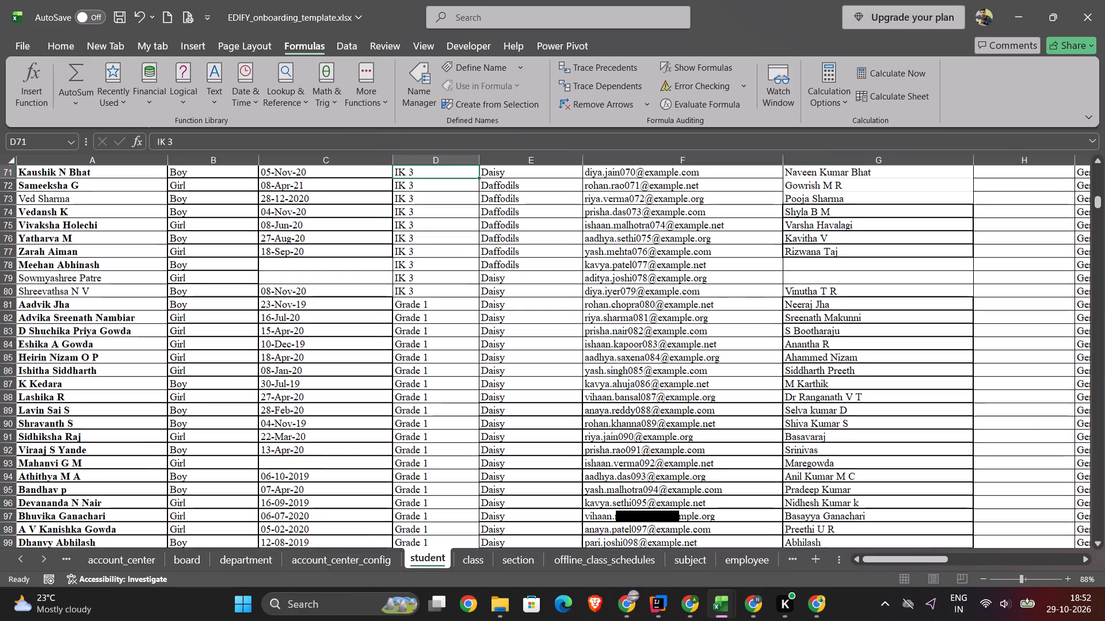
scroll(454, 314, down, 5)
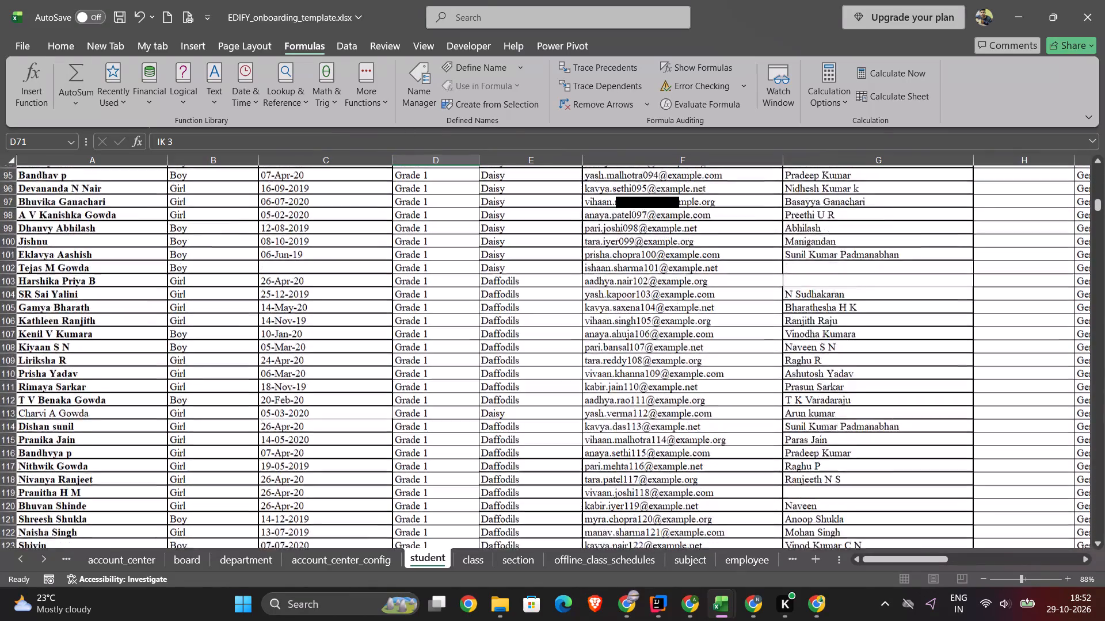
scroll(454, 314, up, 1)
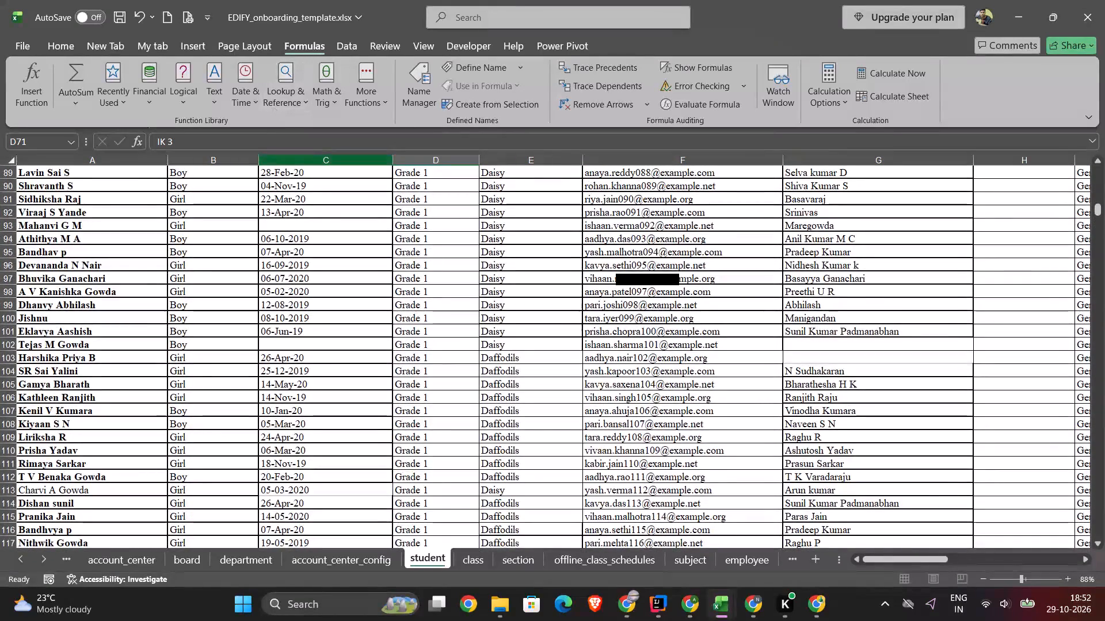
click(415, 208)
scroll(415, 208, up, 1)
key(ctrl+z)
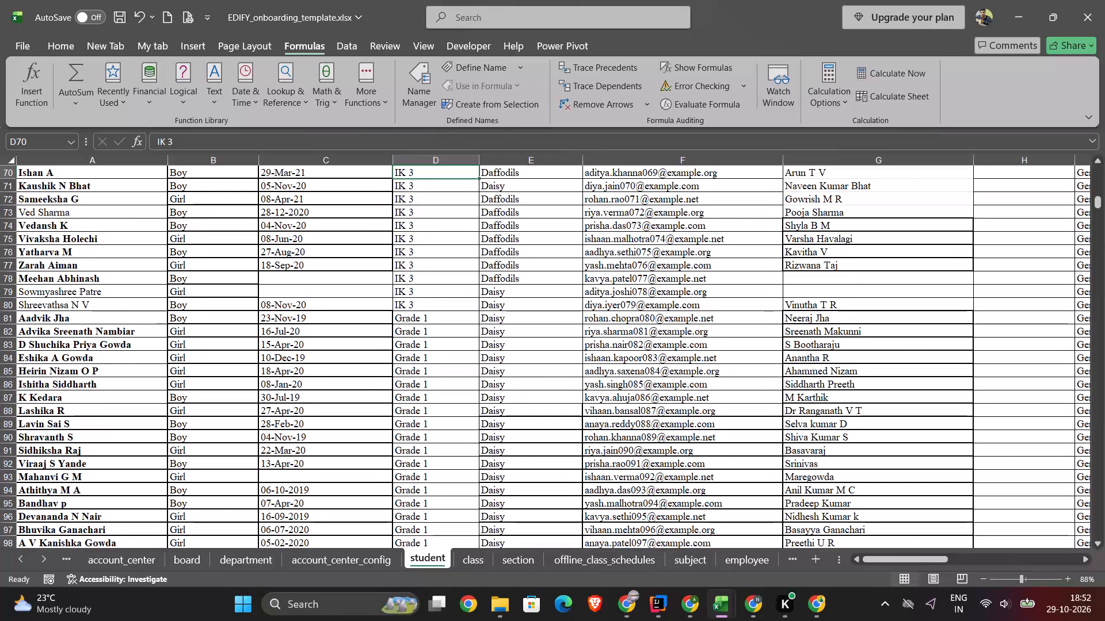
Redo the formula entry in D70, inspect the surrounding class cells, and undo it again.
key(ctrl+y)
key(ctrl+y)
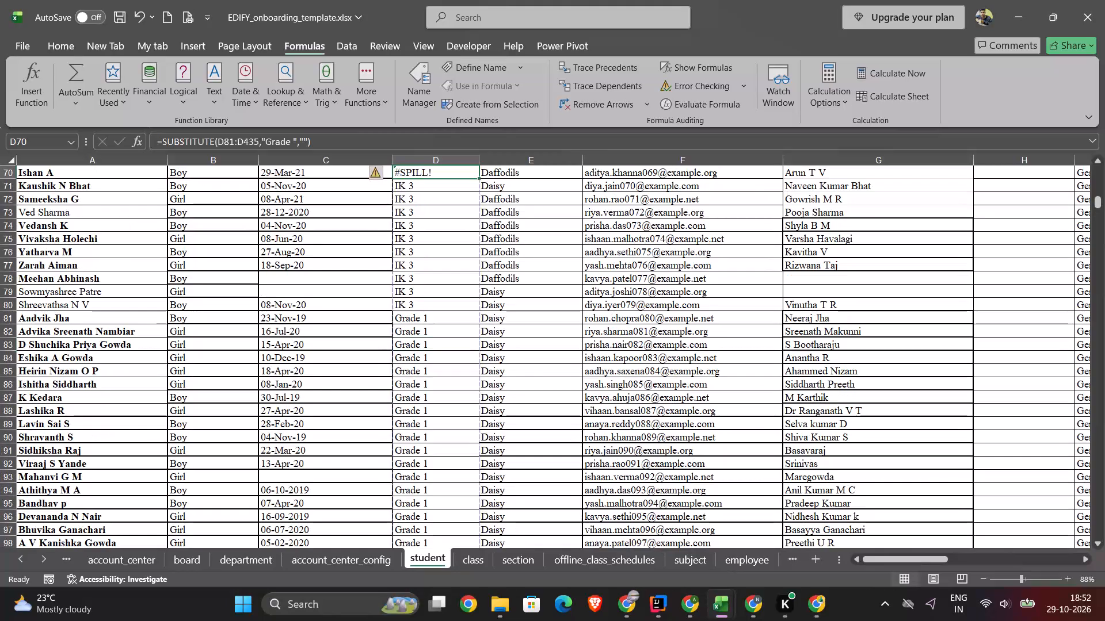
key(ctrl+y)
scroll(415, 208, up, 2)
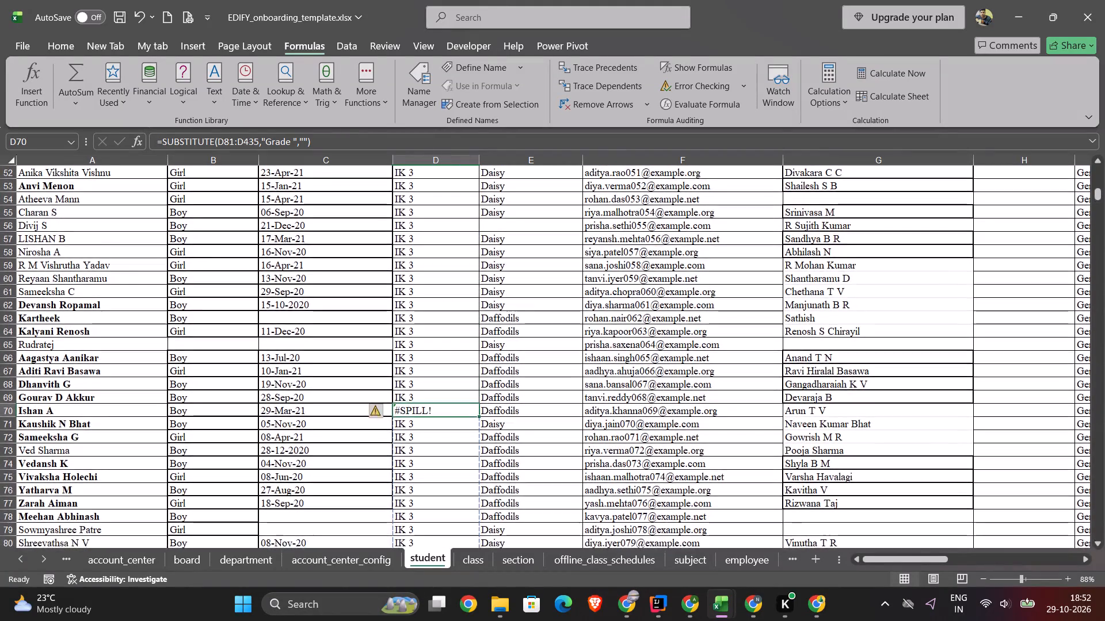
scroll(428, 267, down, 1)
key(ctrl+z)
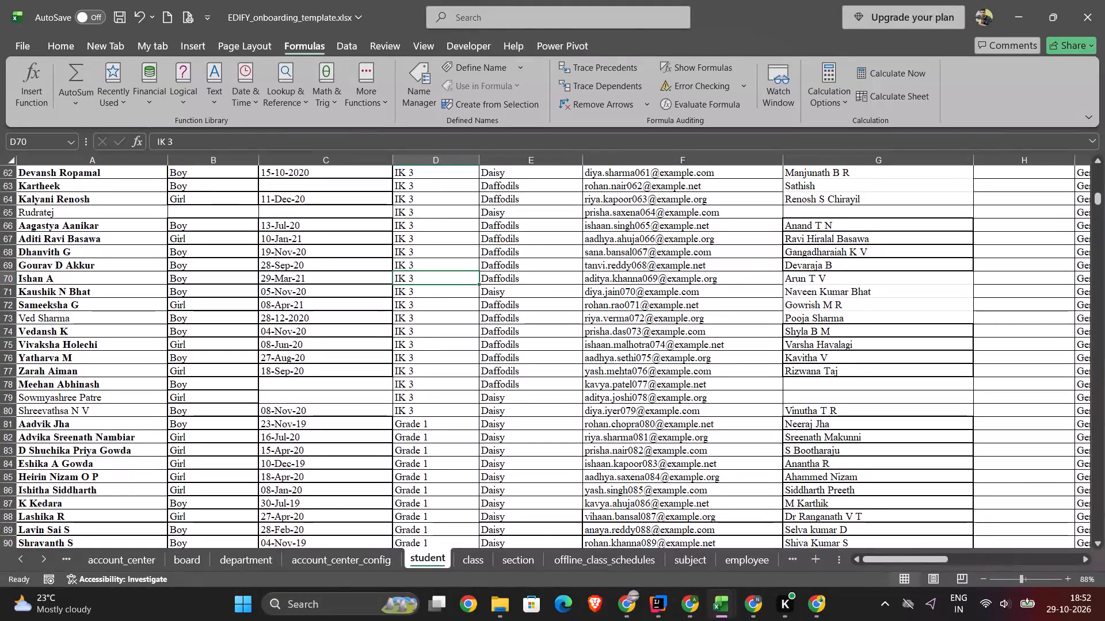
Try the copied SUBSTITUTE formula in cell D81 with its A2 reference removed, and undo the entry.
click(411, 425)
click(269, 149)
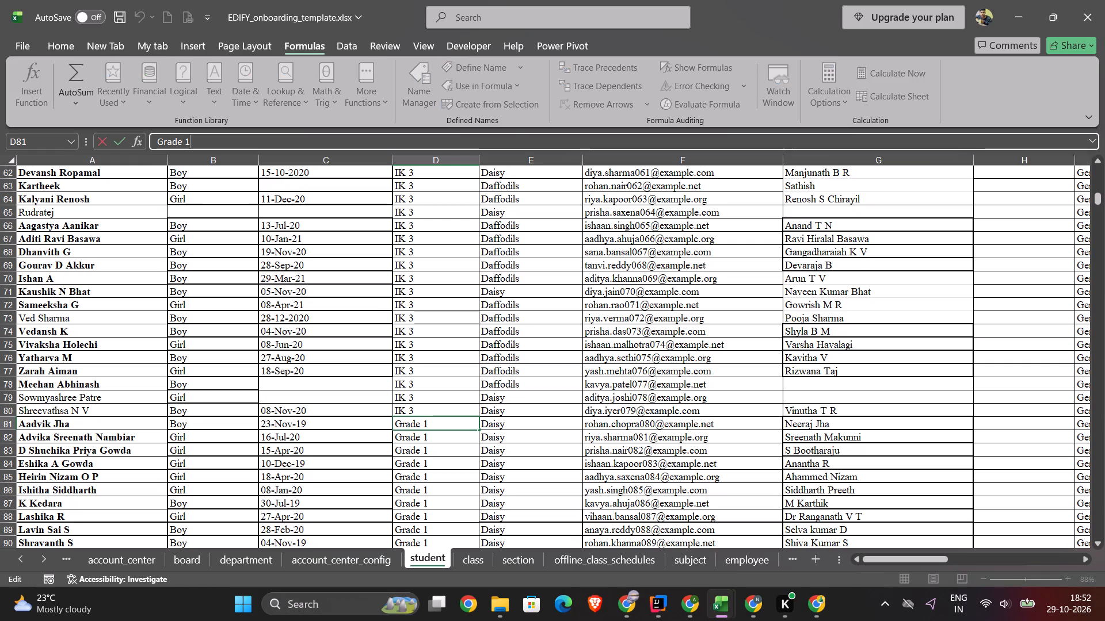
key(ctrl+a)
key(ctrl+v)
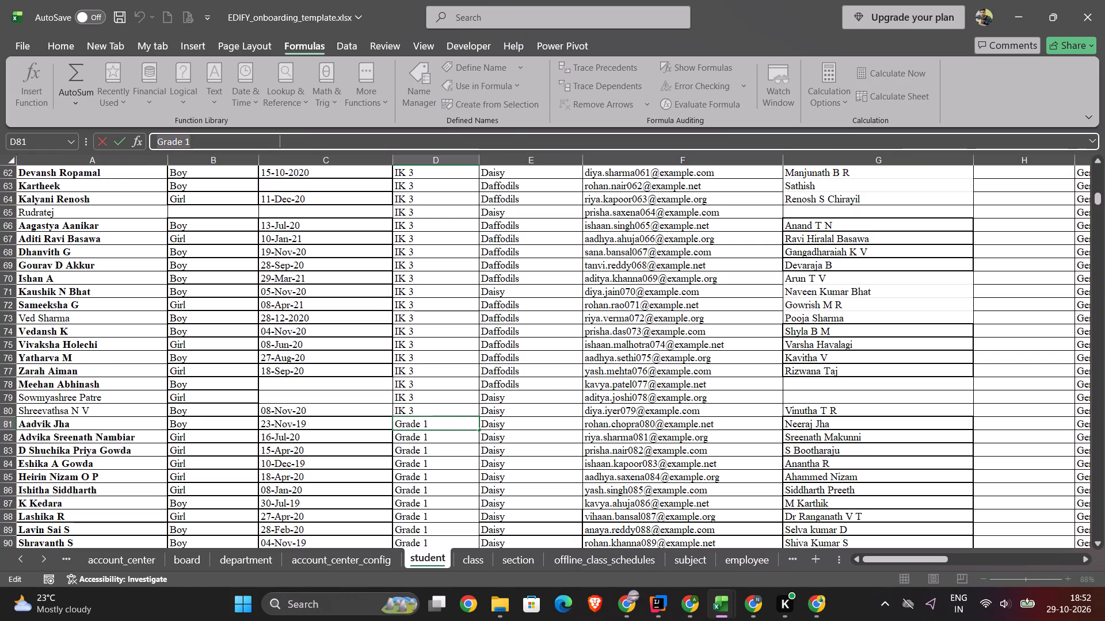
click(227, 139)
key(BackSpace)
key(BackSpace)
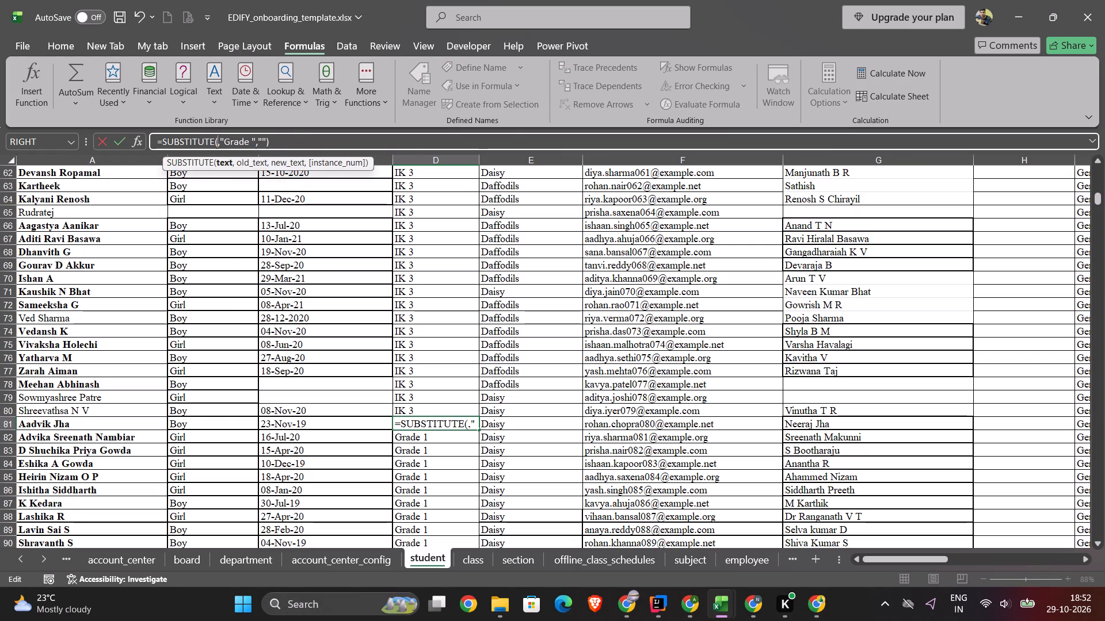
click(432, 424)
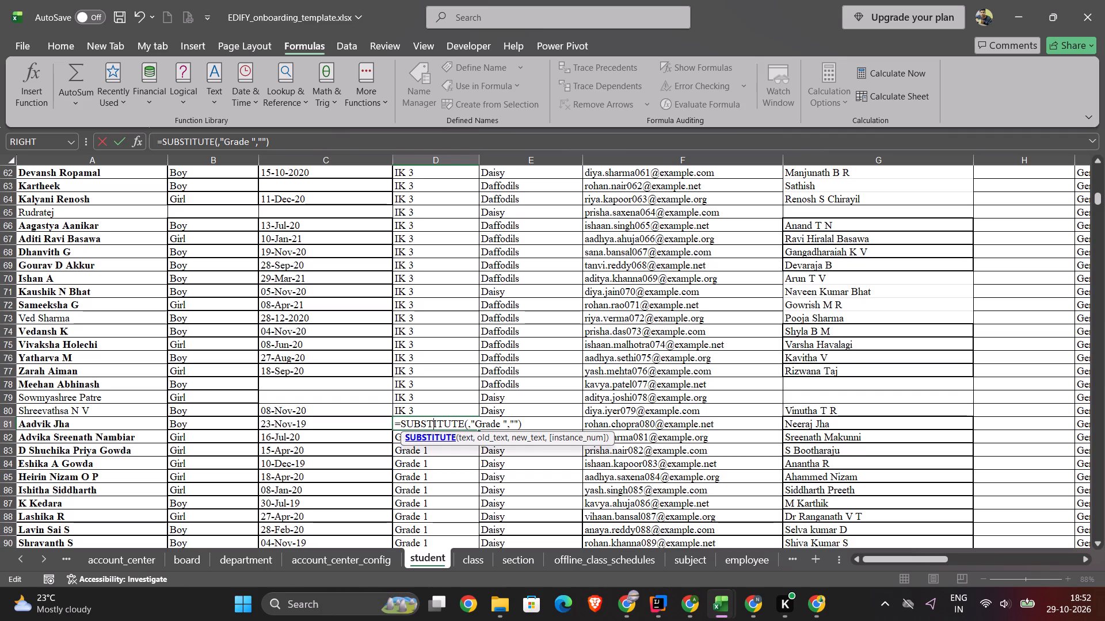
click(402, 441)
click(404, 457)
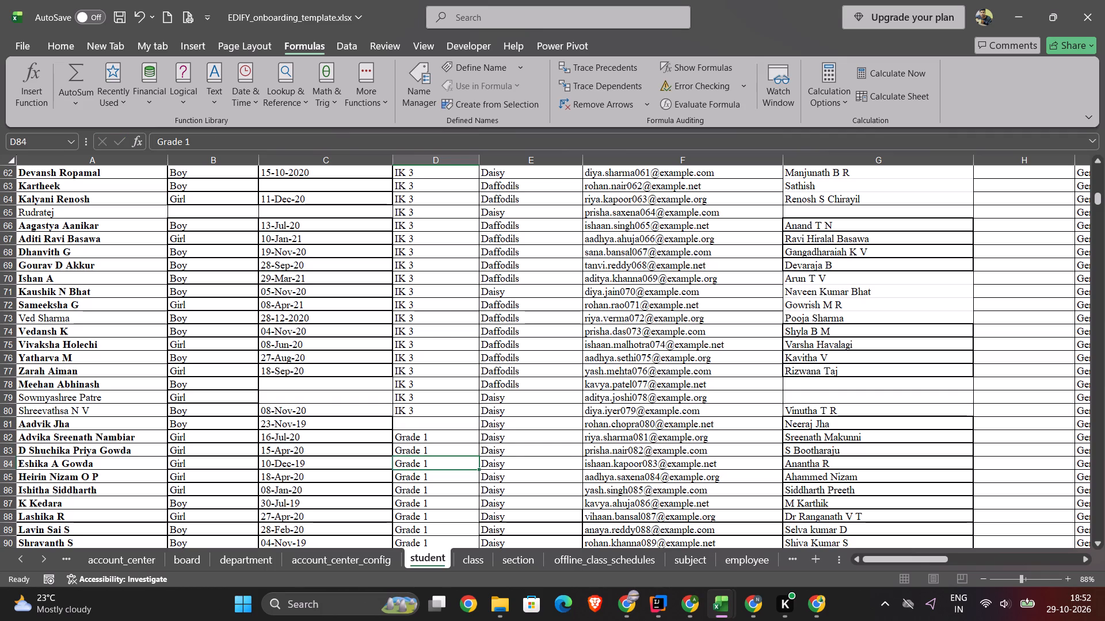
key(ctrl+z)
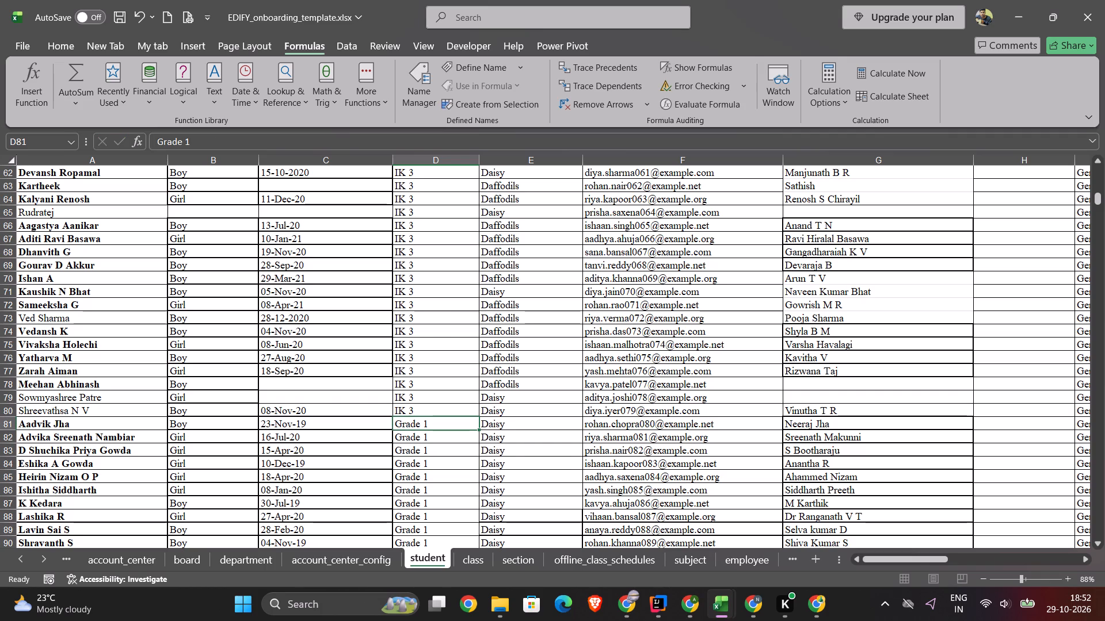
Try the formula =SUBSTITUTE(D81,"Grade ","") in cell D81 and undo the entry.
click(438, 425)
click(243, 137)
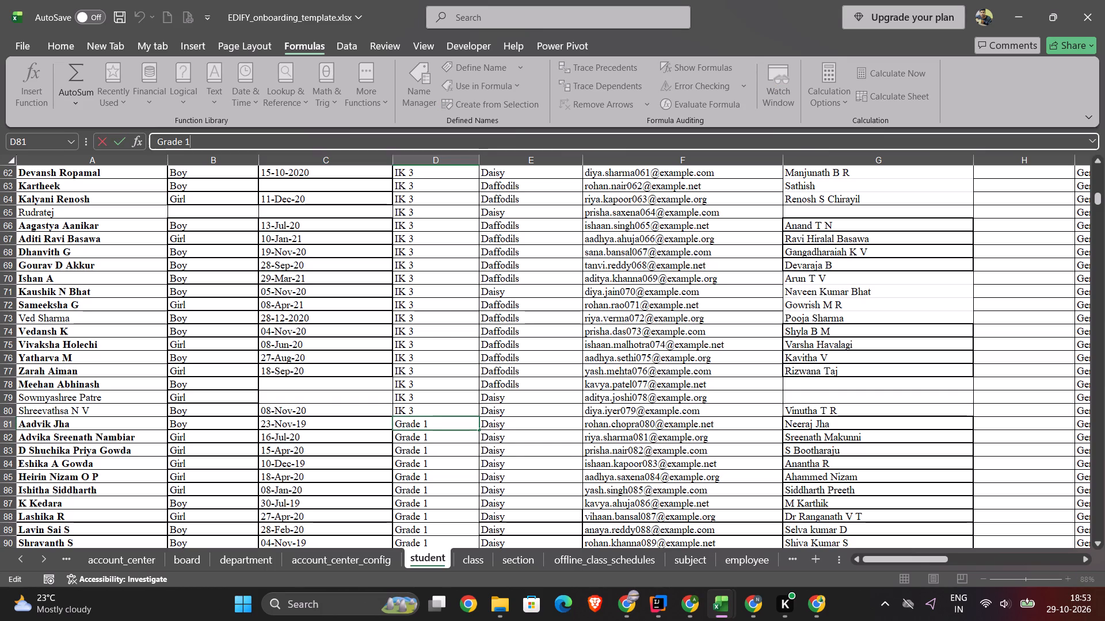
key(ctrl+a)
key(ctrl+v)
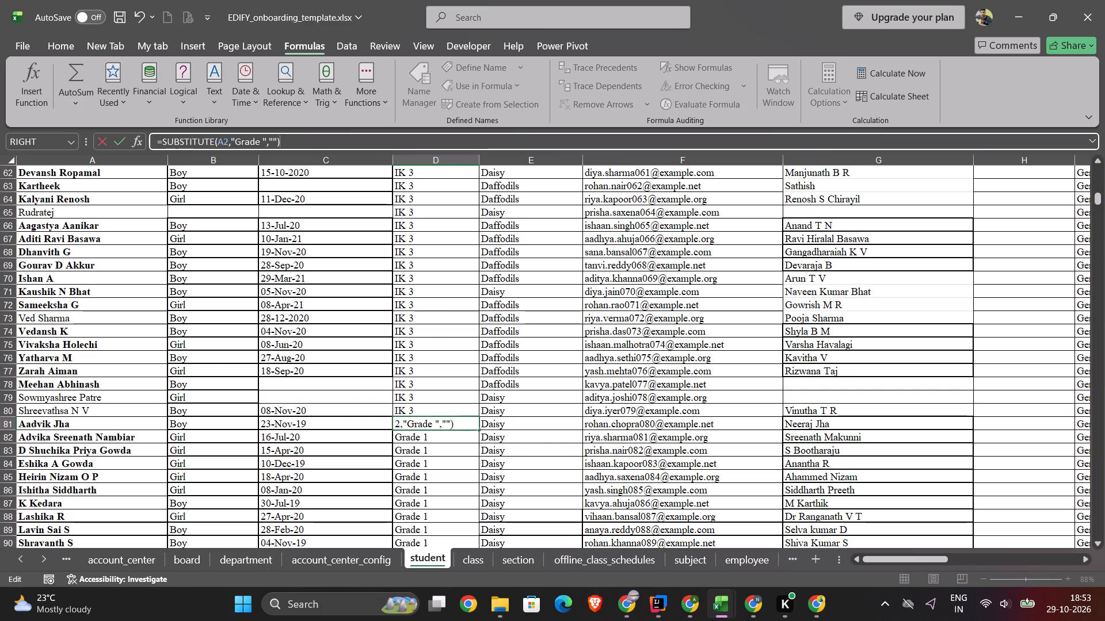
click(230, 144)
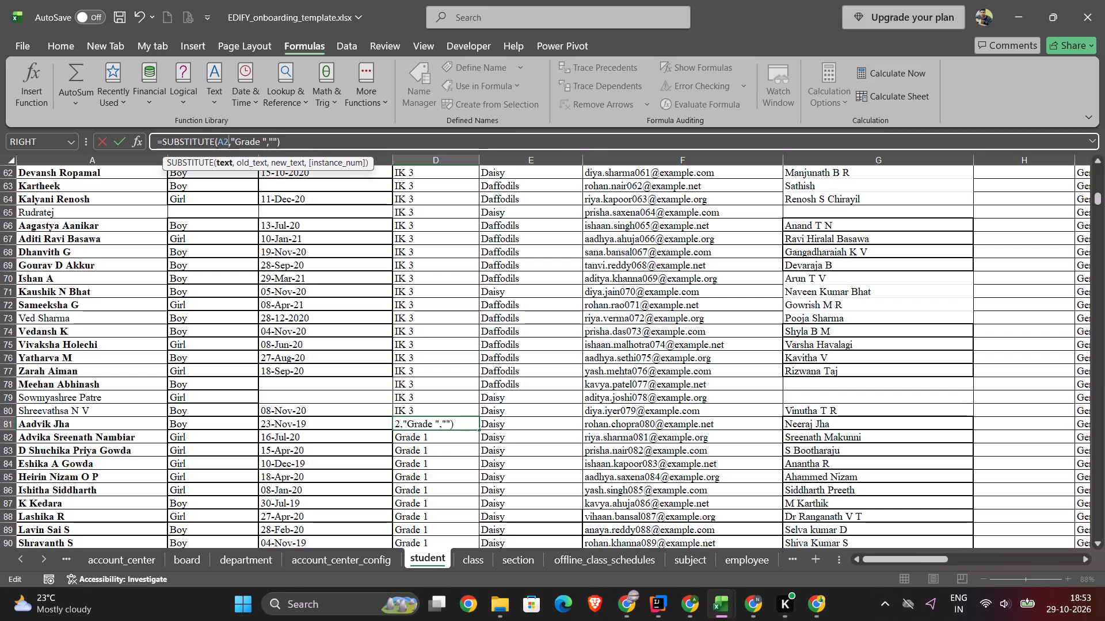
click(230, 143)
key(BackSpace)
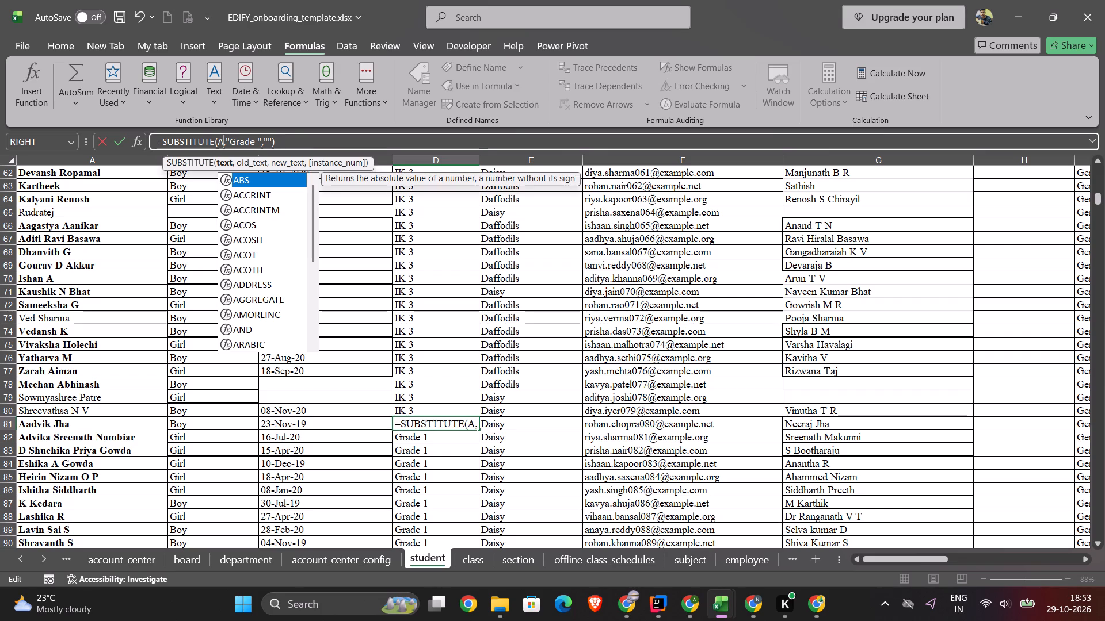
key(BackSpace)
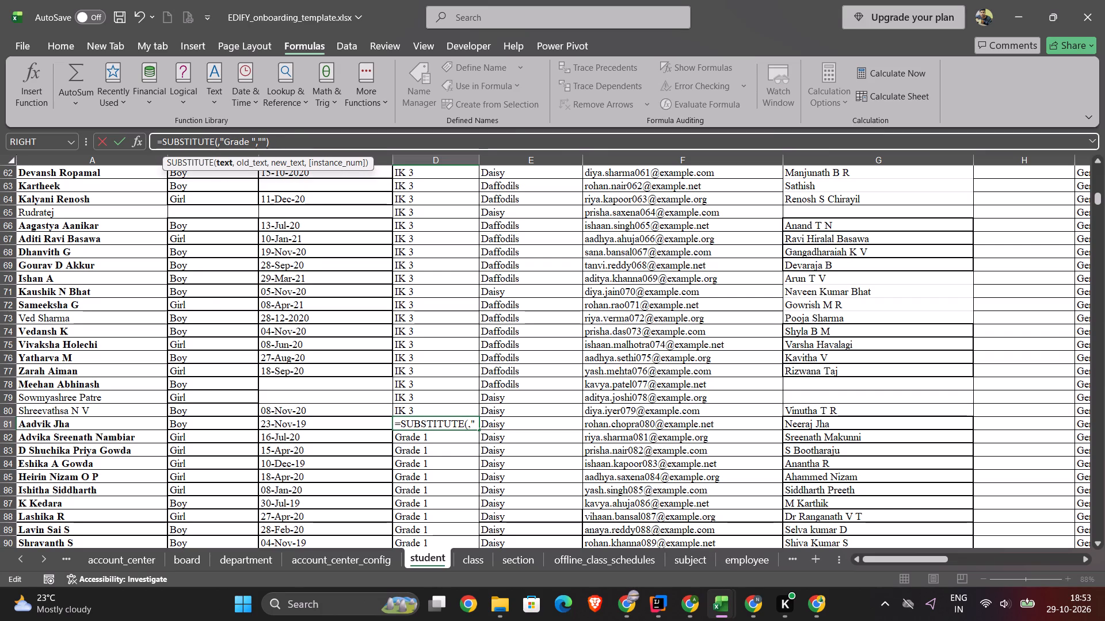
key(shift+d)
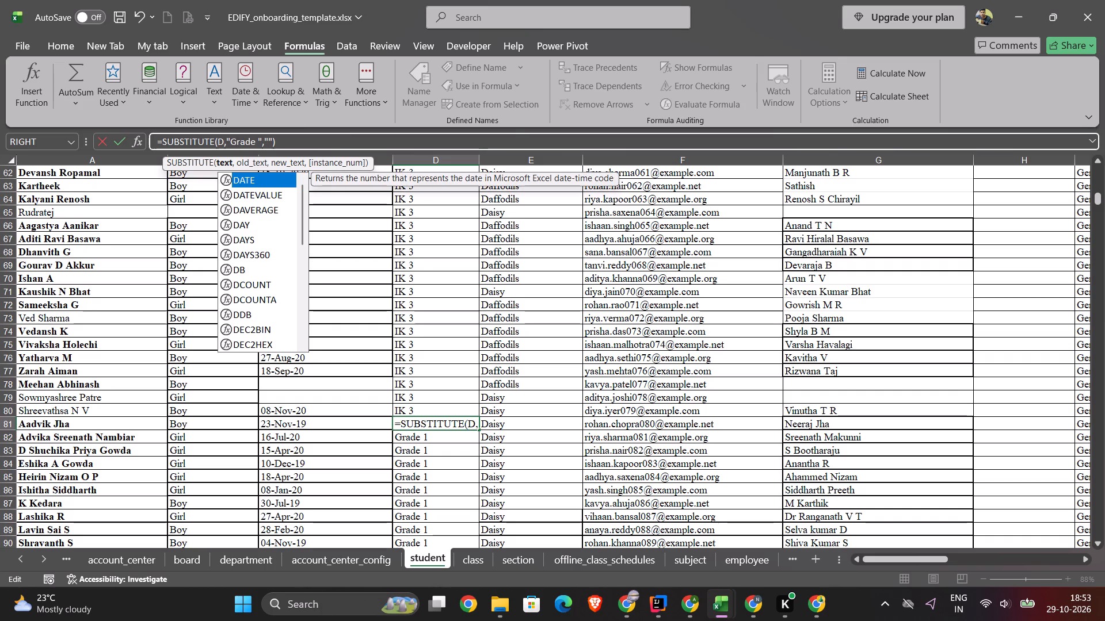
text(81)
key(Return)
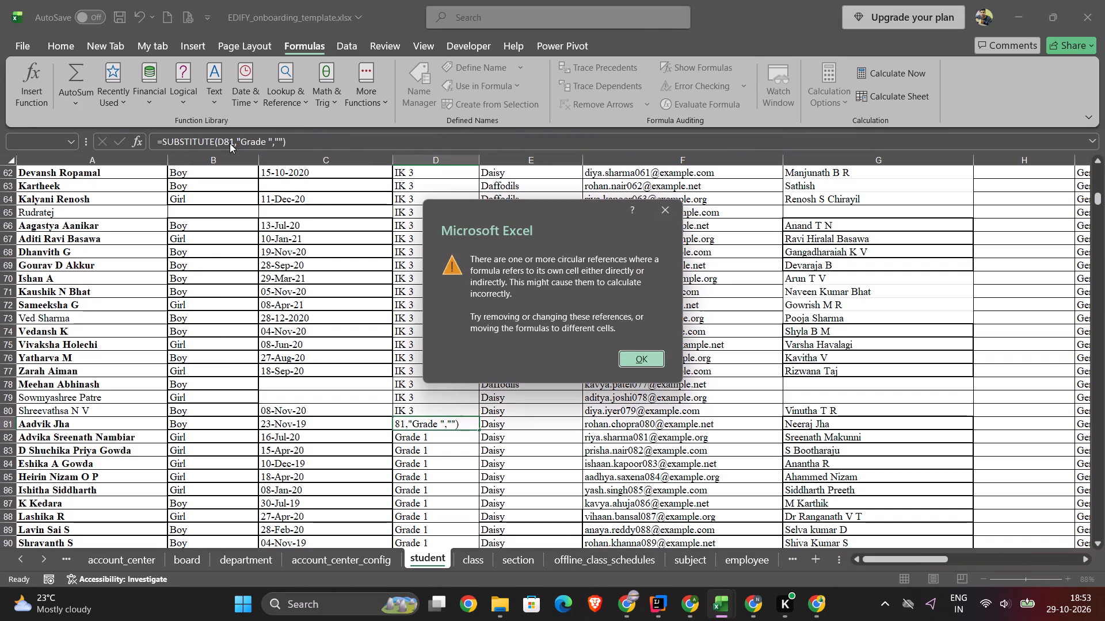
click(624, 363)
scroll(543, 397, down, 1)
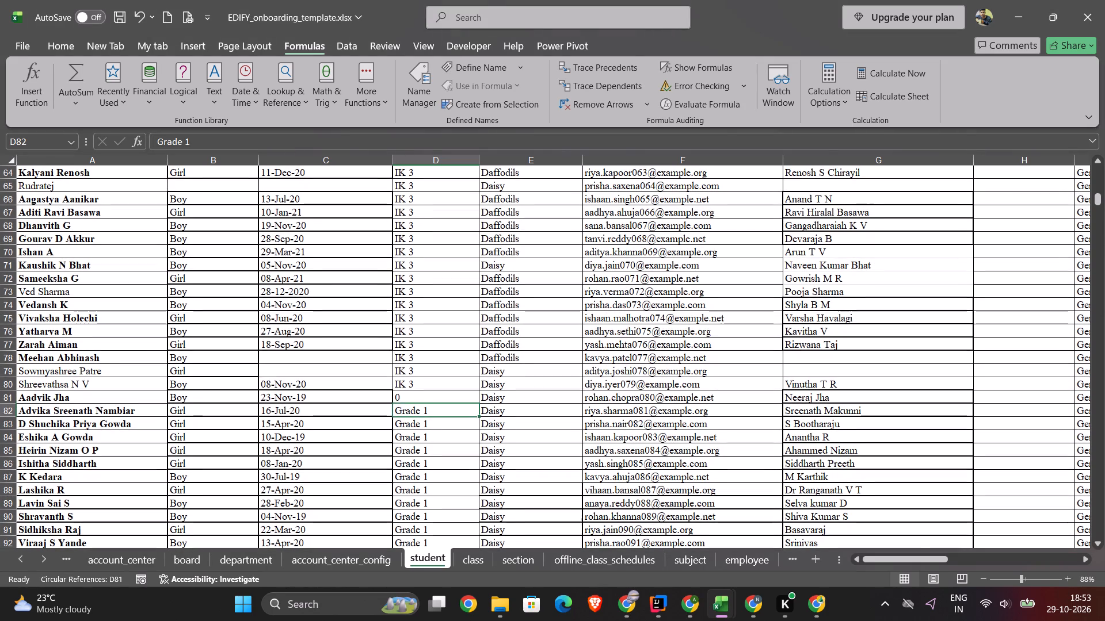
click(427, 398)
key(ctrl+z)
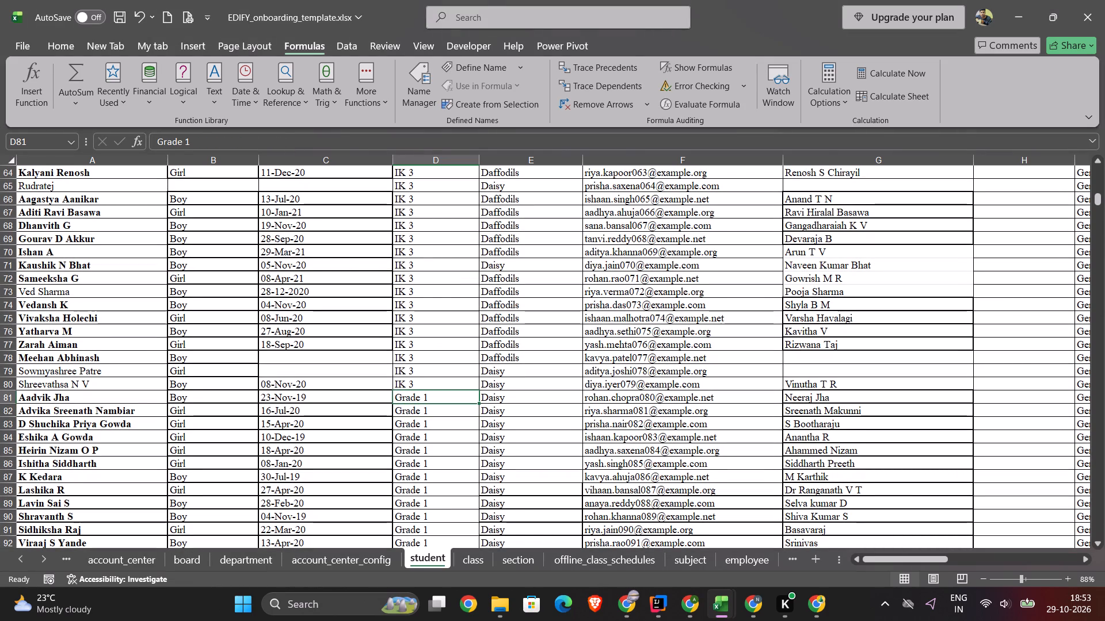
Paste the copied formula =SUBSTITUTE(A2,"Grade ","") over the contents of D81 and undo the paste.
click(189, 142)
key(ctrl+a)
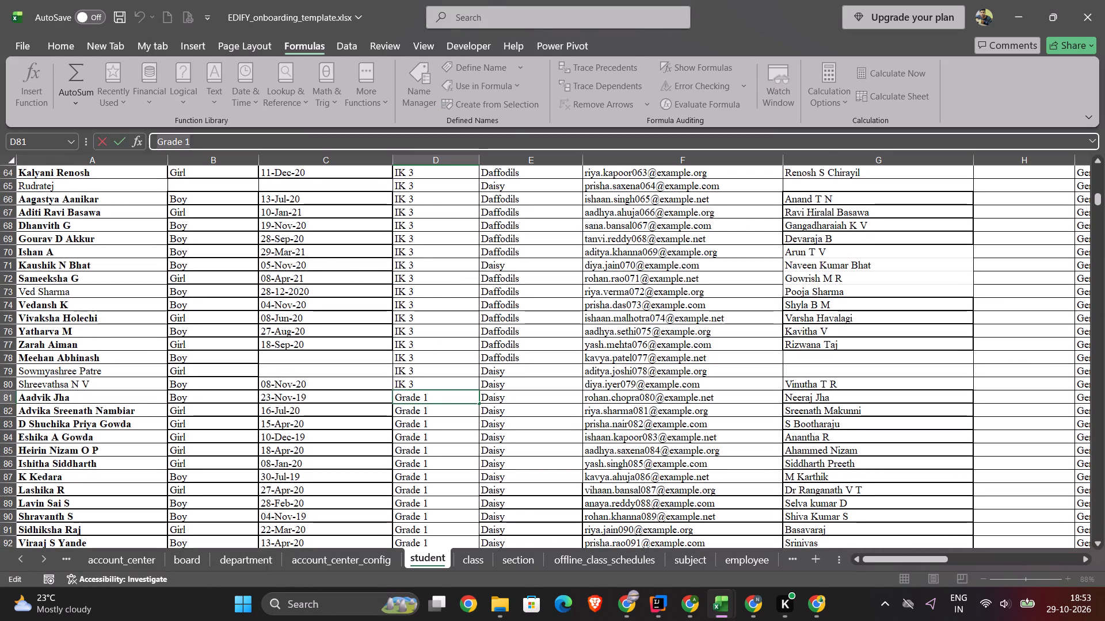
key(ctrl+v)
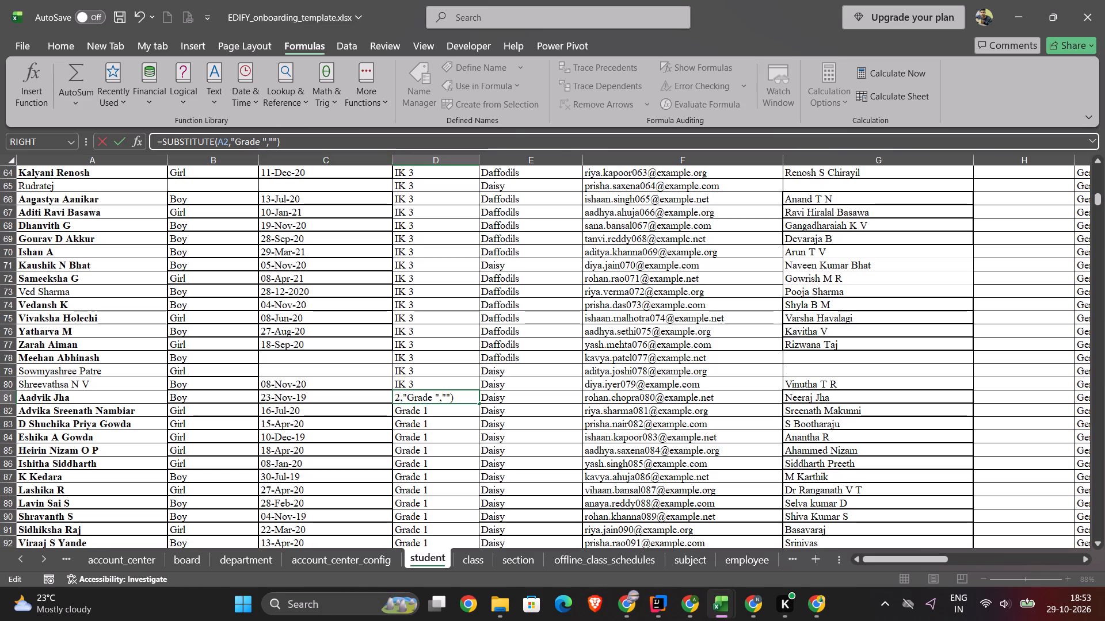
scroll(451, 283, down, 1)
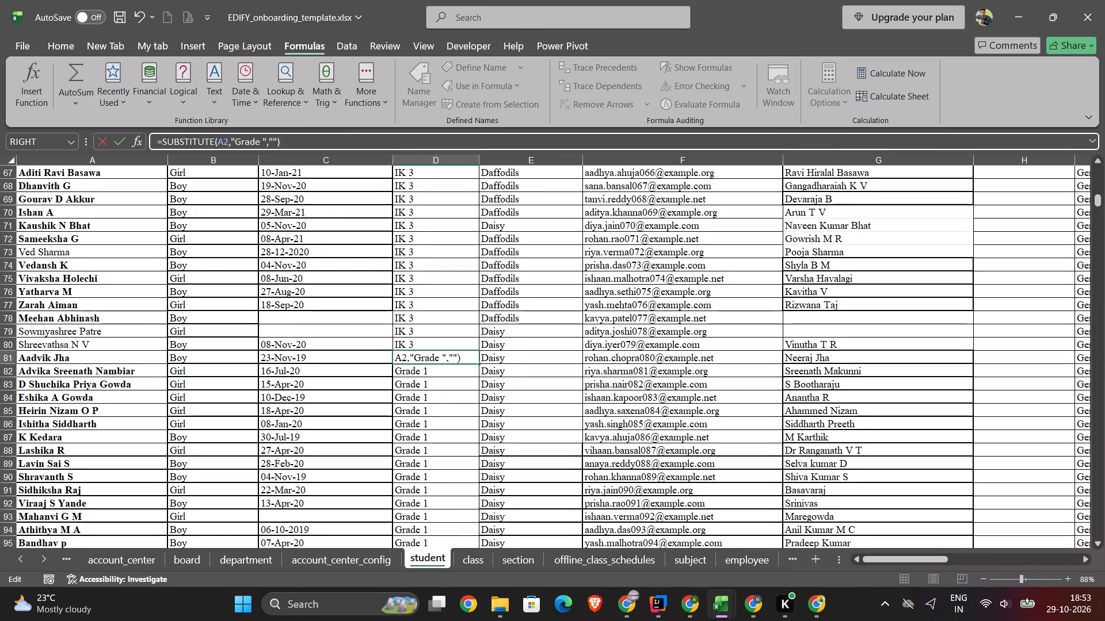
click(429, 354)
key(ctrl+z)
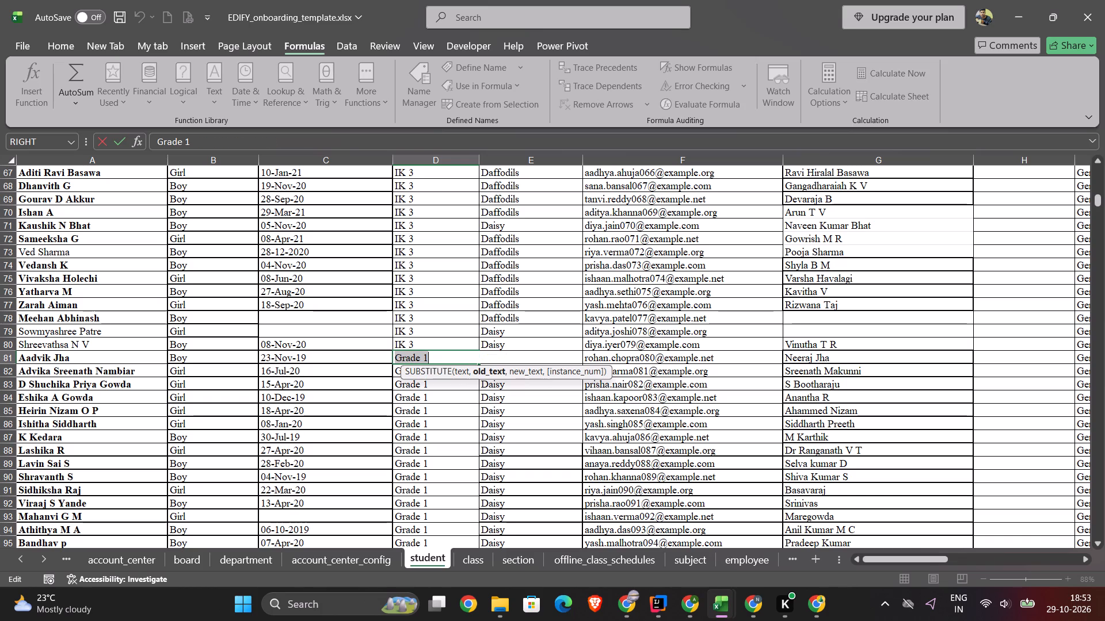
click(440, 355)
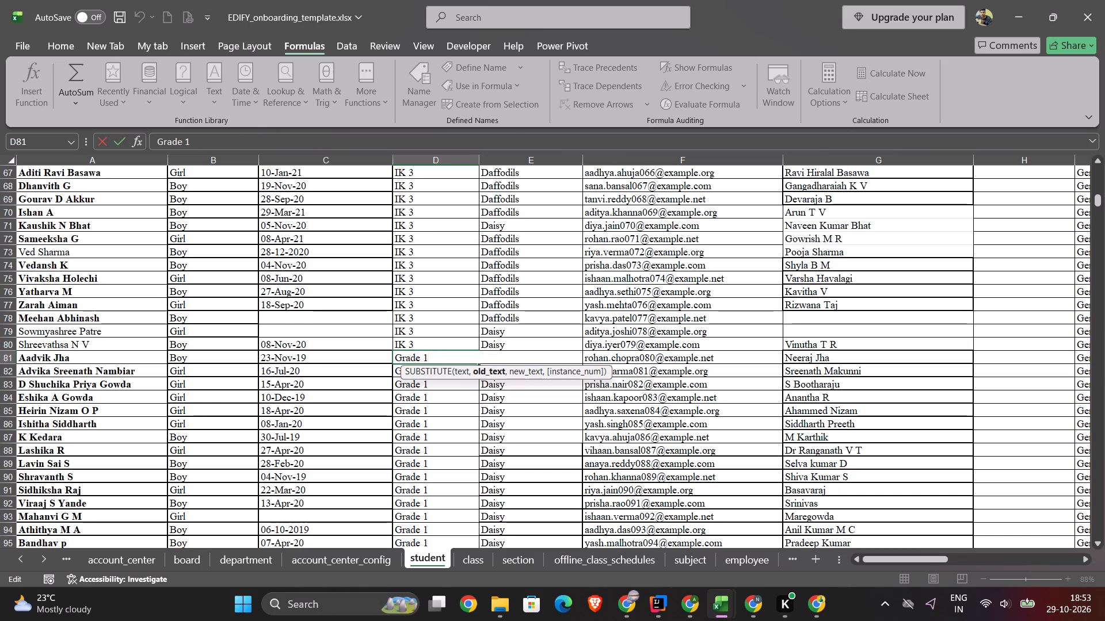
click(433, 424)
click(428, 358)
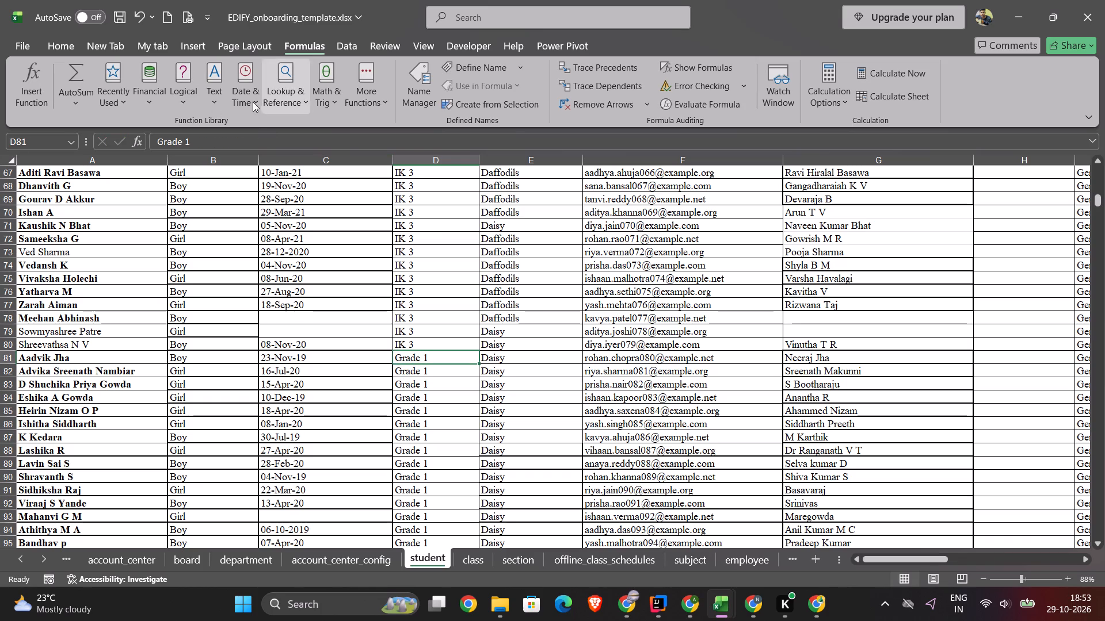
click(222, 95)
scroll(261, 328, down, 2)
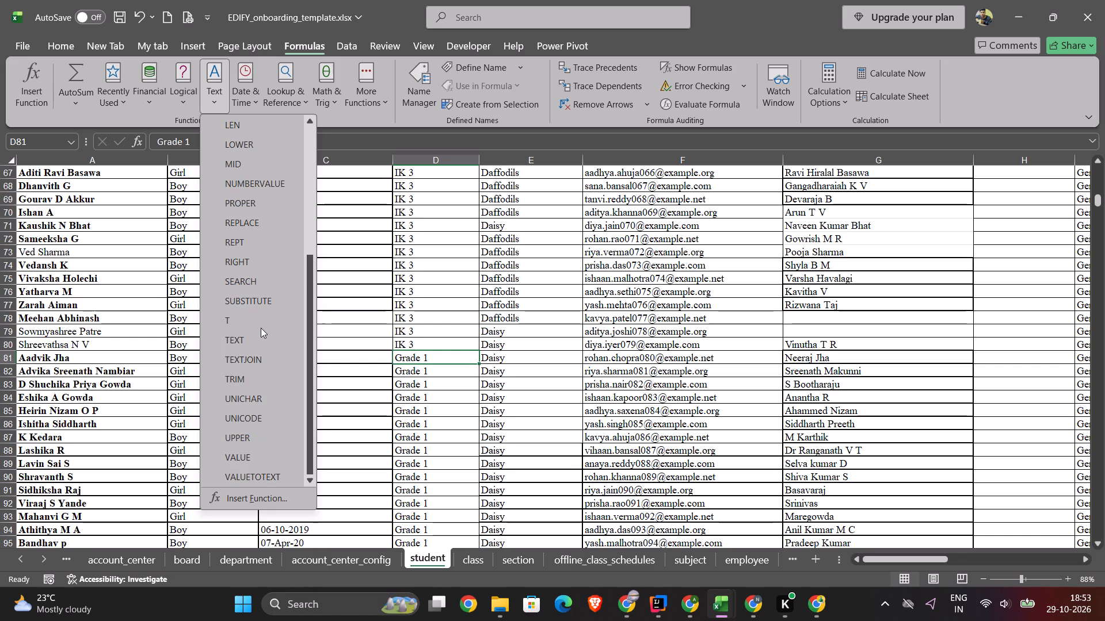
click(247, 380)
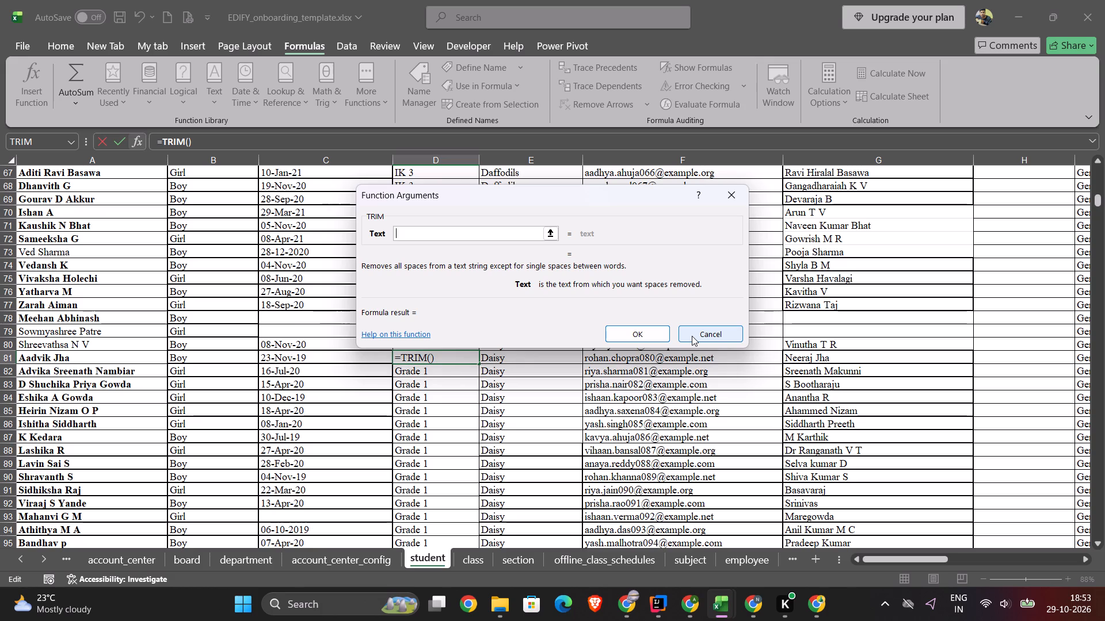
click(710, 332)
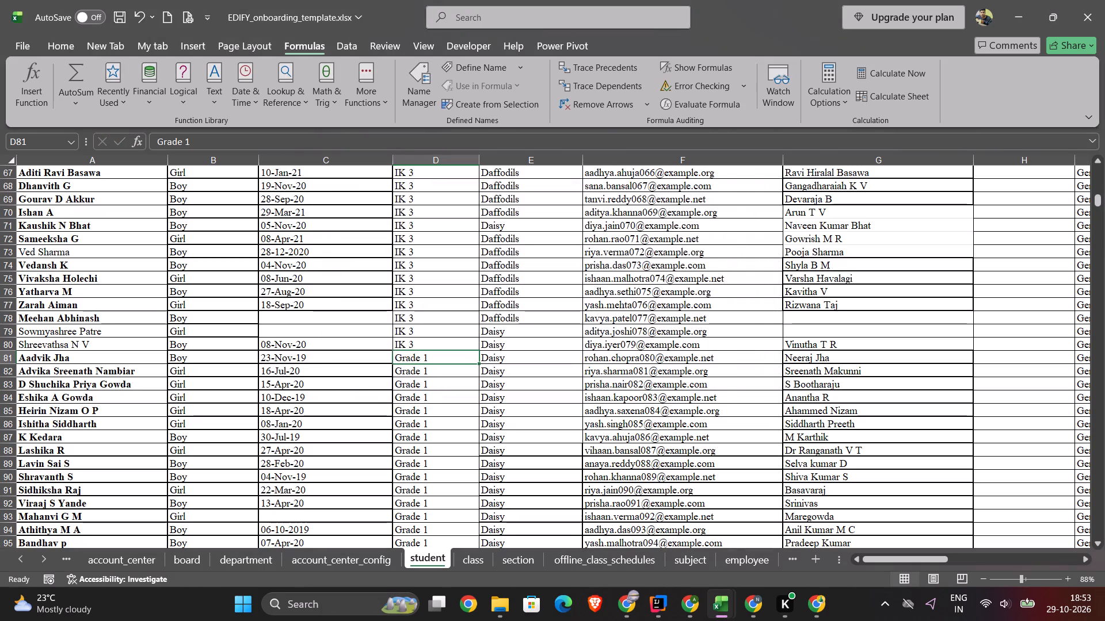
Insert a SUBSTITUTE function in D81 with both the Text and Old_text arguments set to "Grade ".
click(218, 82)
scroll(226, 221, down, 3)
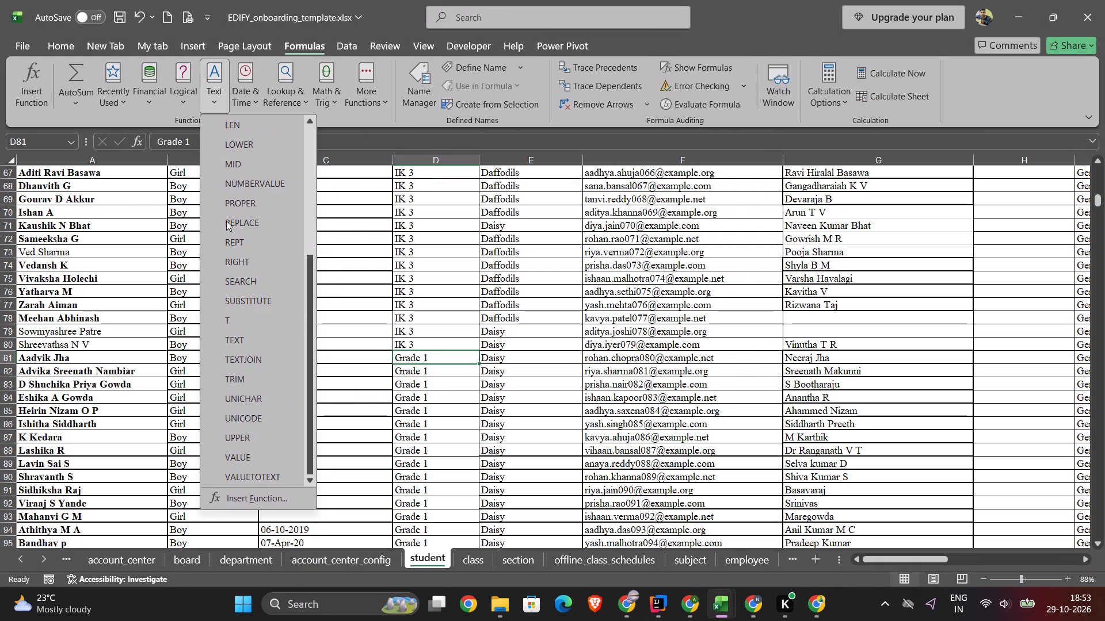
scroll(226, 221, down, 1)
click(241, 294)
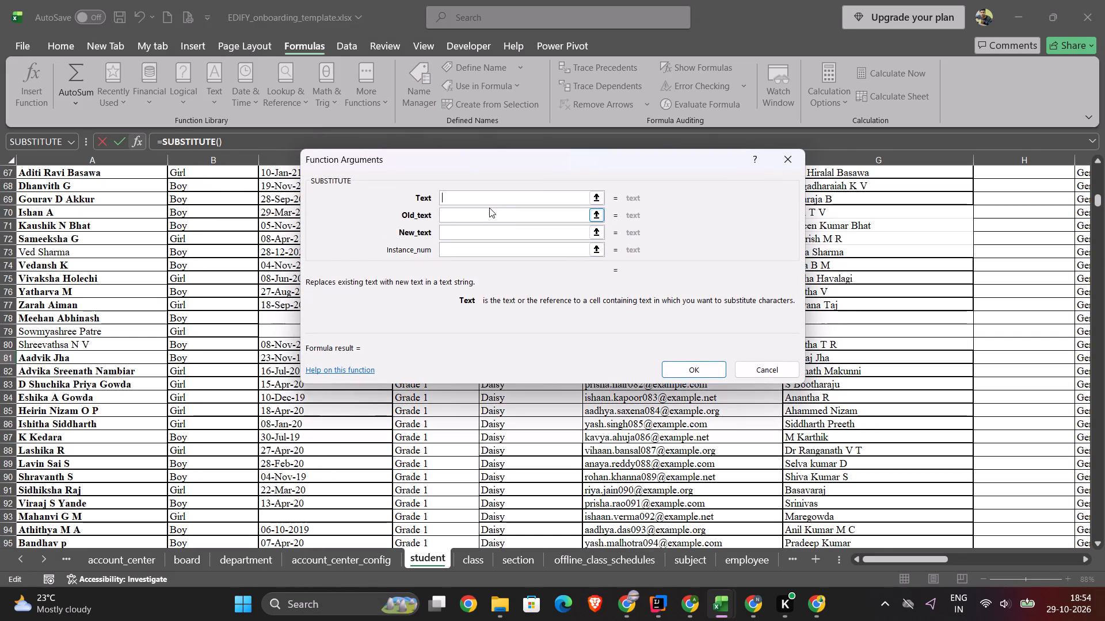
text(Grage)
key(BackSpace)
key(BackSpace)
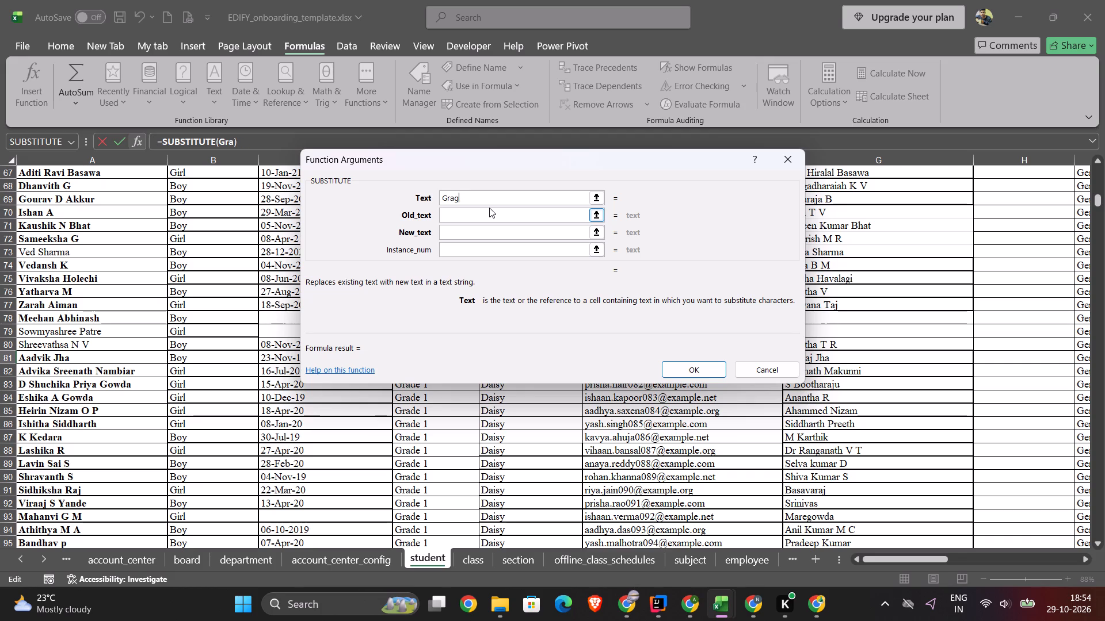
text(de)
key(space)
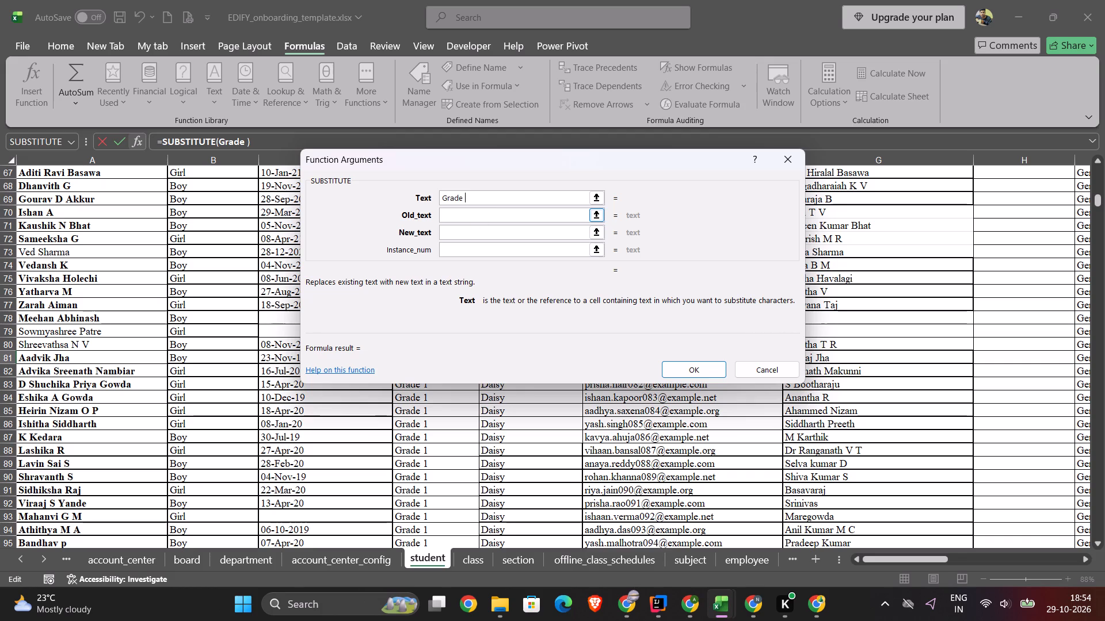
click(475, 214)
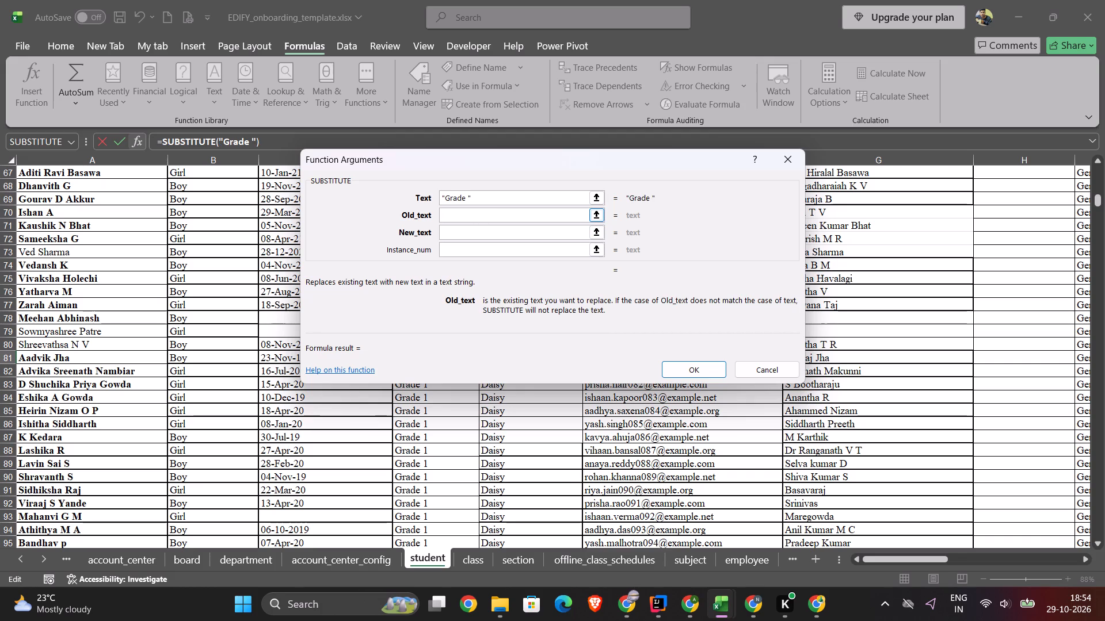
text(Grade)
key(space)
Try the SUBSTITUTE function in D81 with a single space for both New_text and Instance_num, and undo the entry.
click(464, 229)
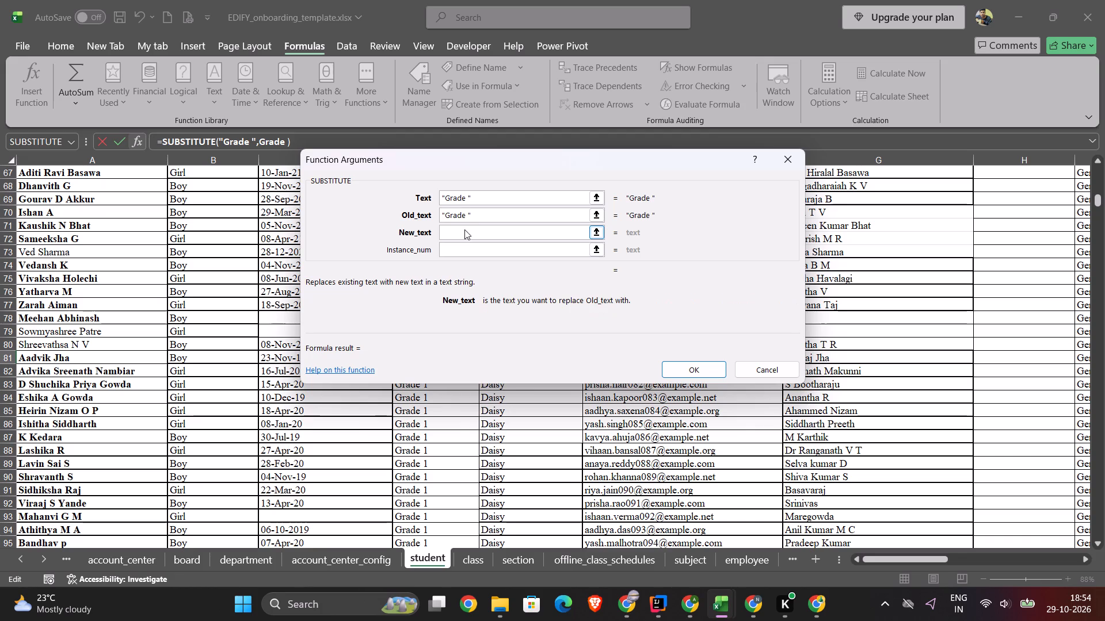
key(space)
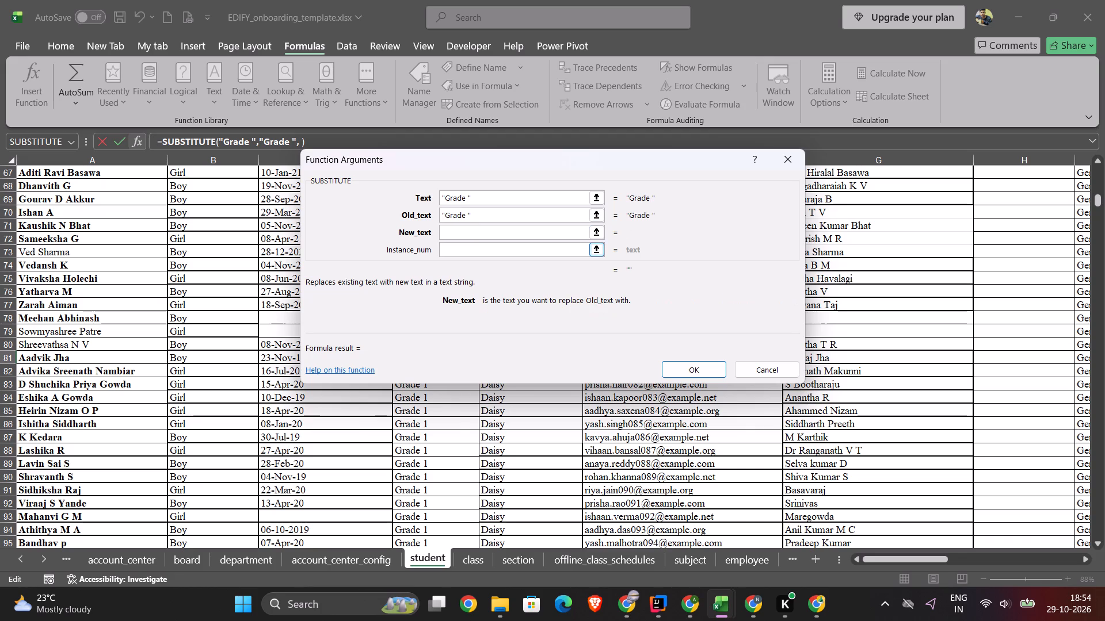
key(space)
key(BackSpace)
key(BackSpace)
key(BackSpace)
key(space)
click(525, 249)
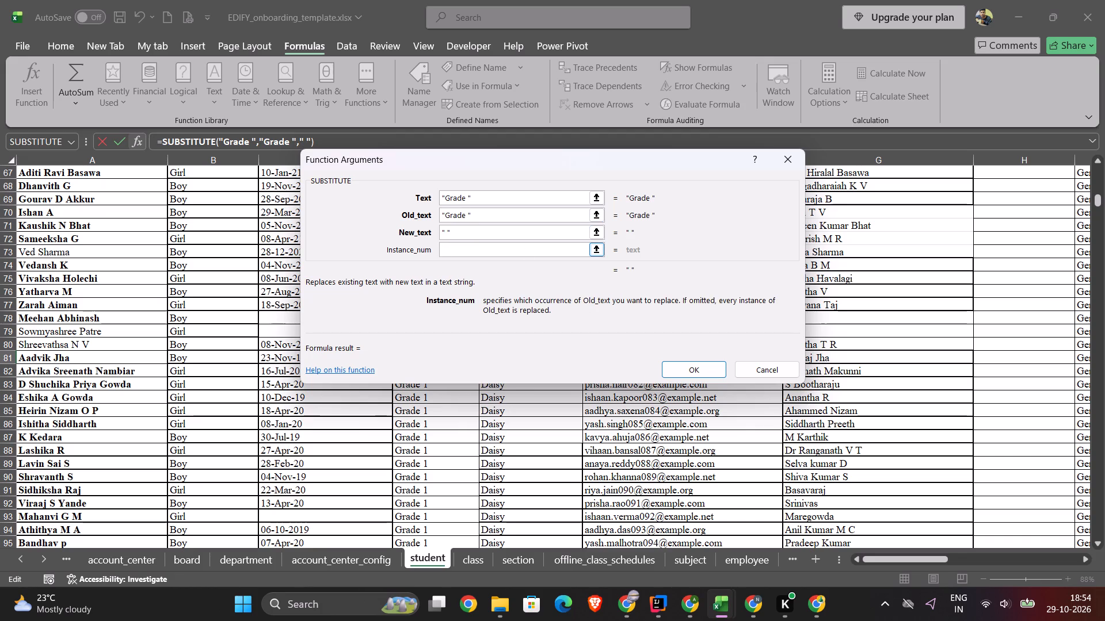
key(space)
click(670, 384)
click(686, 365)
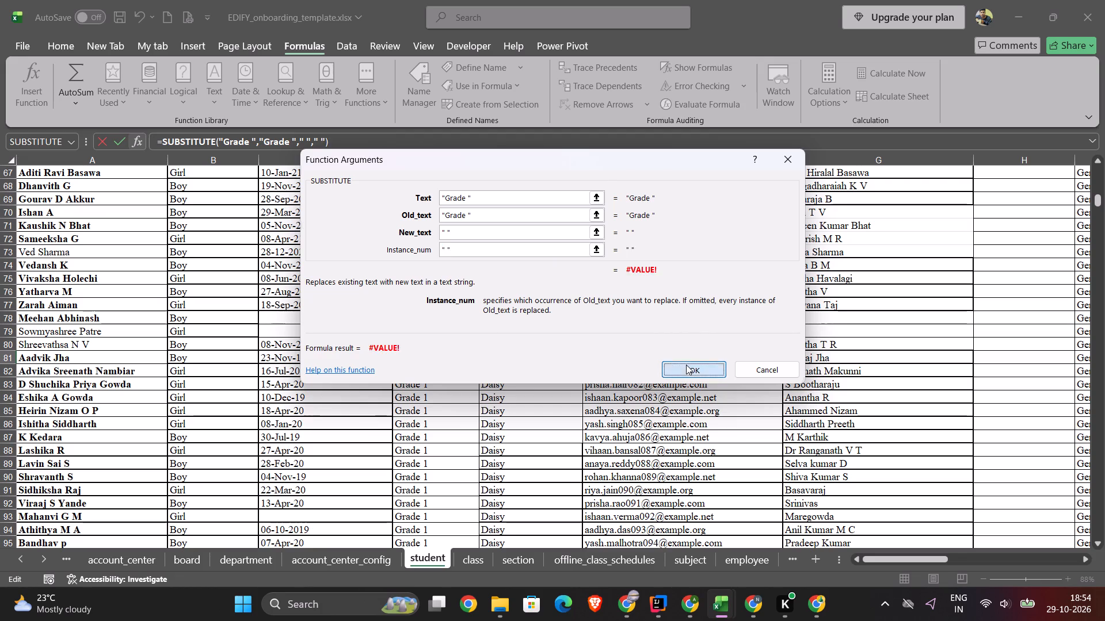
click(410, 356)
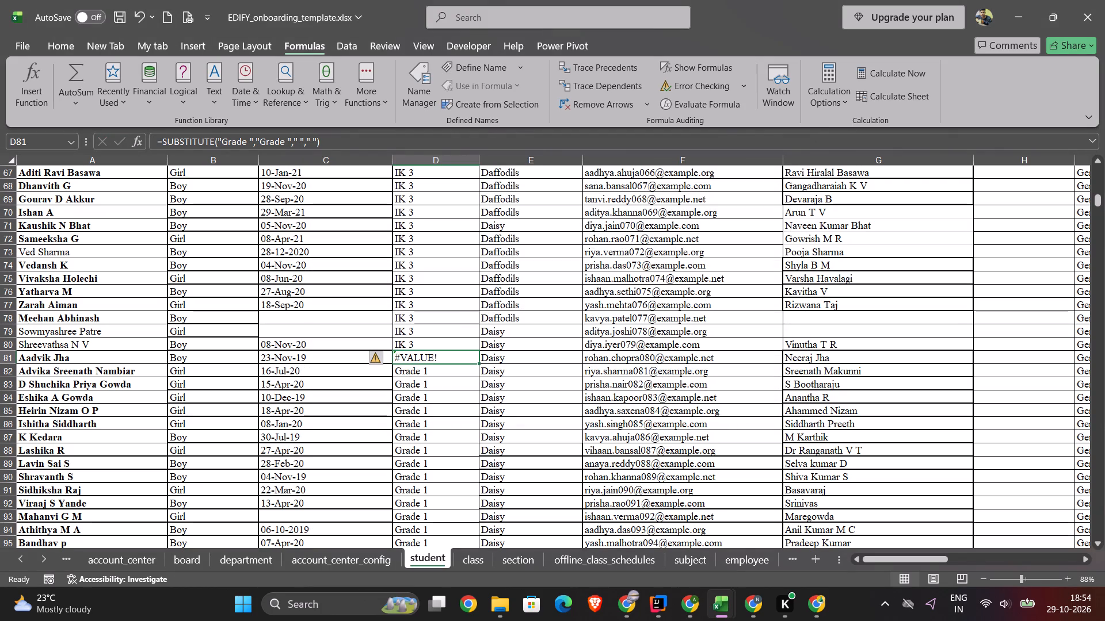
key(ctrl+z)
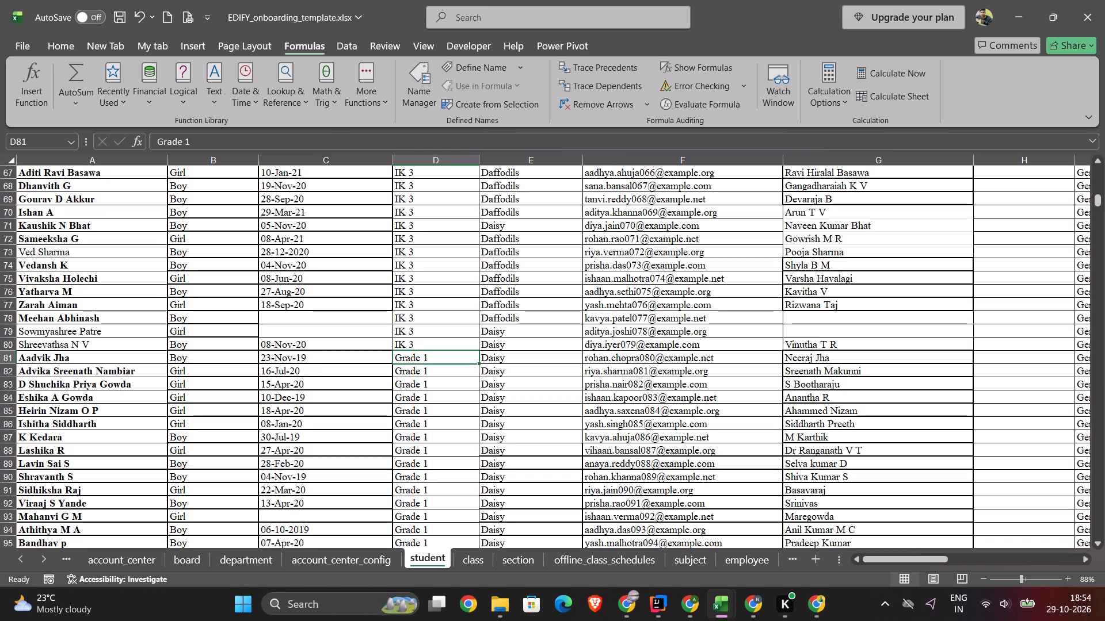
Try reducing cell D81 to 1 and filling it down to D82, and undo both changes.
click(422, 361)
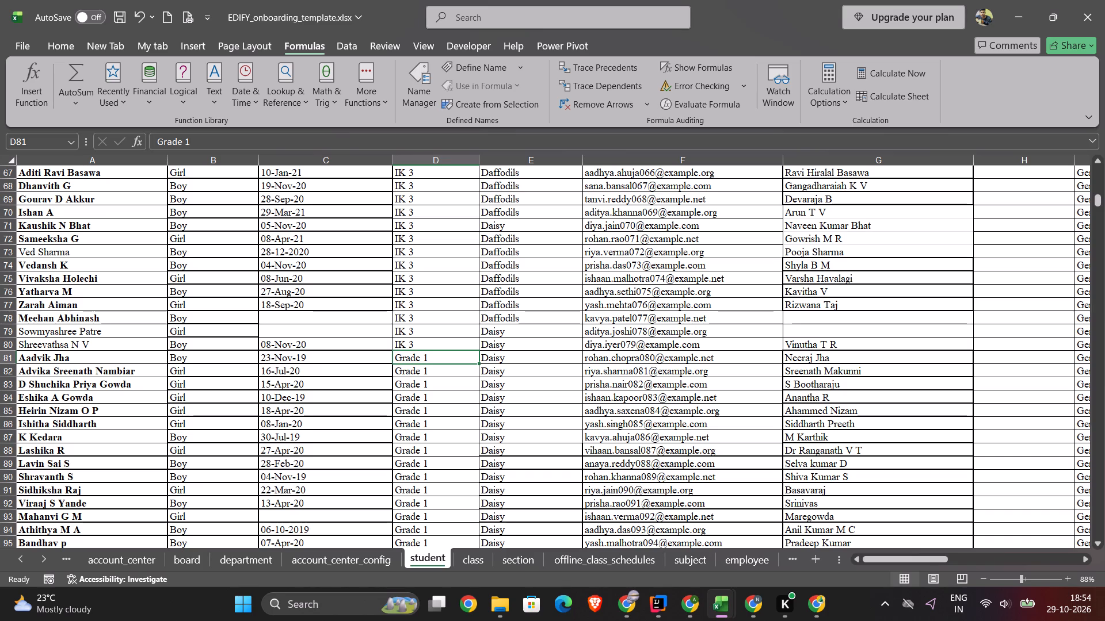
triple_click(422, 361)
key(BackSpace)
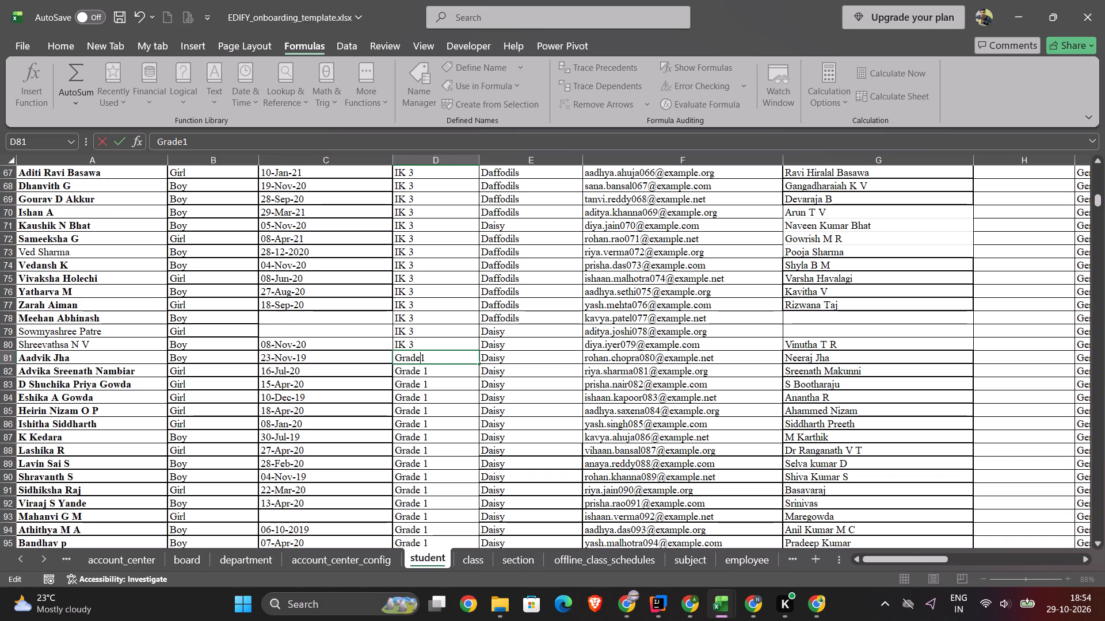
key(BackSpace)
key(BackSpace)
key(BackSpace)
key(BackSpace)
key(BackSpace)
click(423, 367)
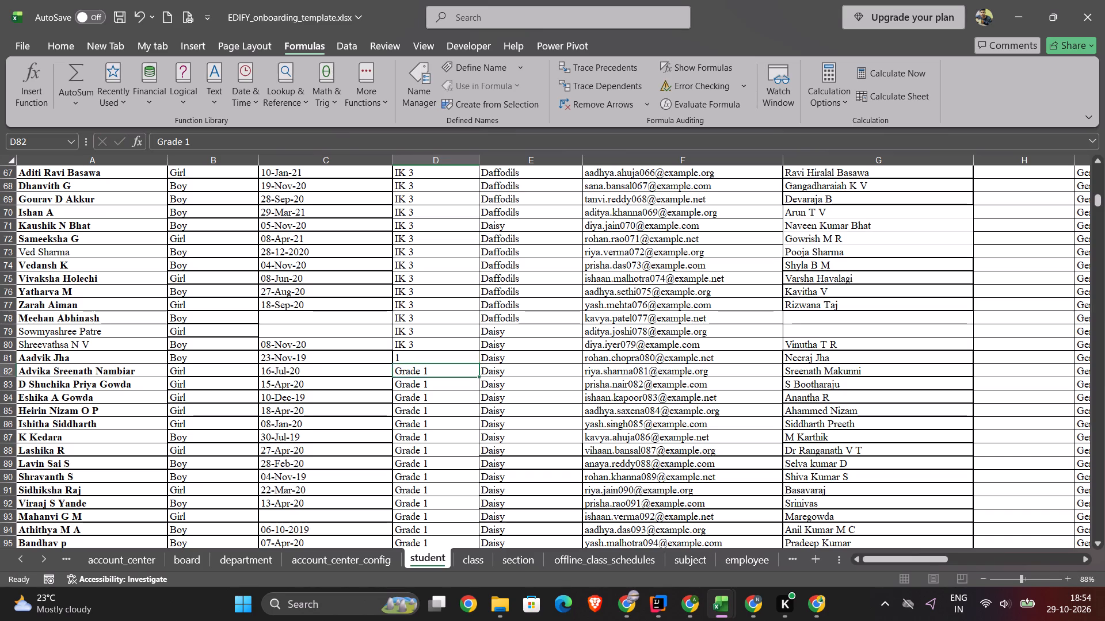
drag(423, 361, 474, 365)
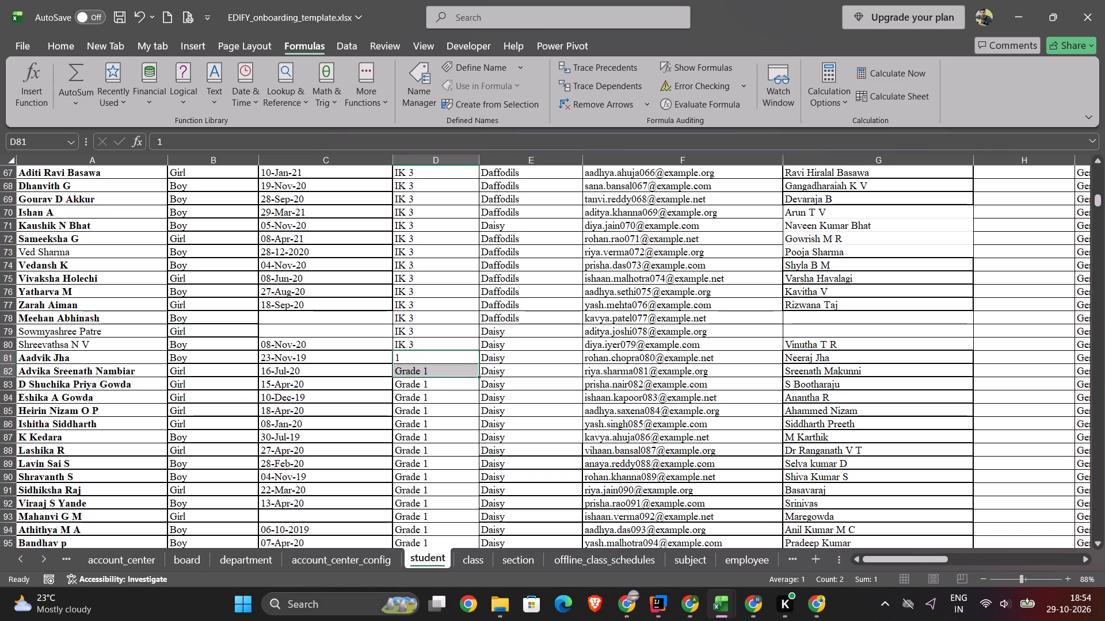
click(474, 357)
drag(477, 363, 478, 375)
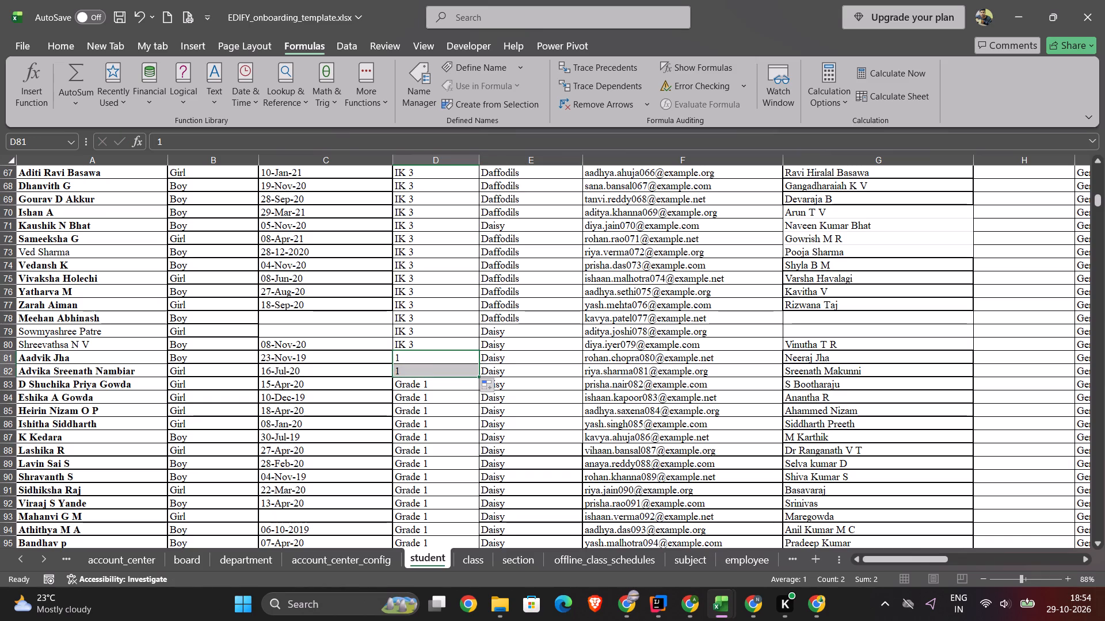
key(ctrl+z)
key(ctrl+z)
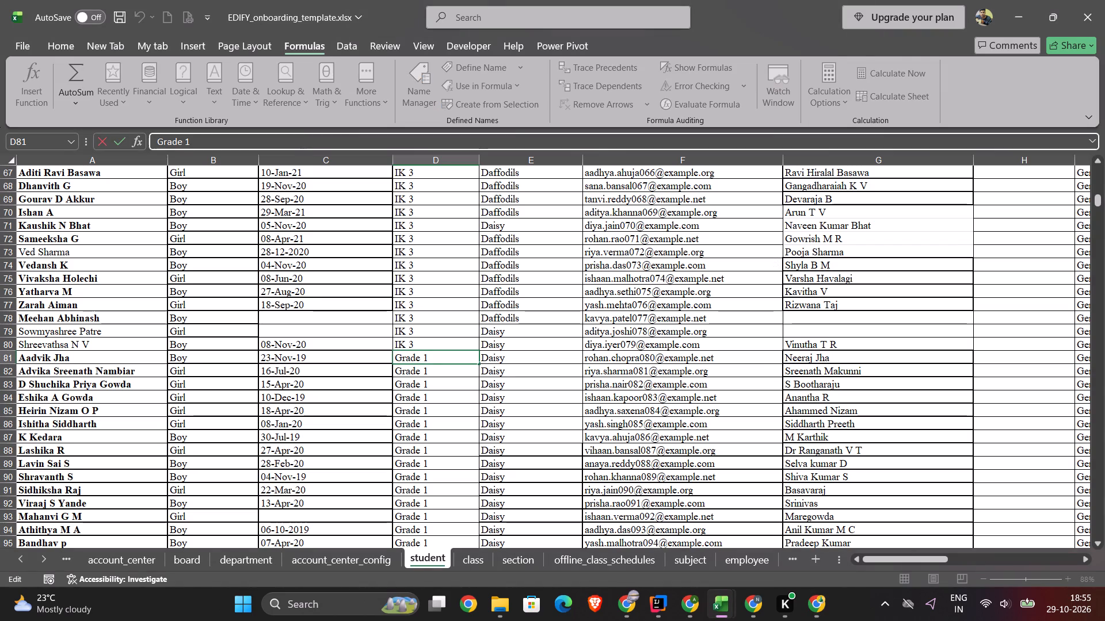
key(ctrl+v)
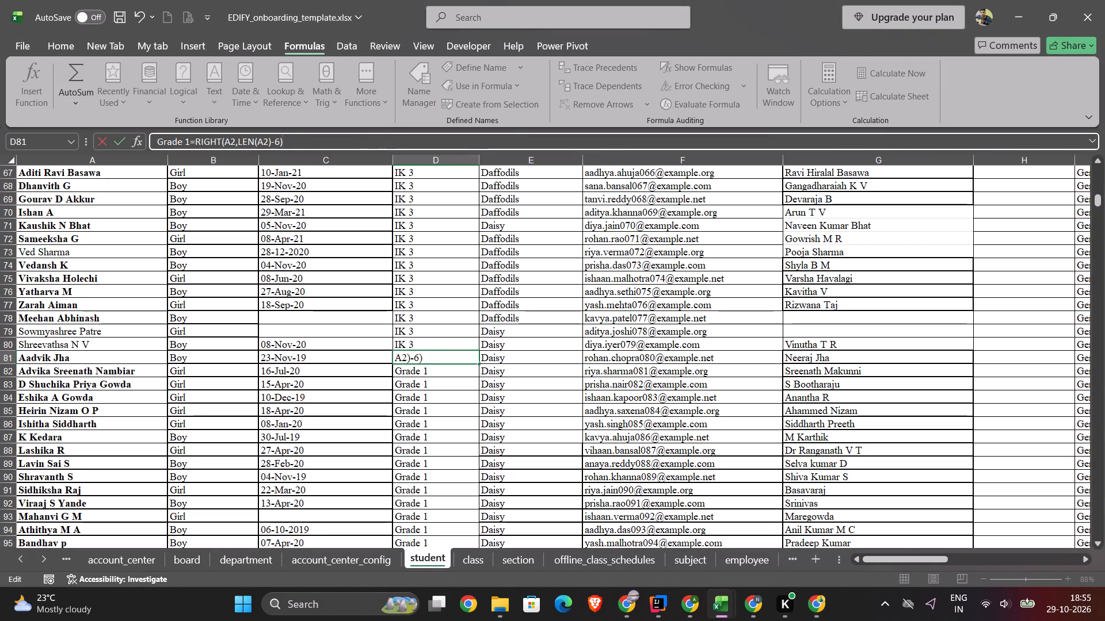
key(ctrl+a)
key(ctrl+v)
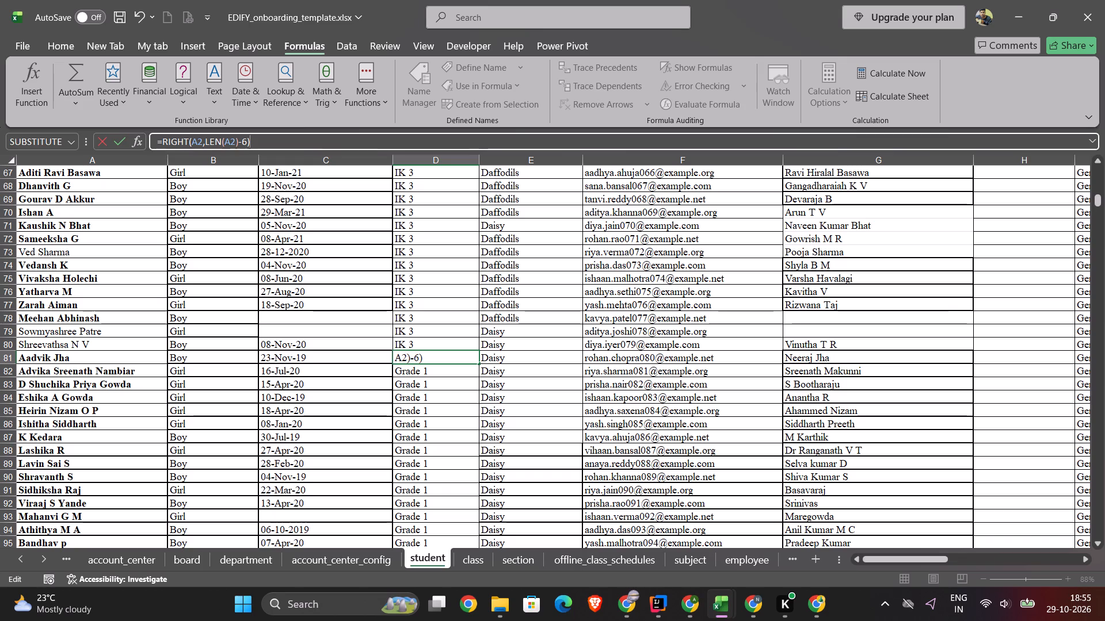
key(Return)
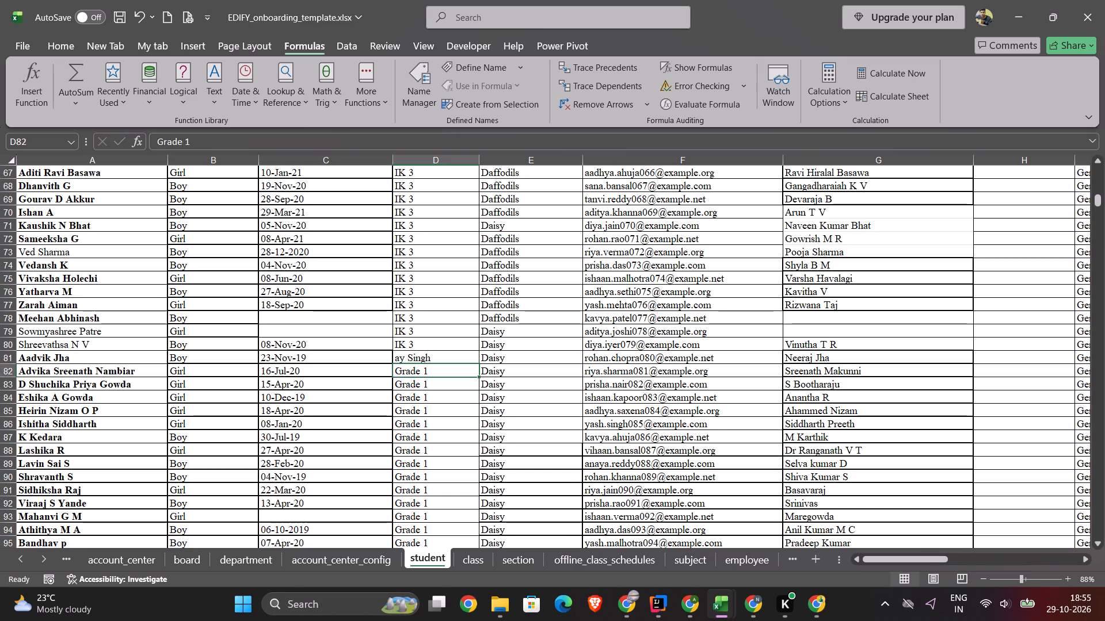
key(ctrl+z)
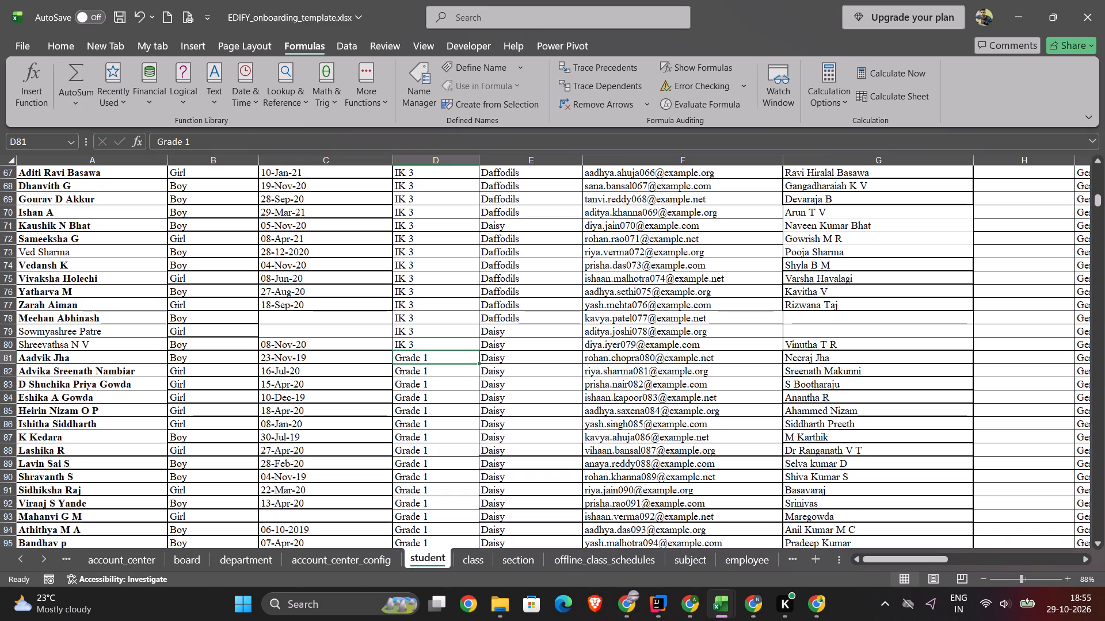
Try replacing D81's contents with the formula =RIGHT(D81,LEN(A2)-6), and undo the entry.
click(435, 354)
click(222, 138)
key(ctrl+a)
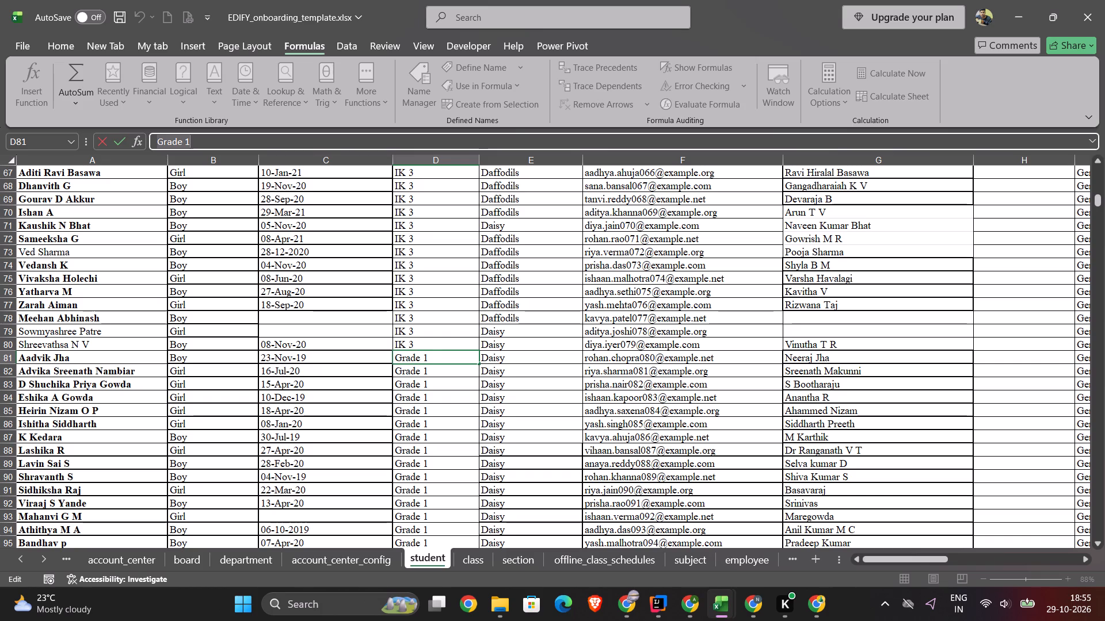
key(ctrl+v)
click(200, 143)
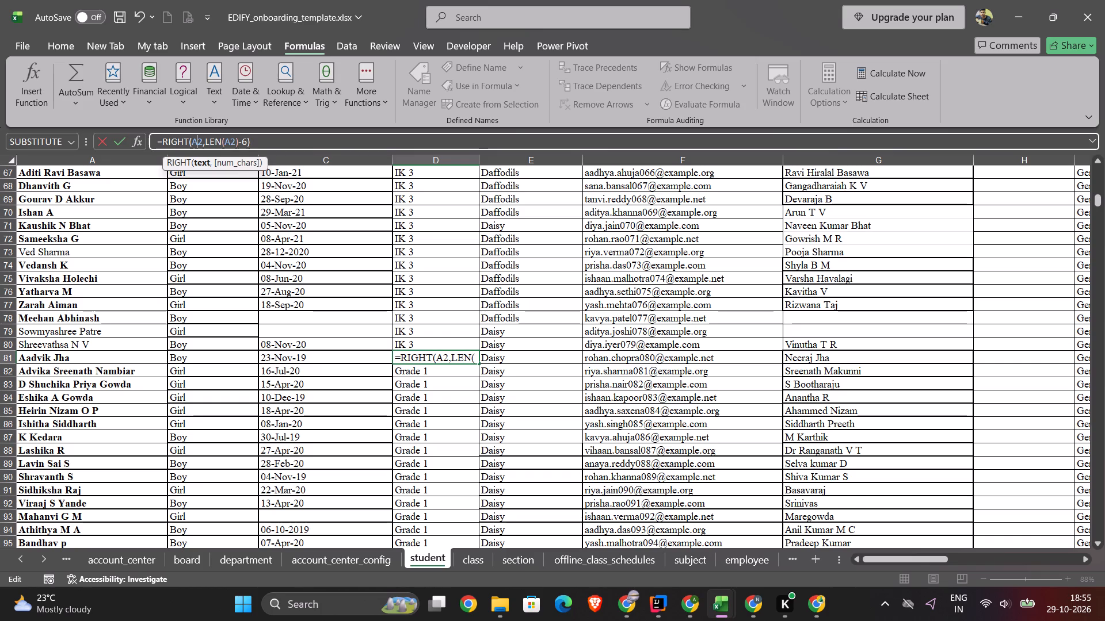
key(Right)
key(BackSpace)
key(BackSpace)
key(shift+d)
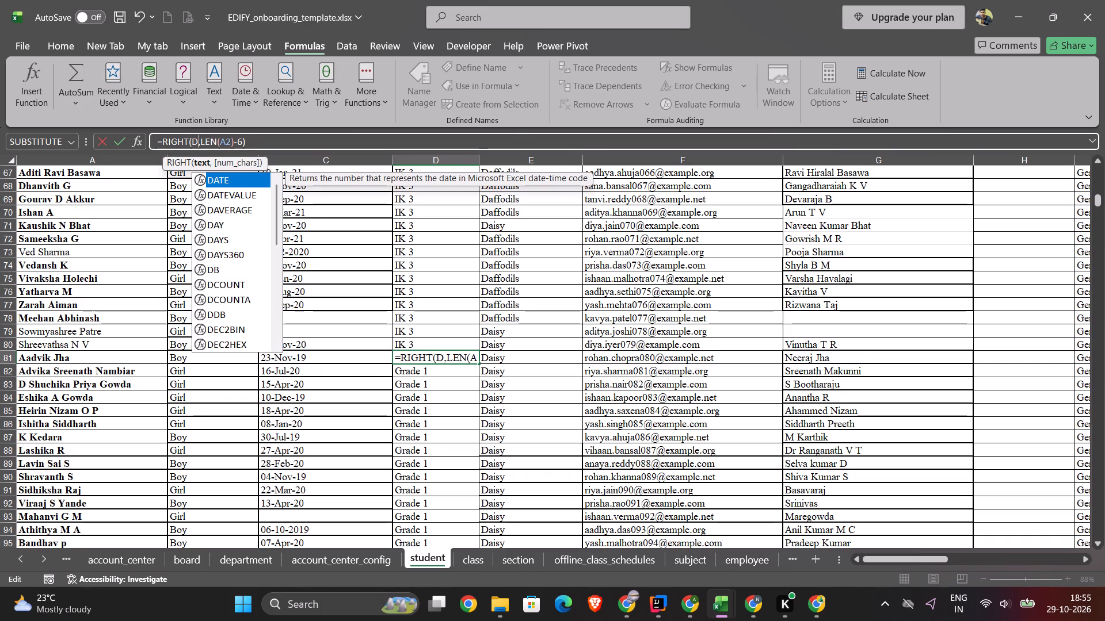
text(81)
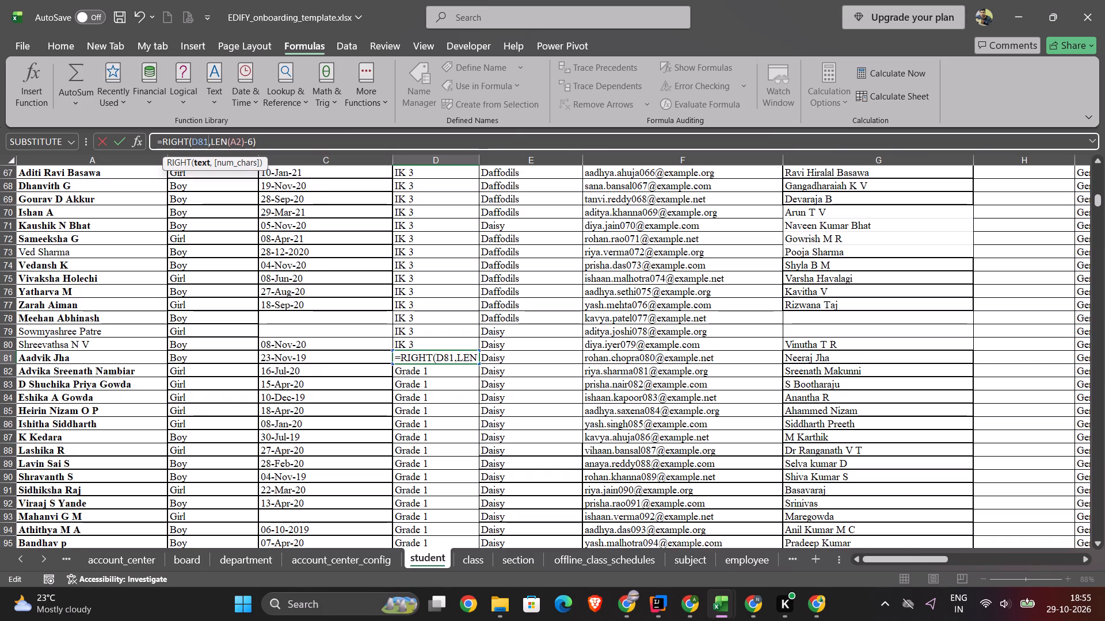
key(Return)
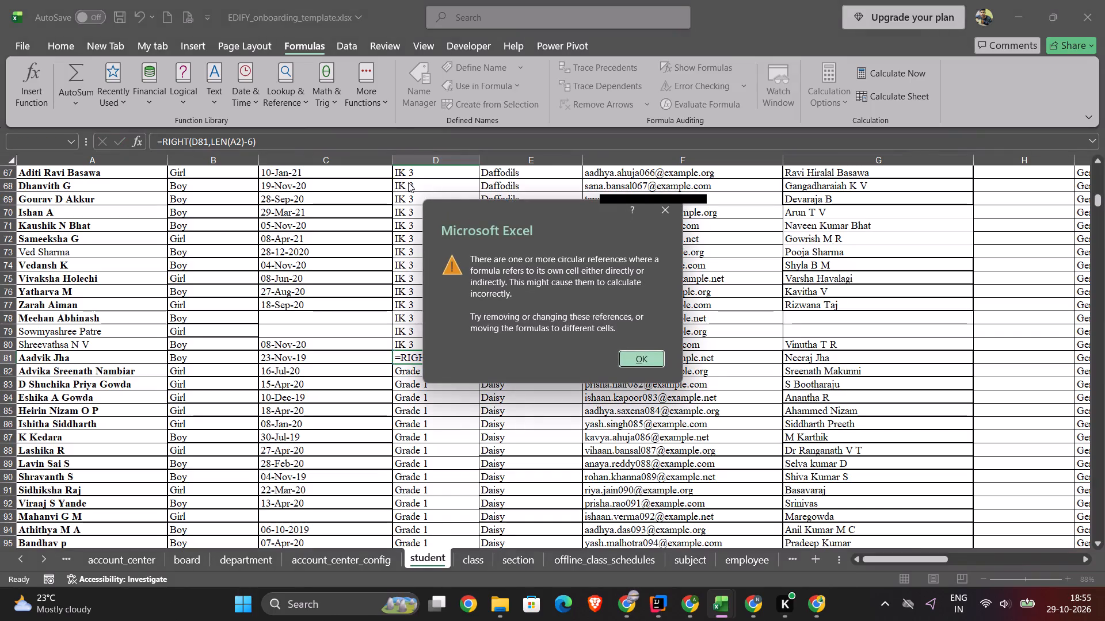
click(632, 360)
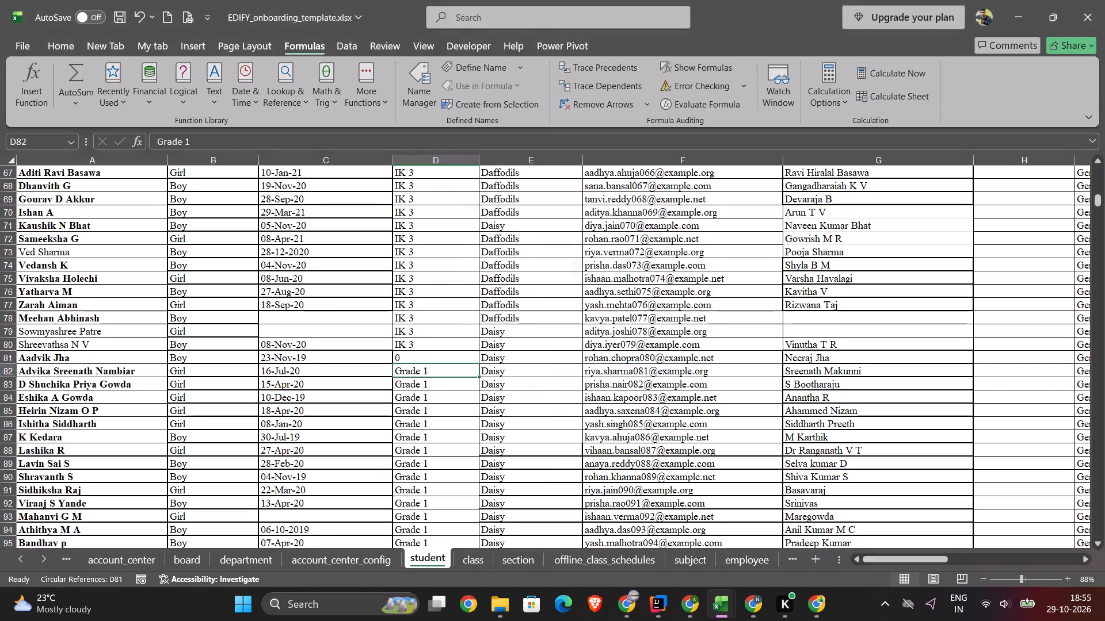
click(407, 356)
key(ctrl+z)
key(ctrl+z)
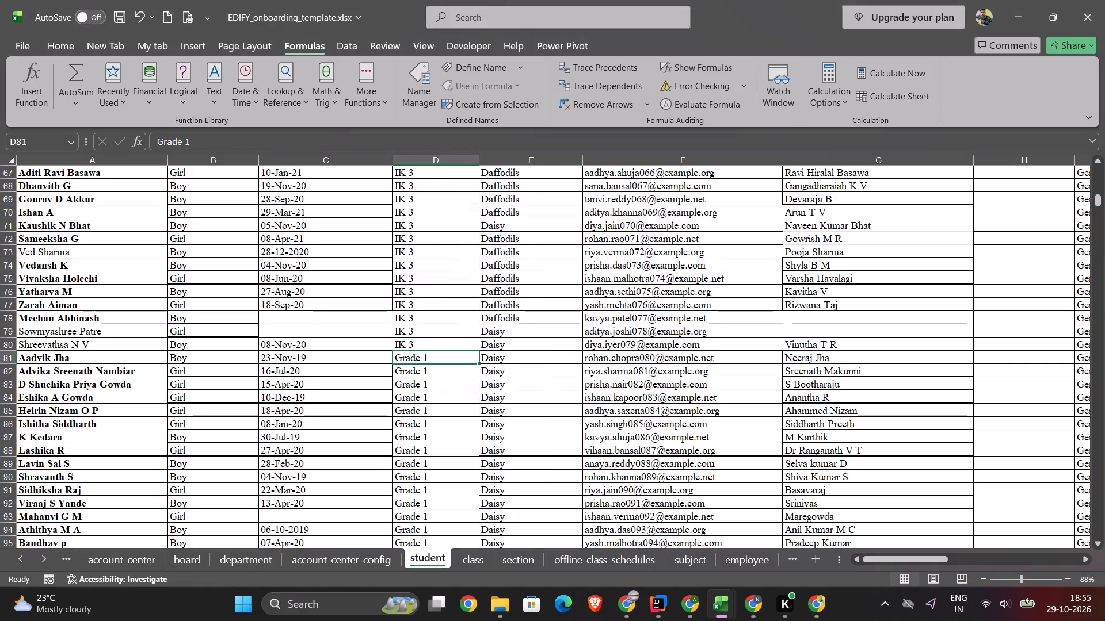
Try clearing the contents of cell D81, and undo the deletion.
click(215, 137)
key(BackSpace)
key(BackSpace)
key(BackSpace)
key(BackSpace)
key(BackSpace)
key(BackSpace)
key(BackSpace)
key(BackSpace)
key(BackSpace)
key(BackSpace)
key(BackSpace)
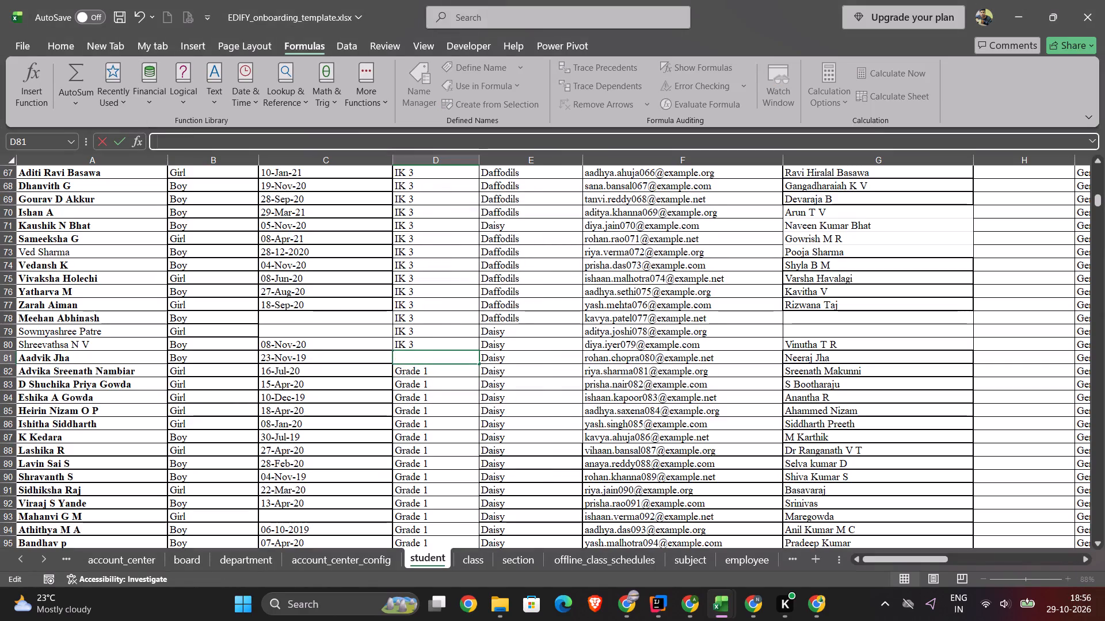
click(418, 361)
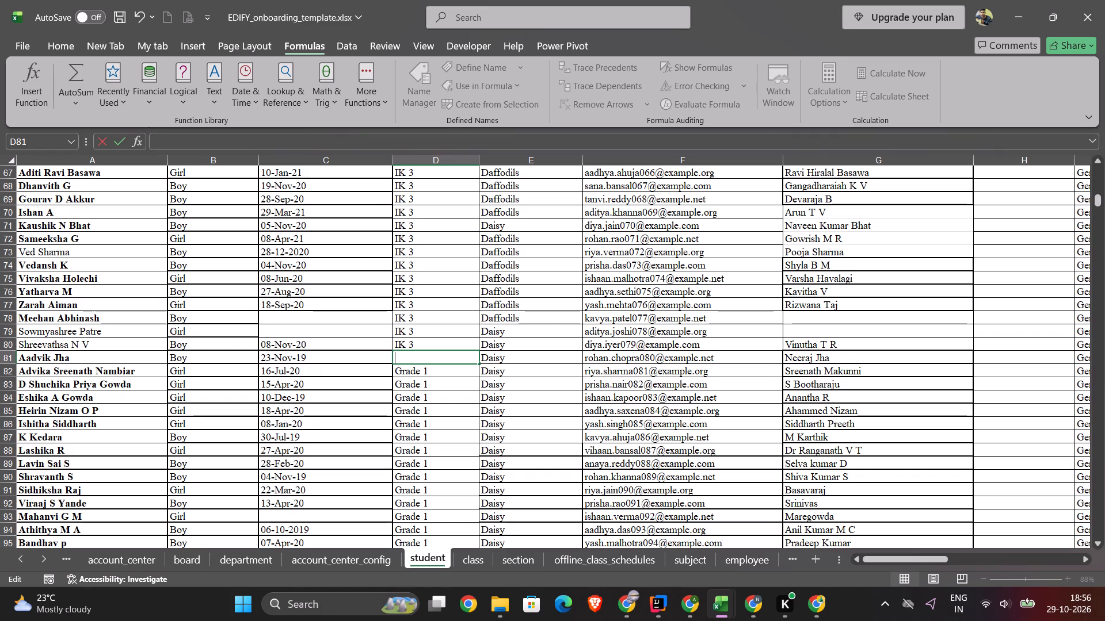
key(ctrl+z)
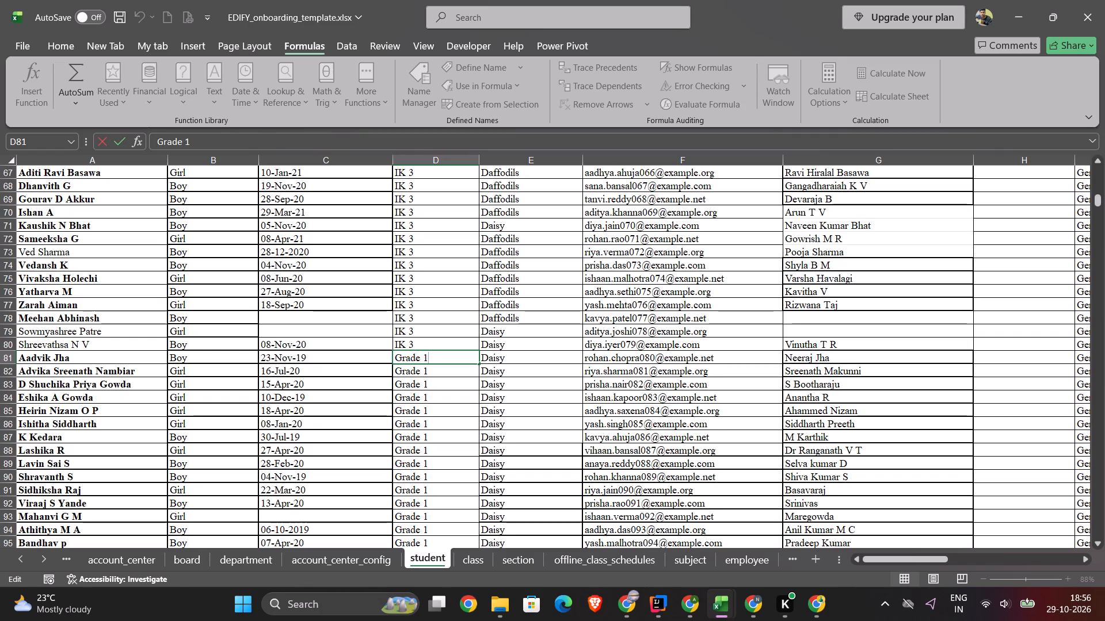
Look through the Text category of Insert Function for cell D81, and cancel the dialog.
click(230, 144)
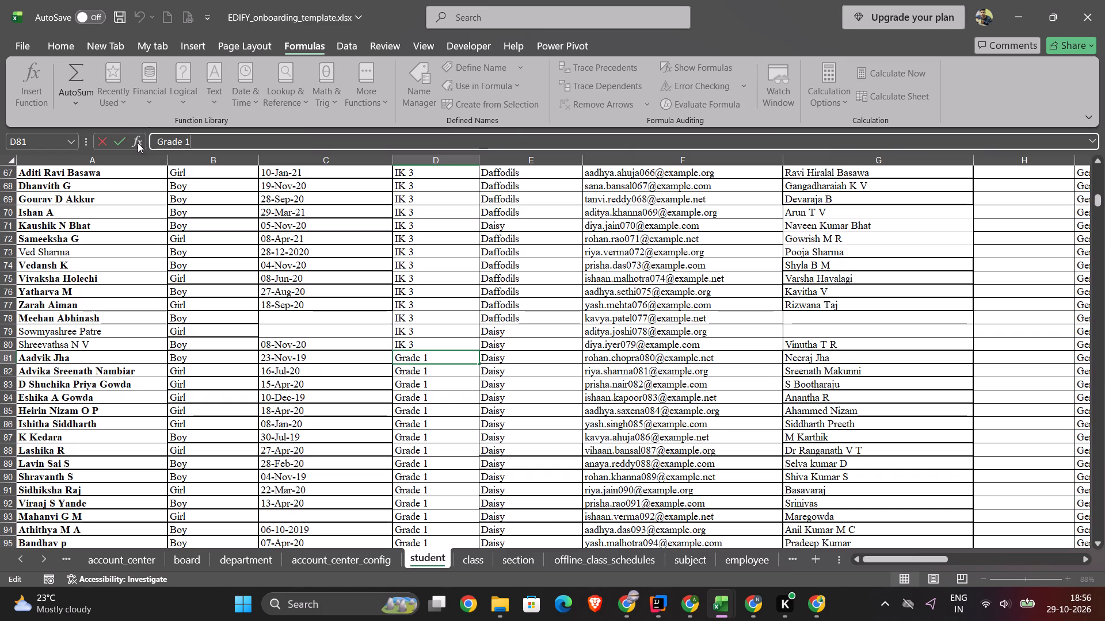
click(137, 143)
click(430, 369)
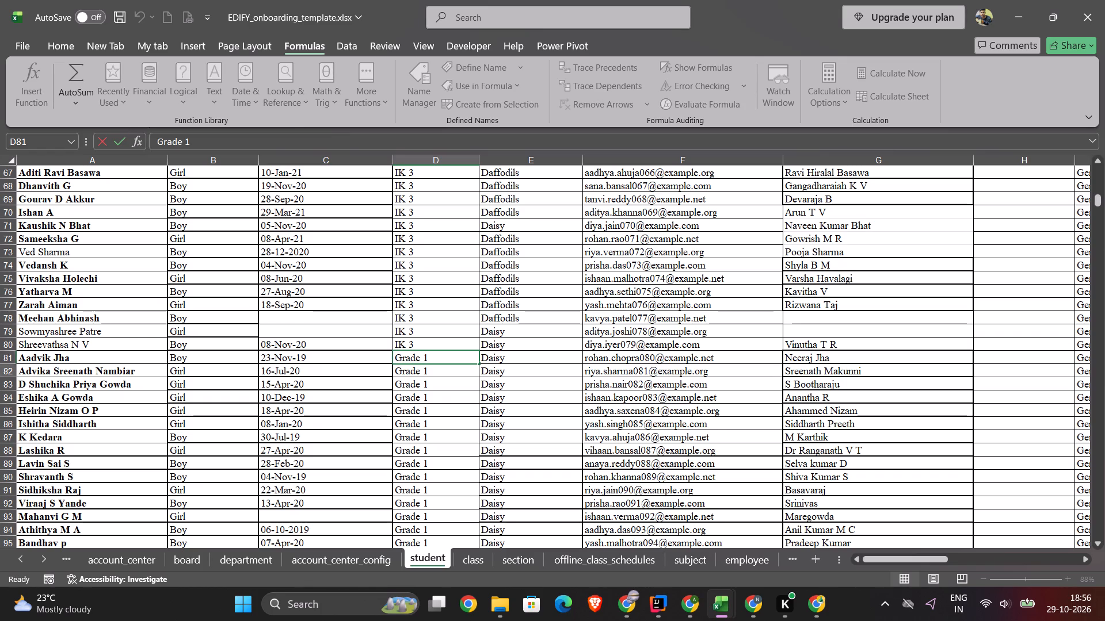
click(431, 359)
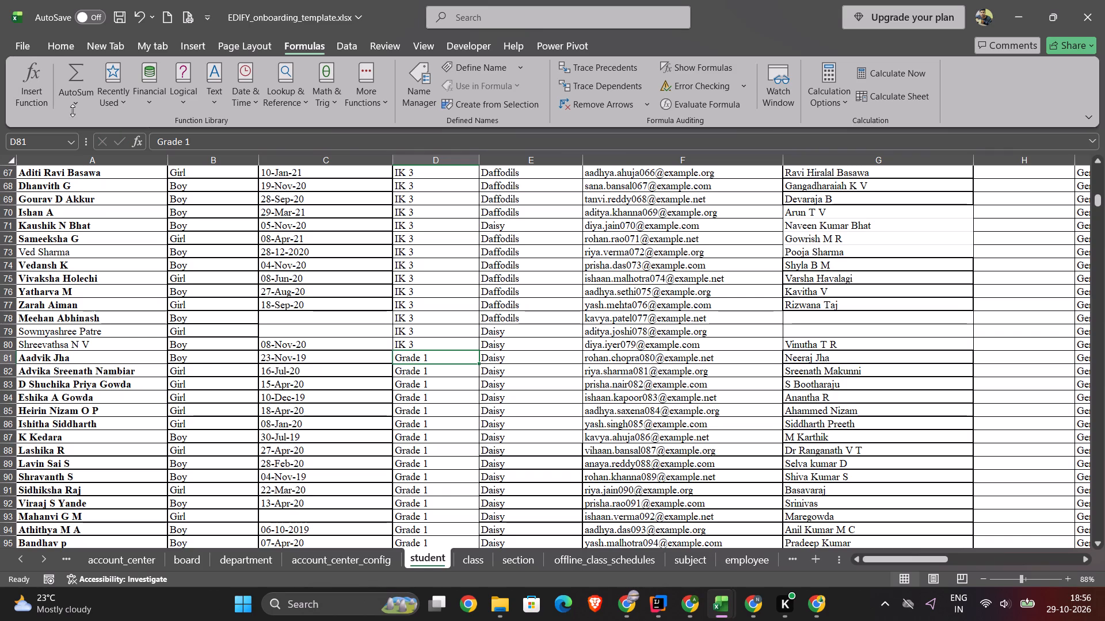
key(Escape)
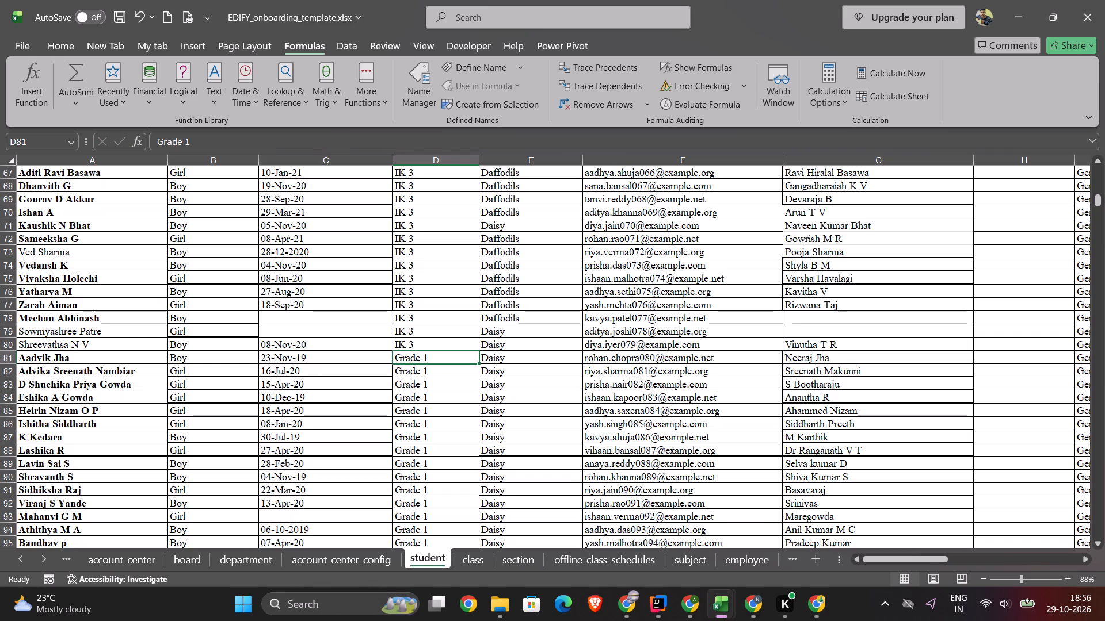
click(443, 359)
click(439, 369)
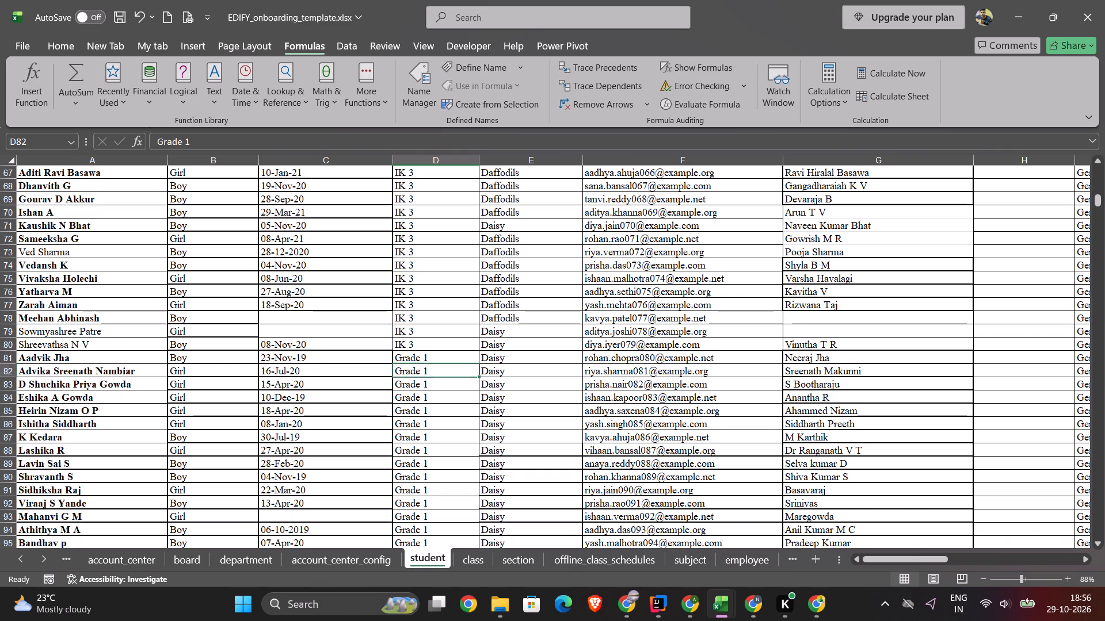
click(458, 298)
click(434, 356)
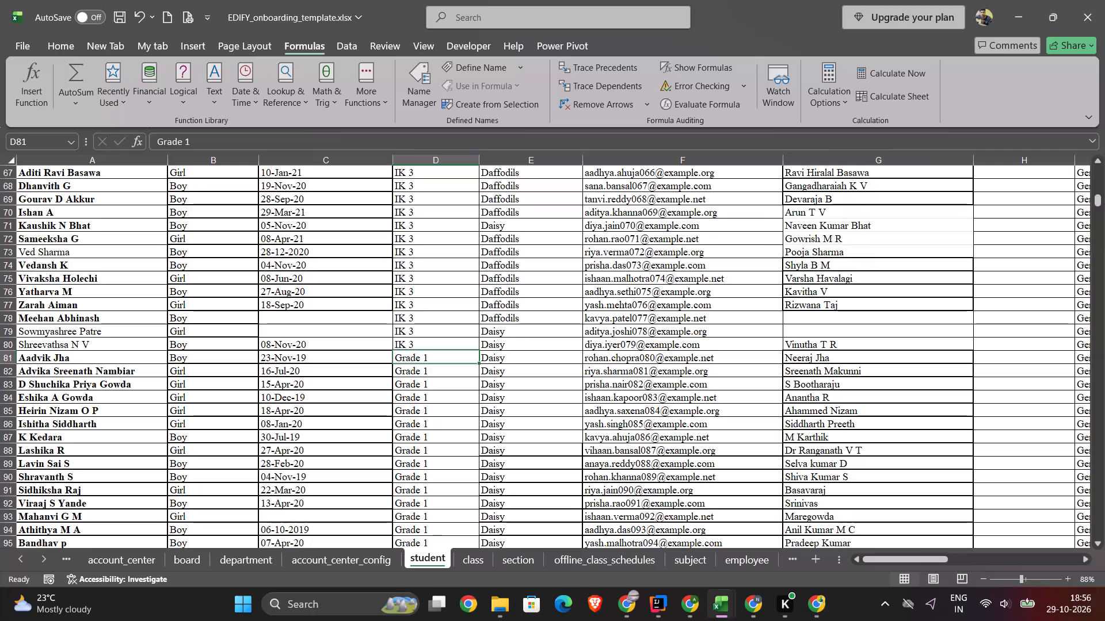
click(138, 148)
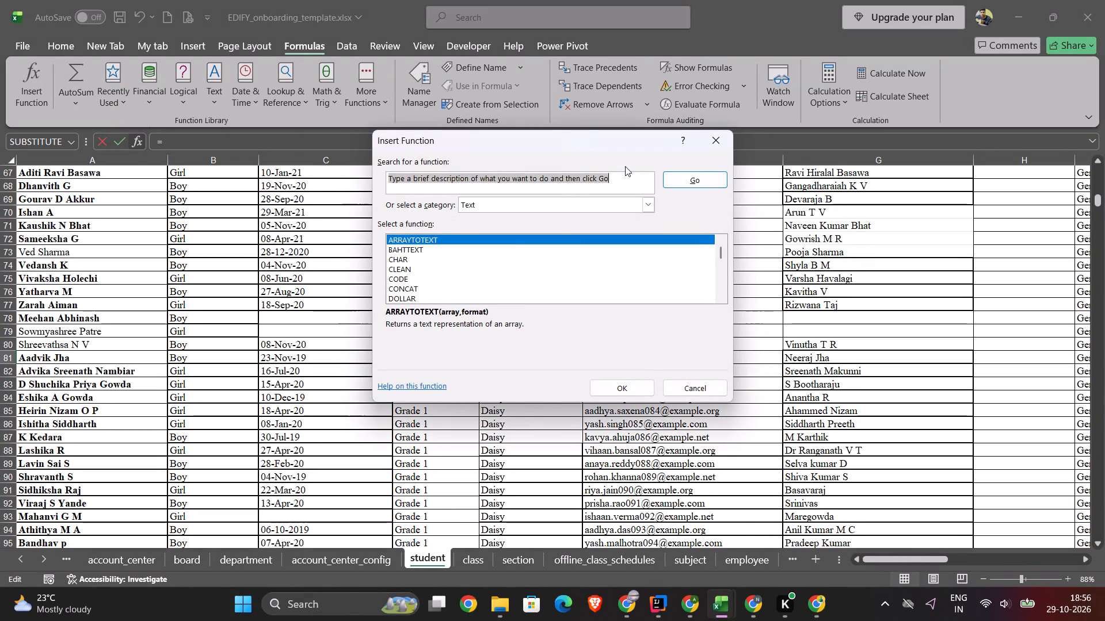
scroll(513, 244, down, 3)
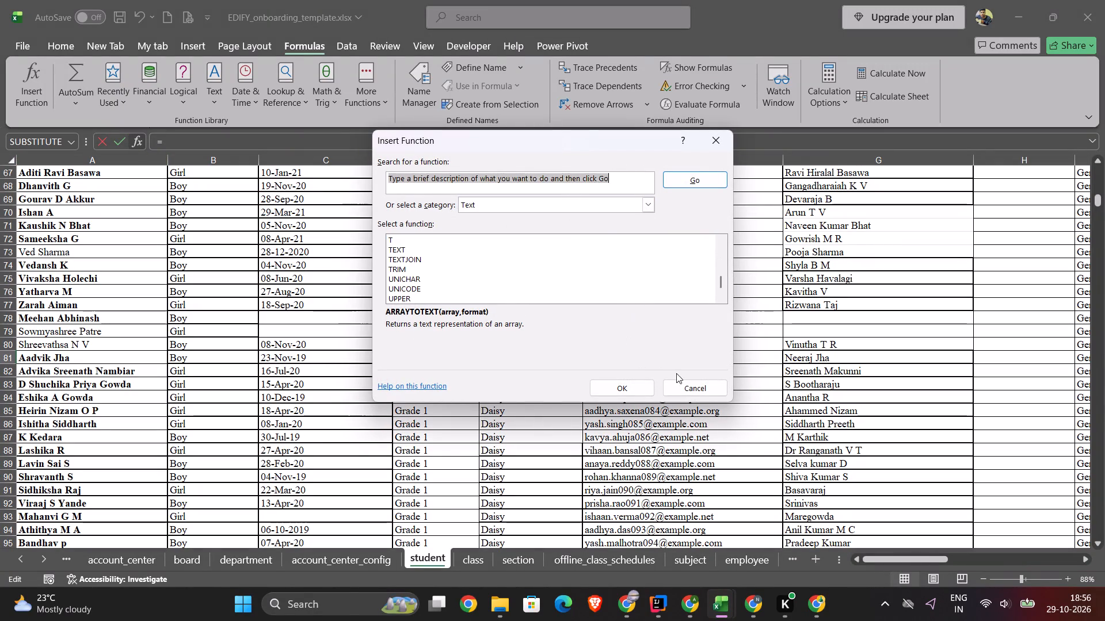
click(683, 383)
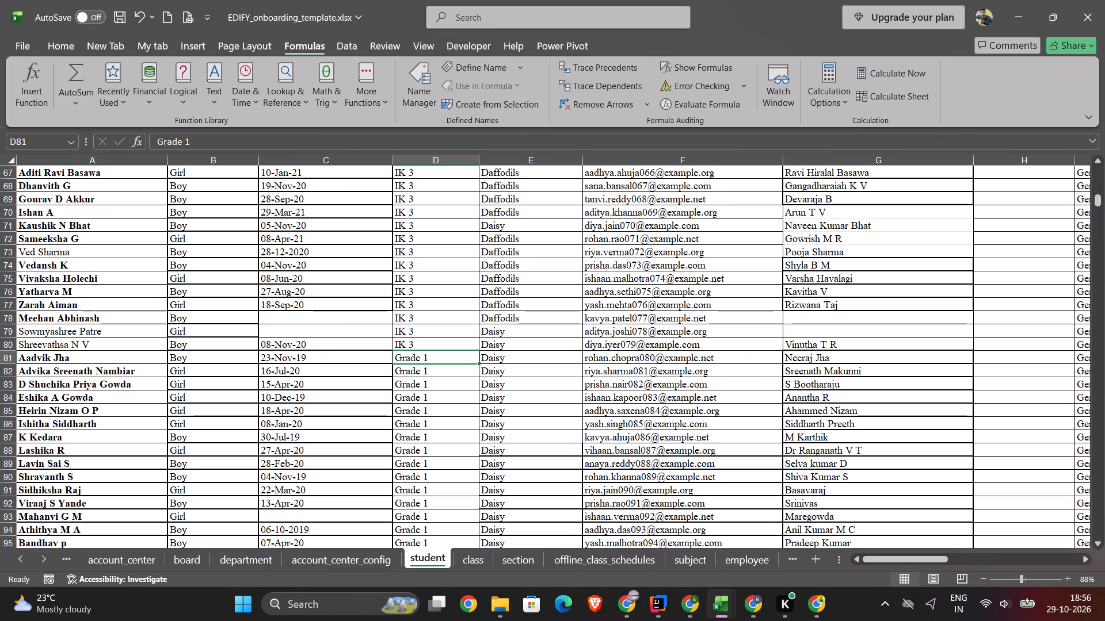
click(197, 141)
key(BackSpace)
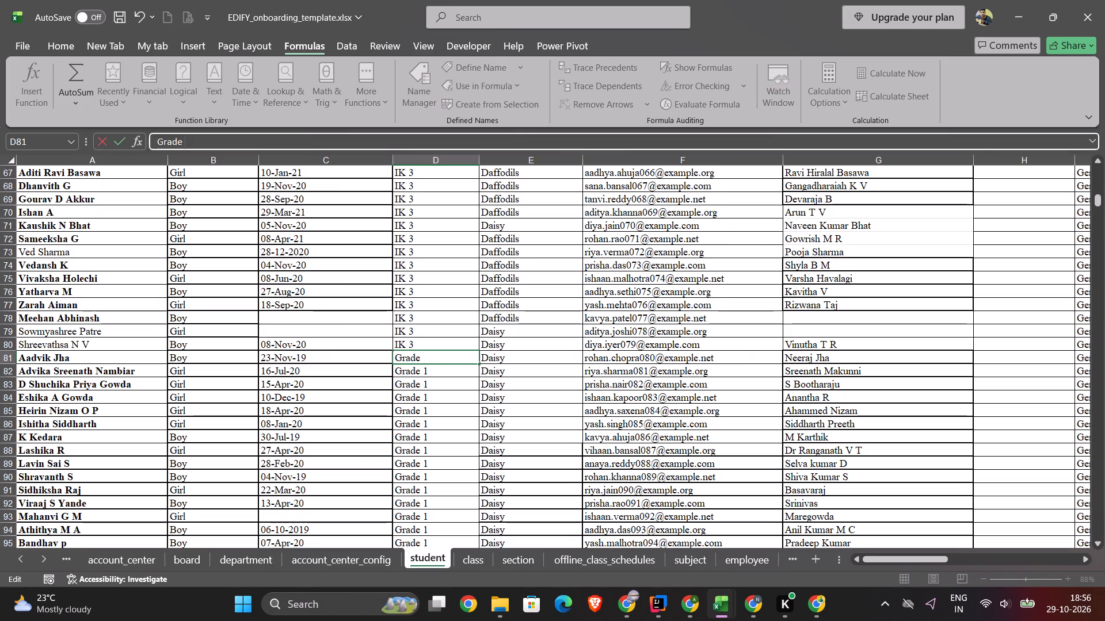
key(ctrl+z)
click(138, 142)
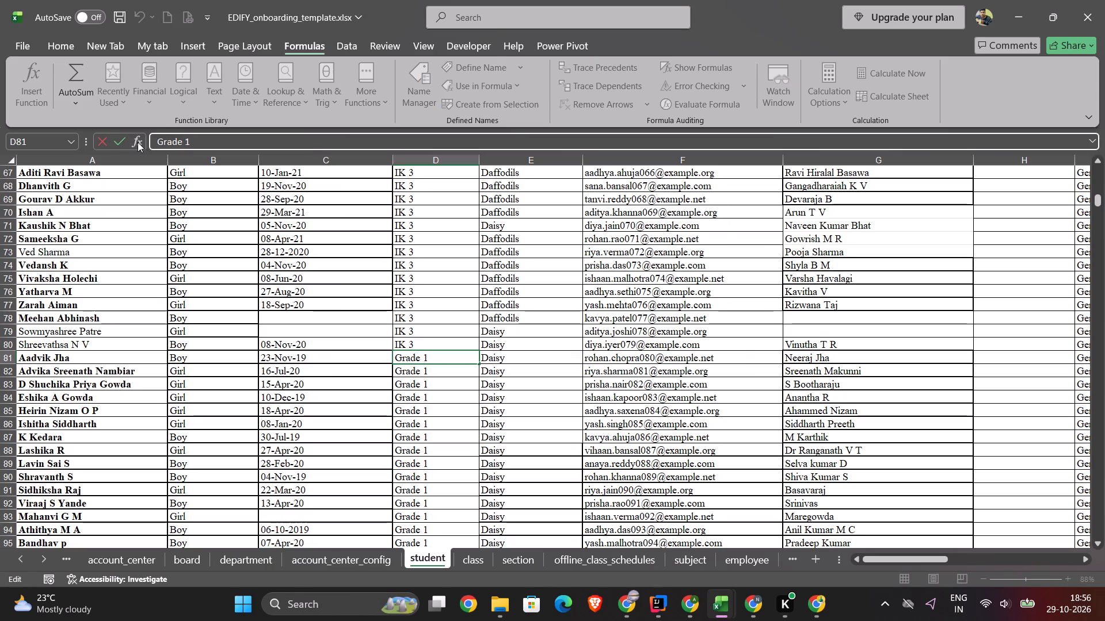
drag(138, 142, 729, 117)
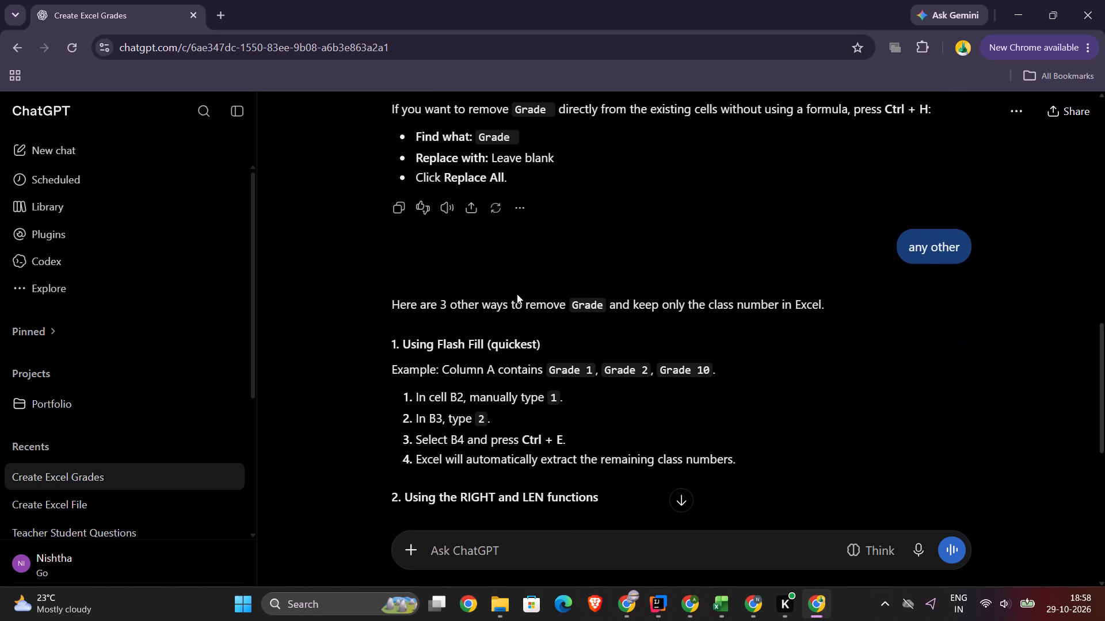
scroll(517, 294, down, 1)
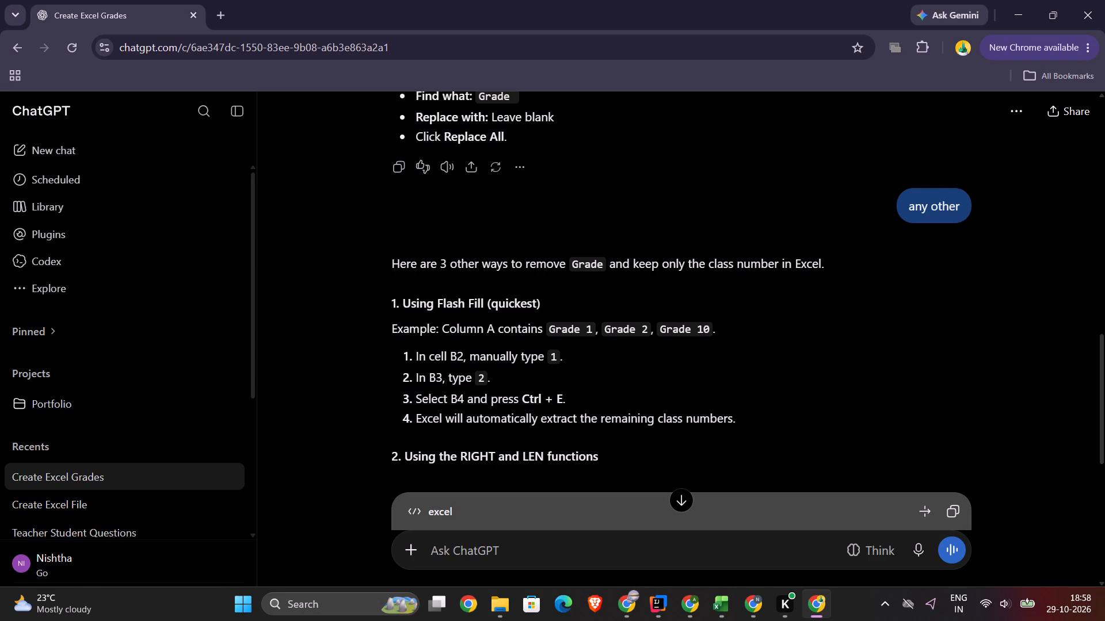
scroll(517, 294, down, 1)
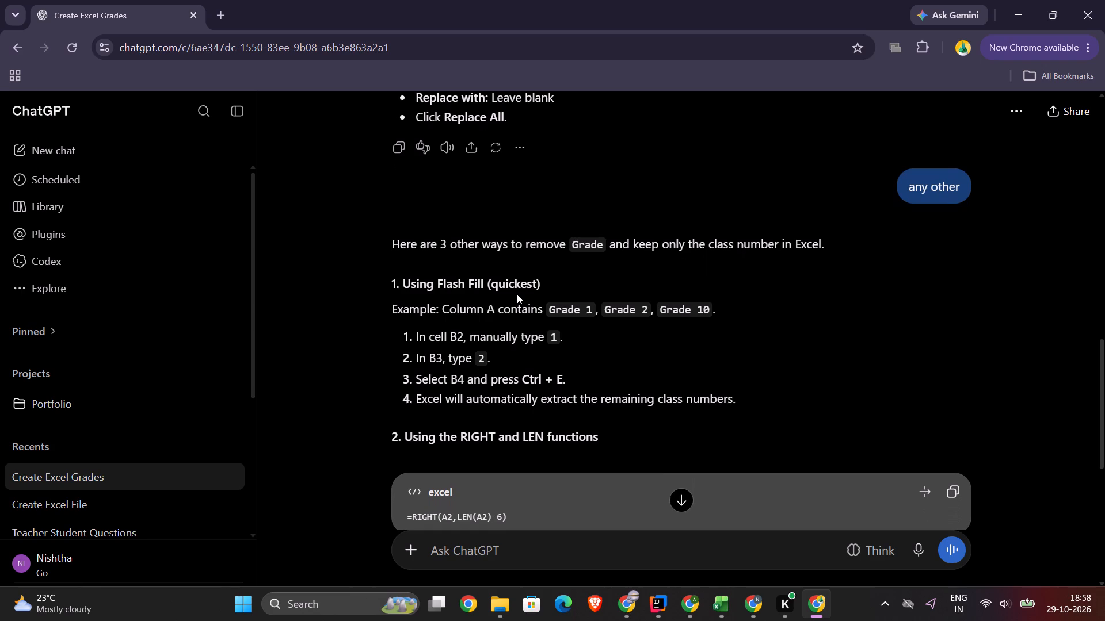
scroll(517, 294, down, 3)
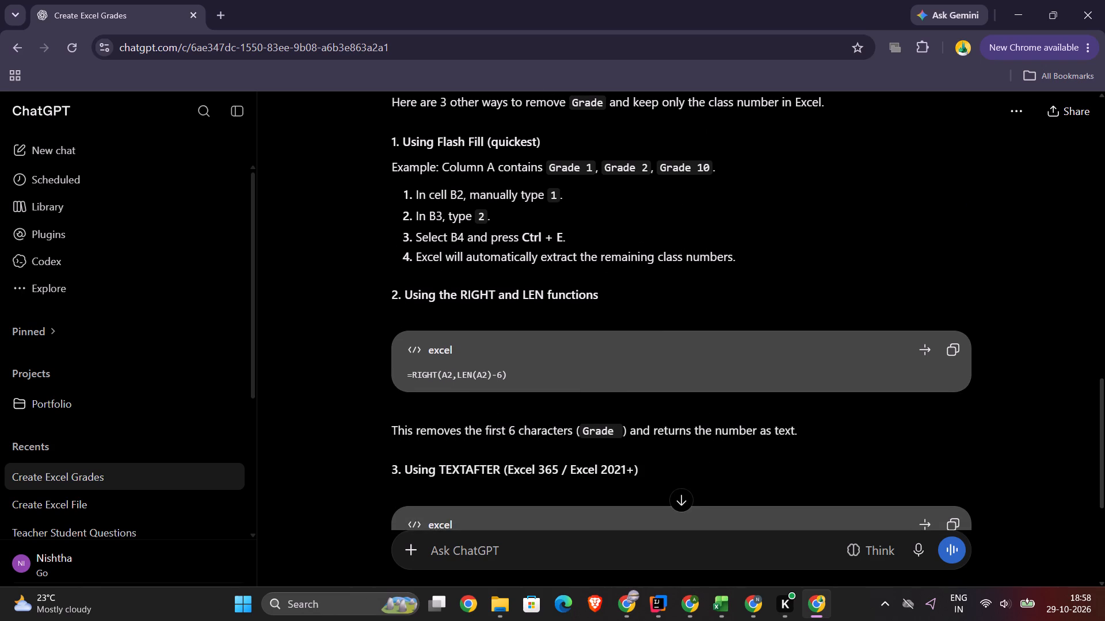
scroll(517, 294, down, 2)
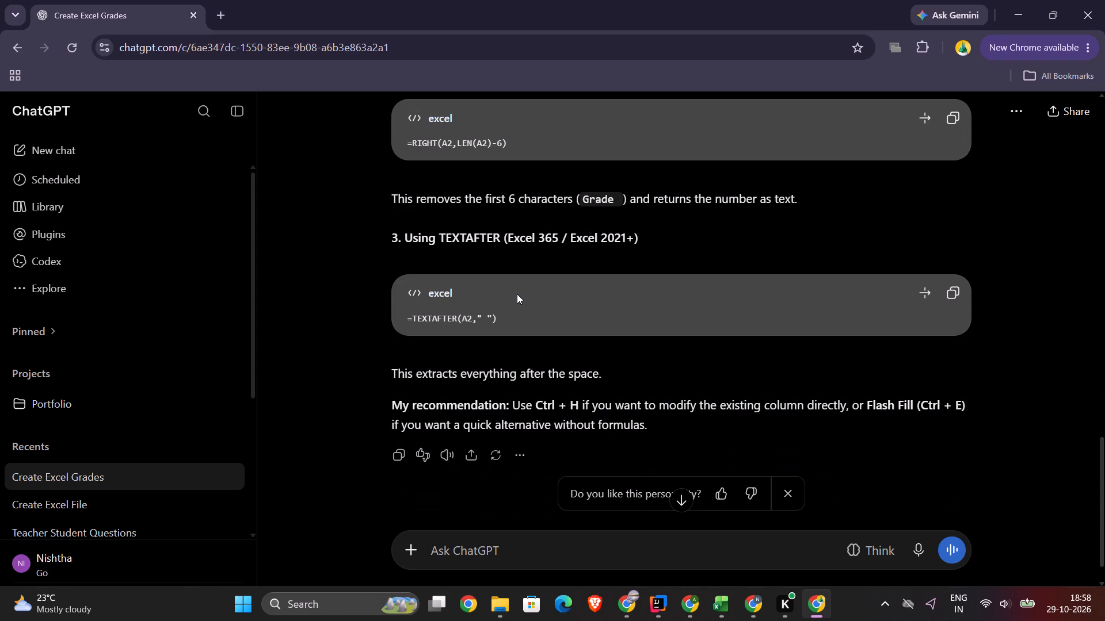
click(950, 291)
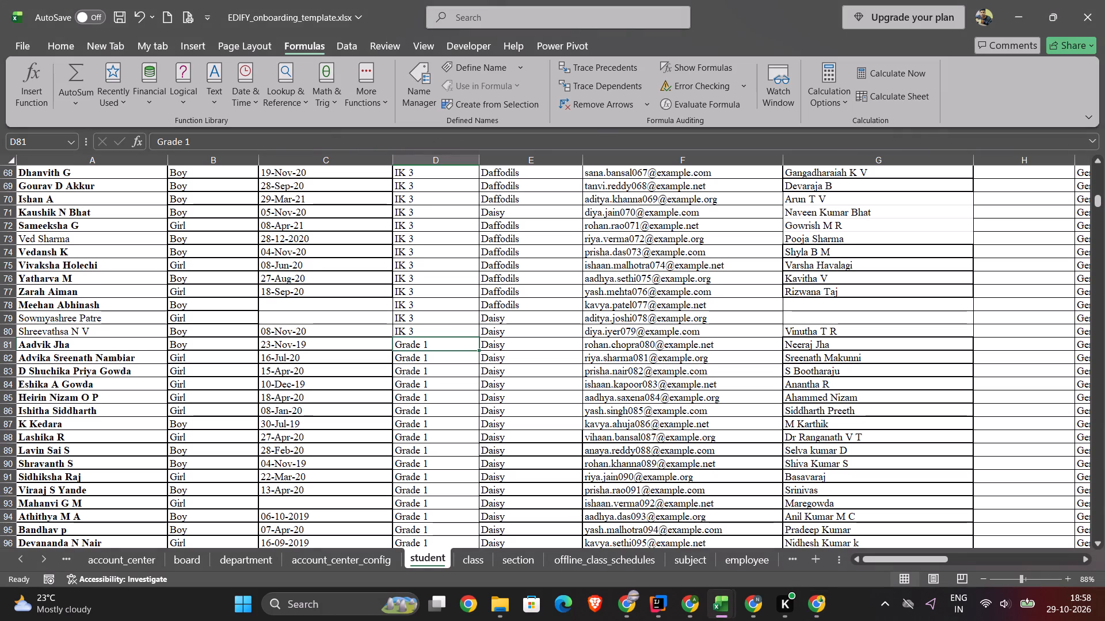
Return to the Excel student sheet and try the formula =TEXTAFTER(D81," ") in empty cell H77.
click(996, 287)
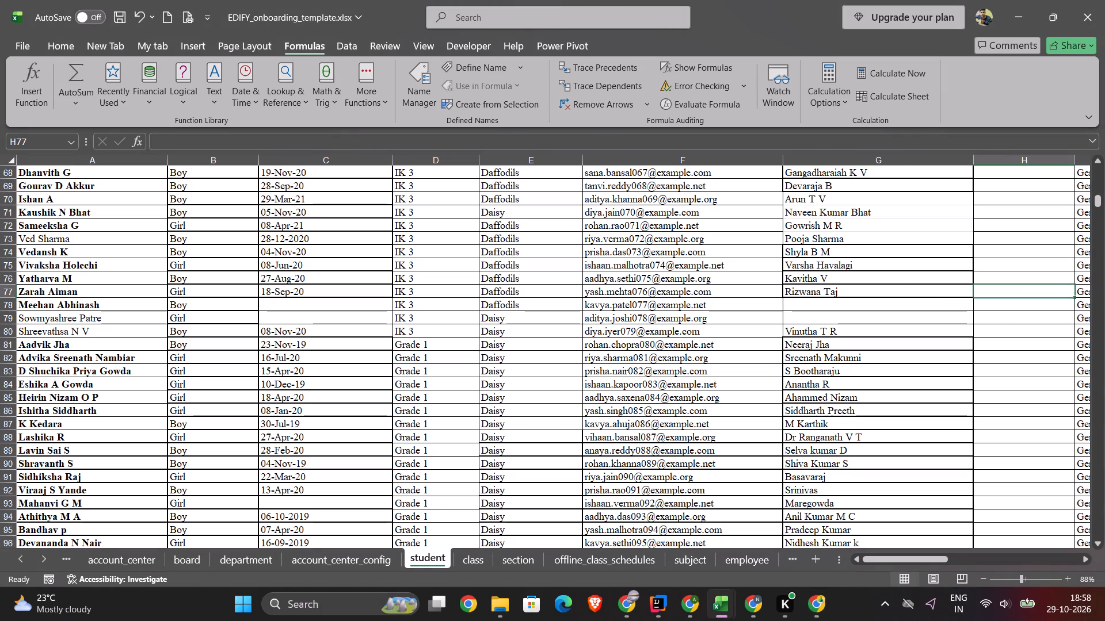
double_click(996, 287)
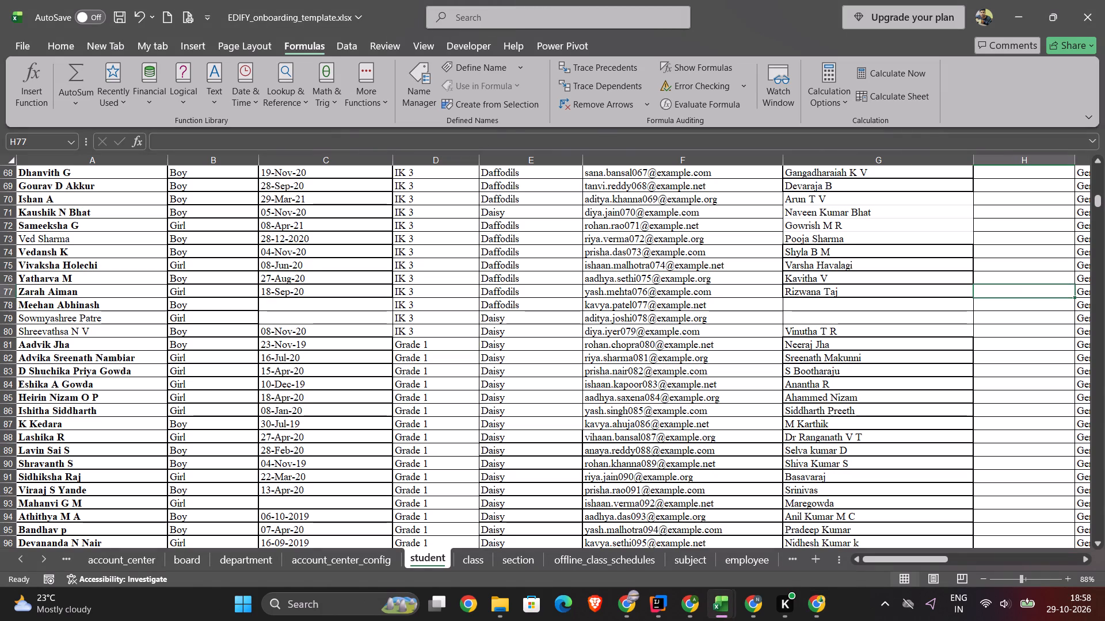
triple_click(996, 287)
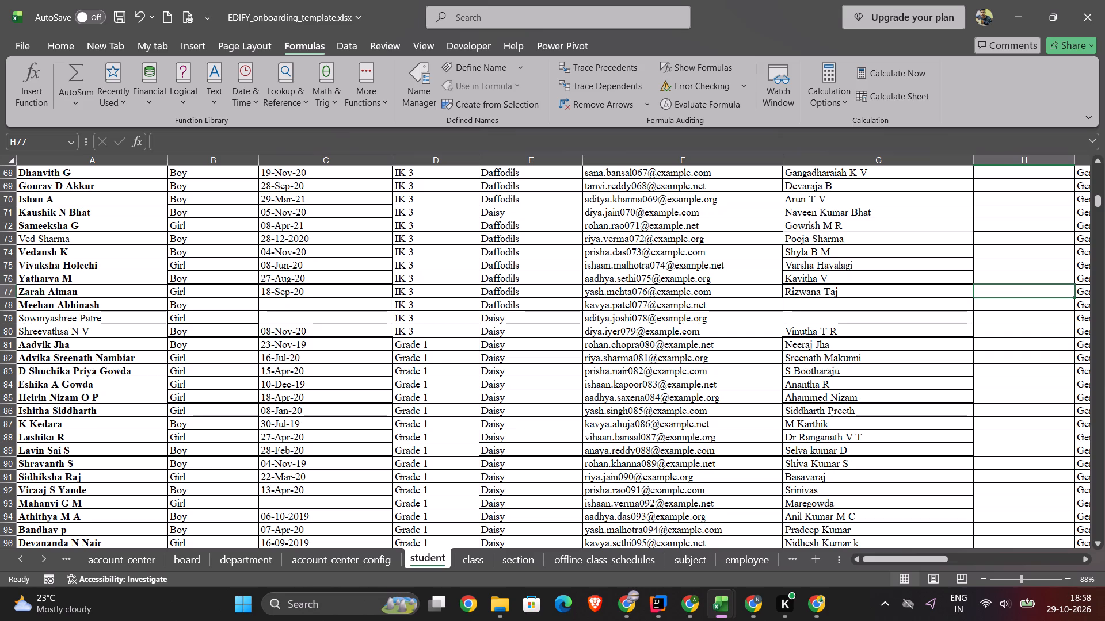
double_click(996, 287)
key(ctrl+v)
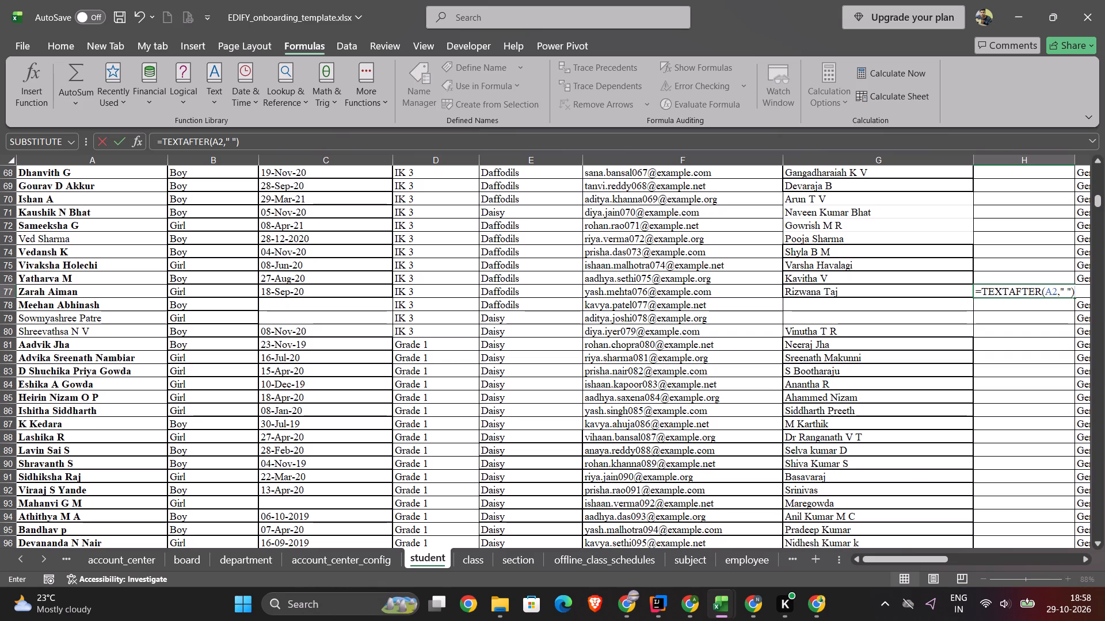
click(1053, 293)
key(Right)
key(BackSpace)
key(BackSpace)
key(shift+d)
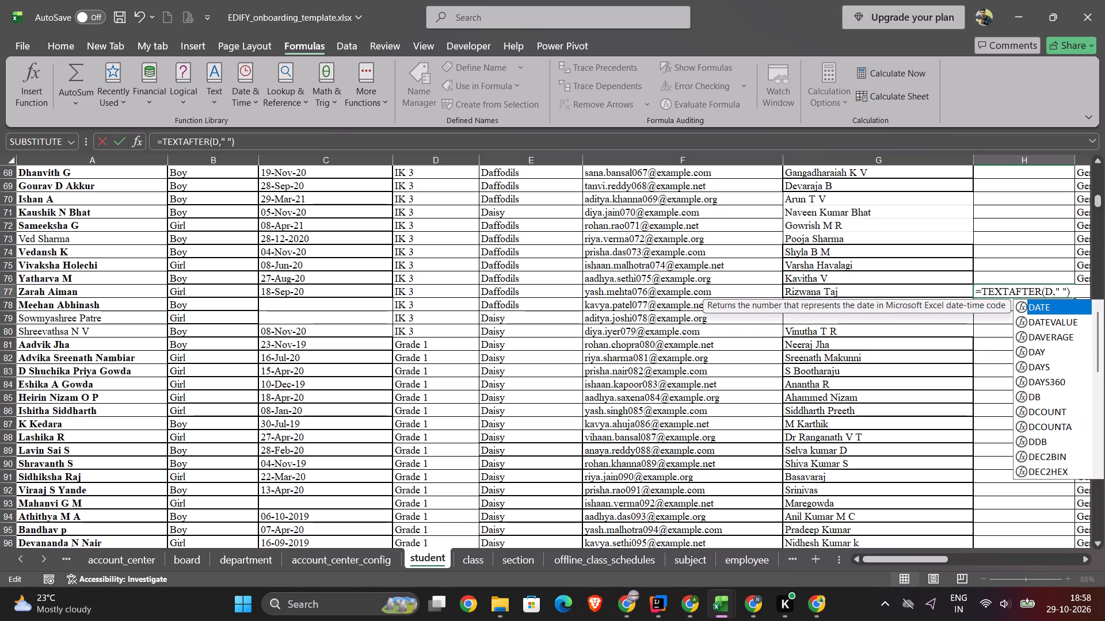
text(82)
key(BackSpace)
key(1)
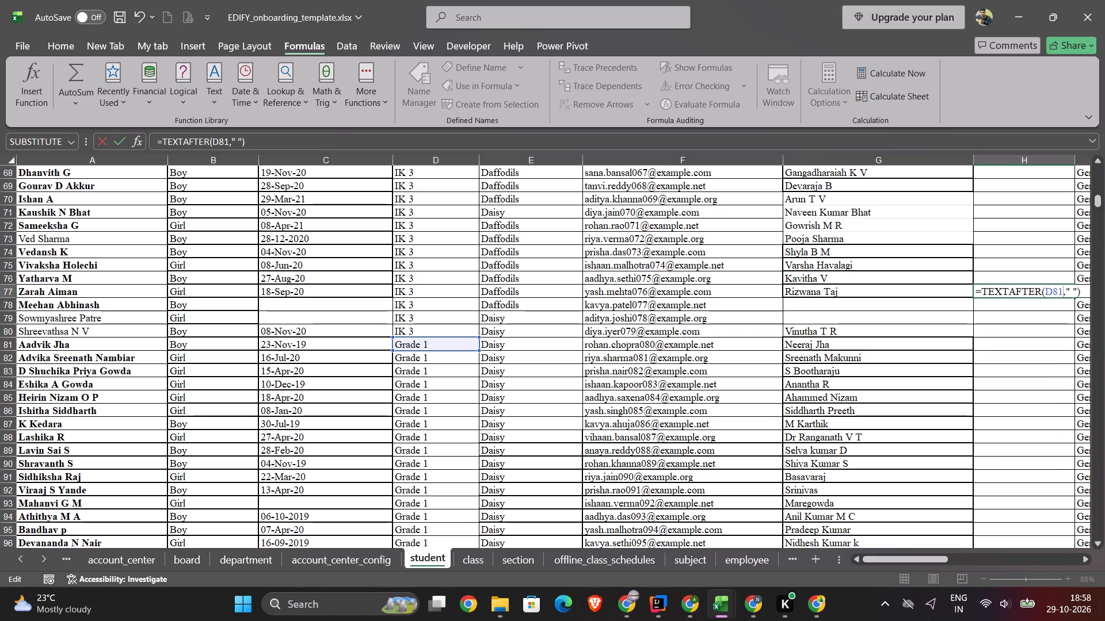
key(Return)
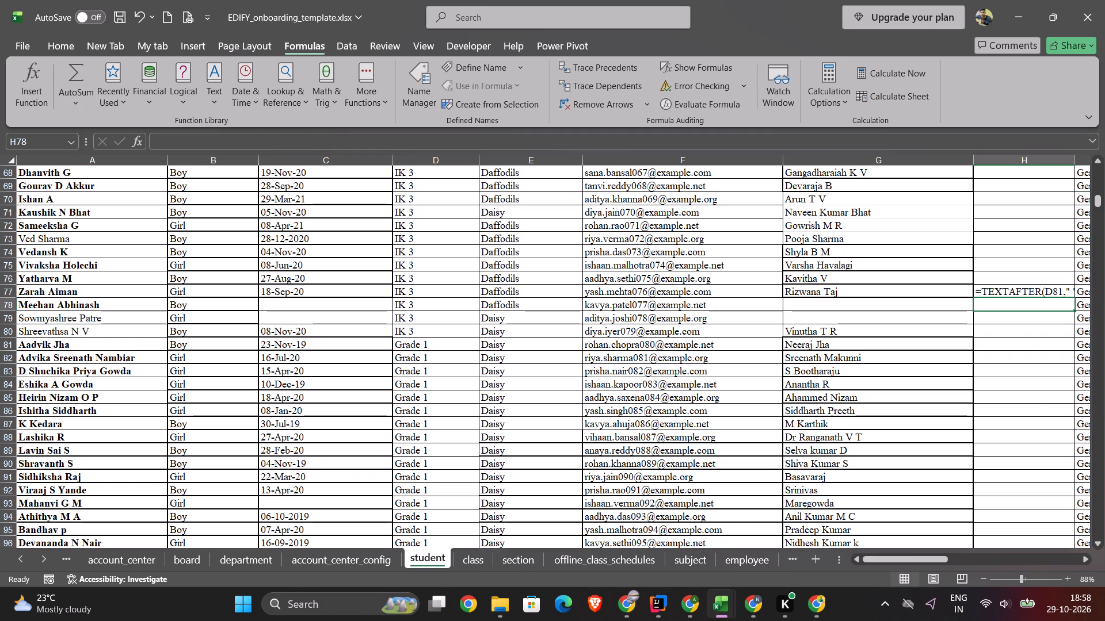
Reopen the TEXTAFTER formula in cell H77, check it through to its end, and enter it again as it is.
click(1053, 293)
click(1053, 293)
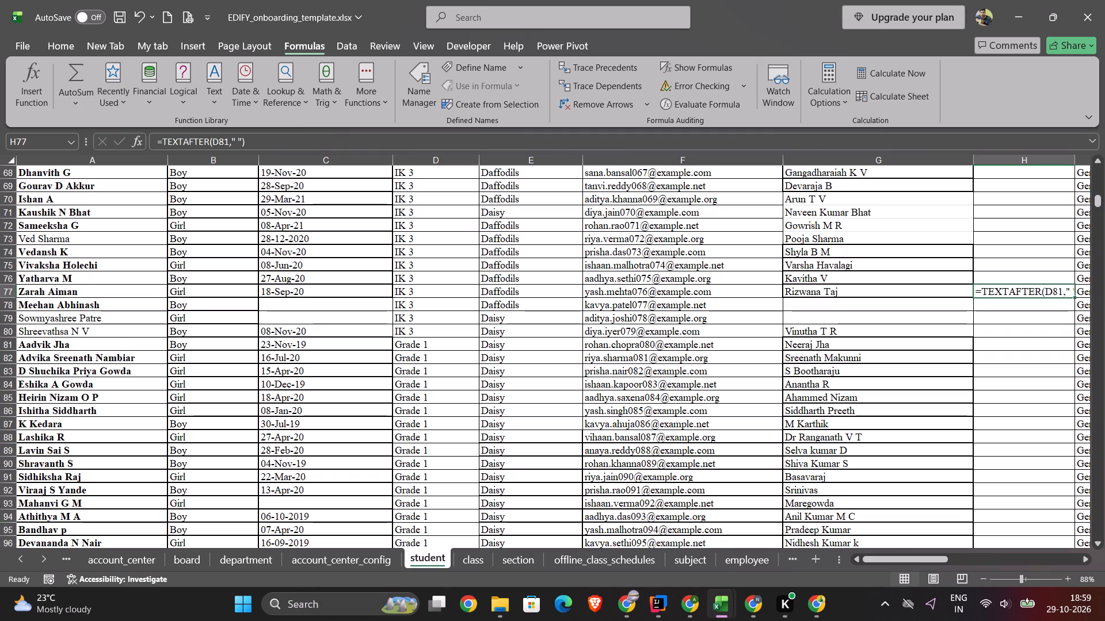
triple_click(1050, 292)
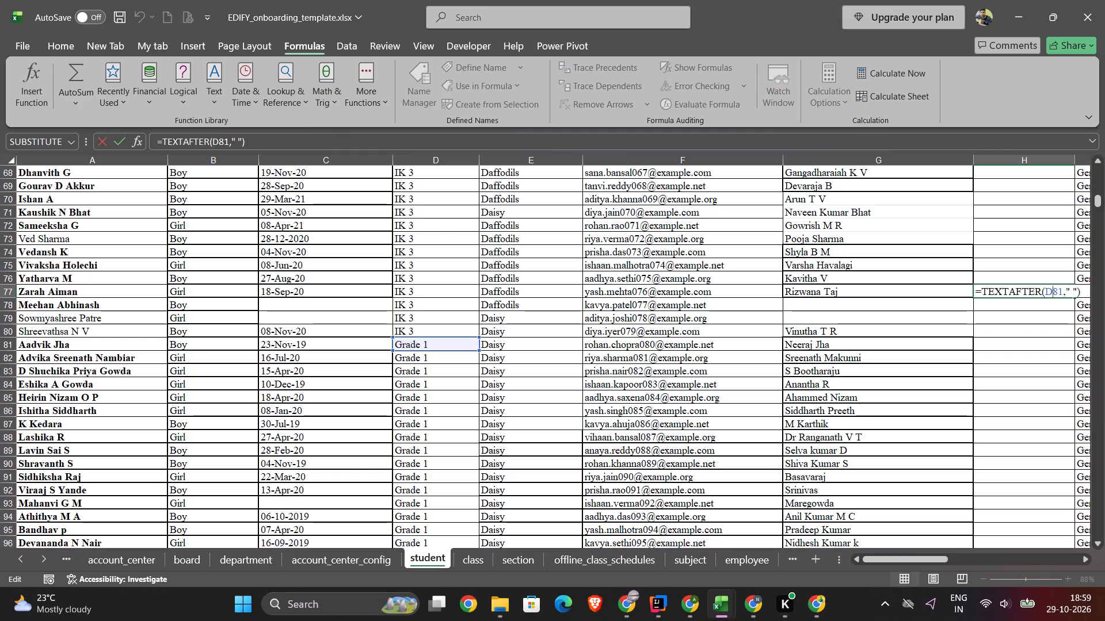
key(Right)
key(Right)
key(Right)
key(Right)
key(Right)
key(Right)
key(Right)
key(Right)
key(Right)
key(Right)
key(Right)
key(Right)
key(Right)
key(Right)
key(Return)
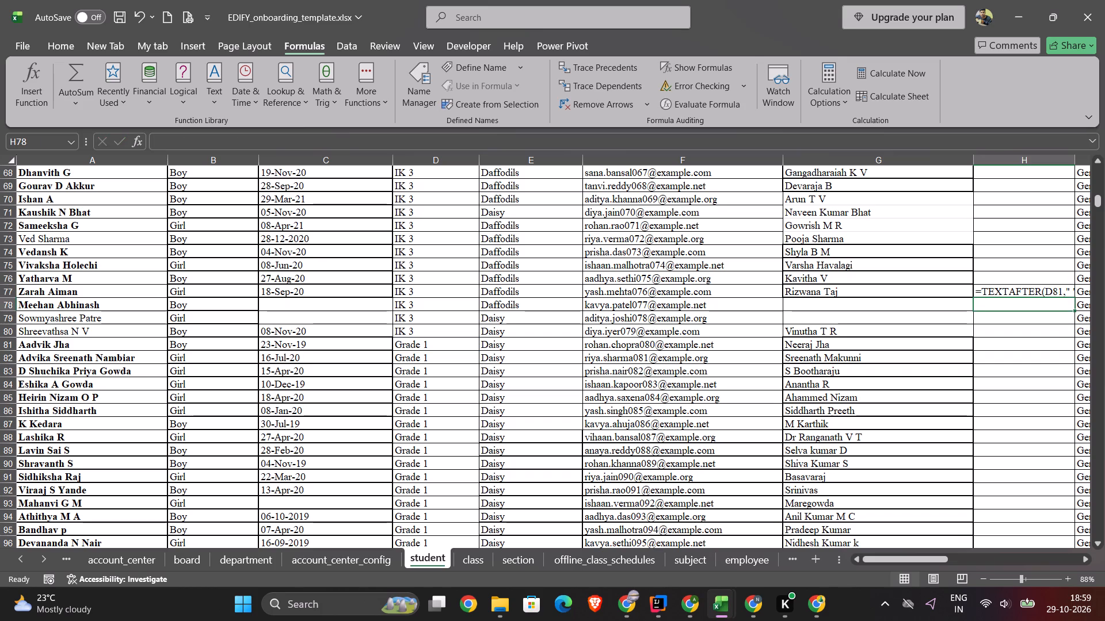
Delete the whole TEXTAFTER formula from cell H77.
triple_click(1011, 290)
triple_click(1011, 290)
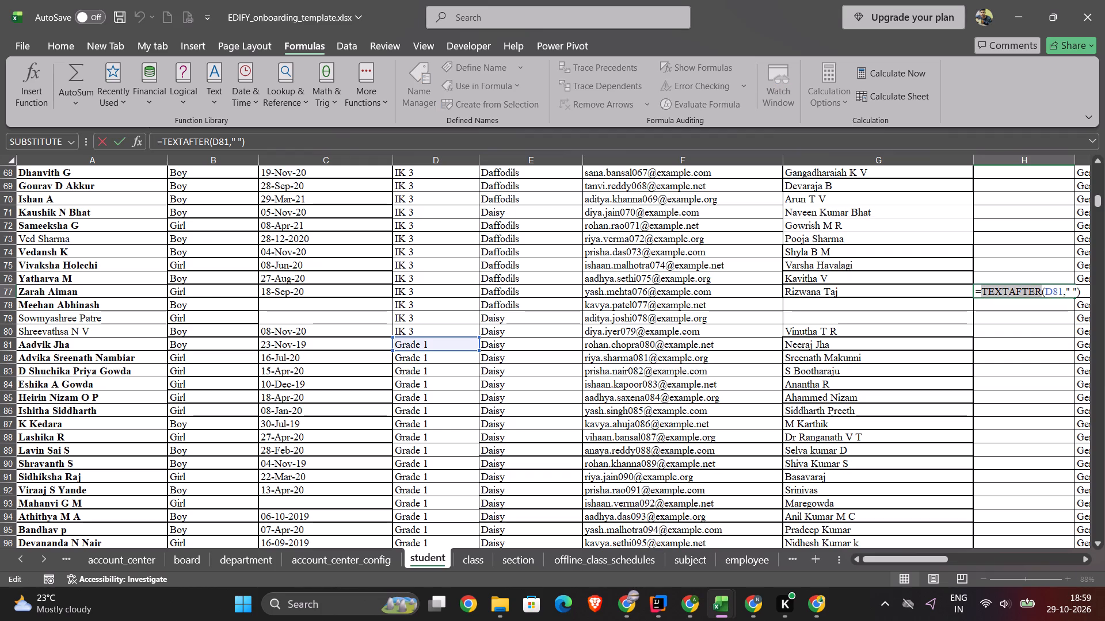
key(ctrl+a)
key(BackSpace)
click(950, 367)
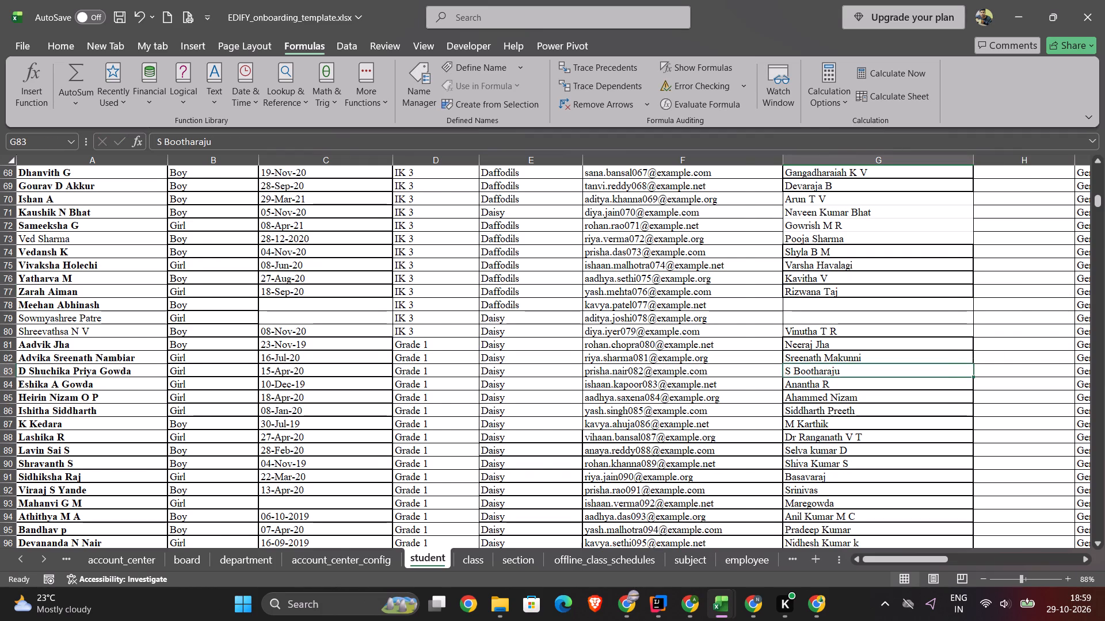
Replace the Grade 1 class entry in D81 of the student sheet with 1 and fill it down through D126.
scroll(1000, 359, right, 1)
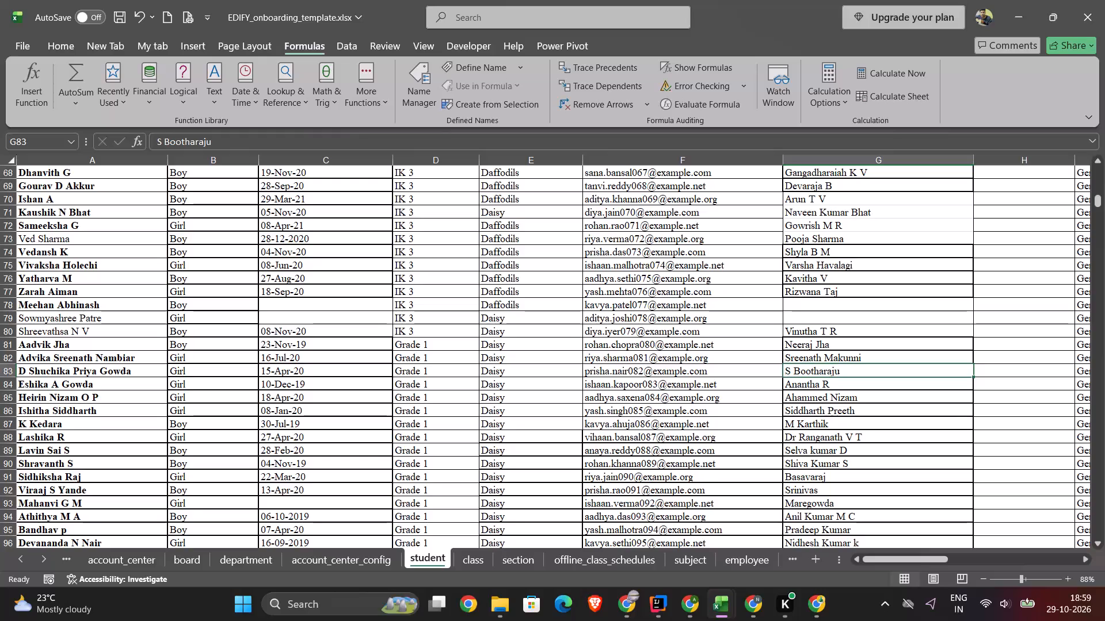
triple_click(429, 342)
click(429, 342)
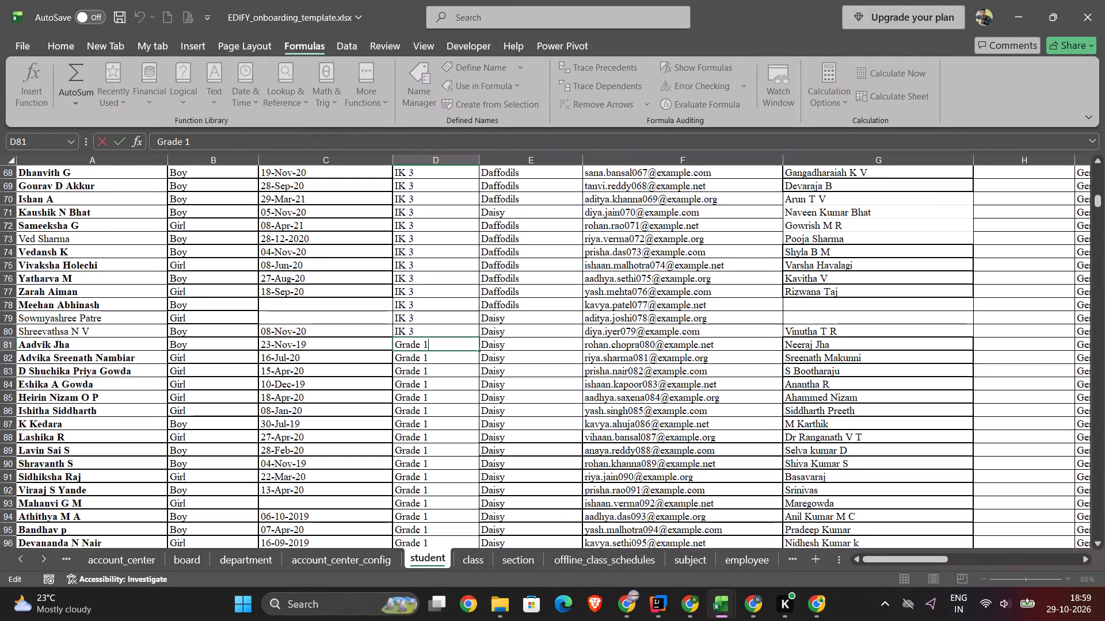
click(421, 345)
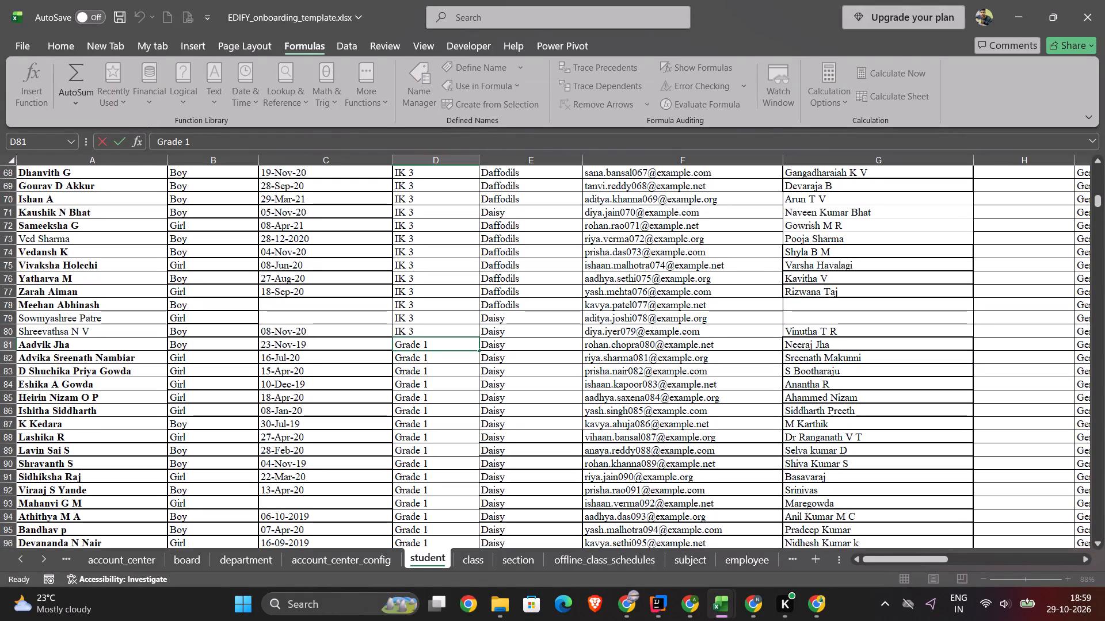
click(413, 363)
click(416, 350)
click(417, 340)
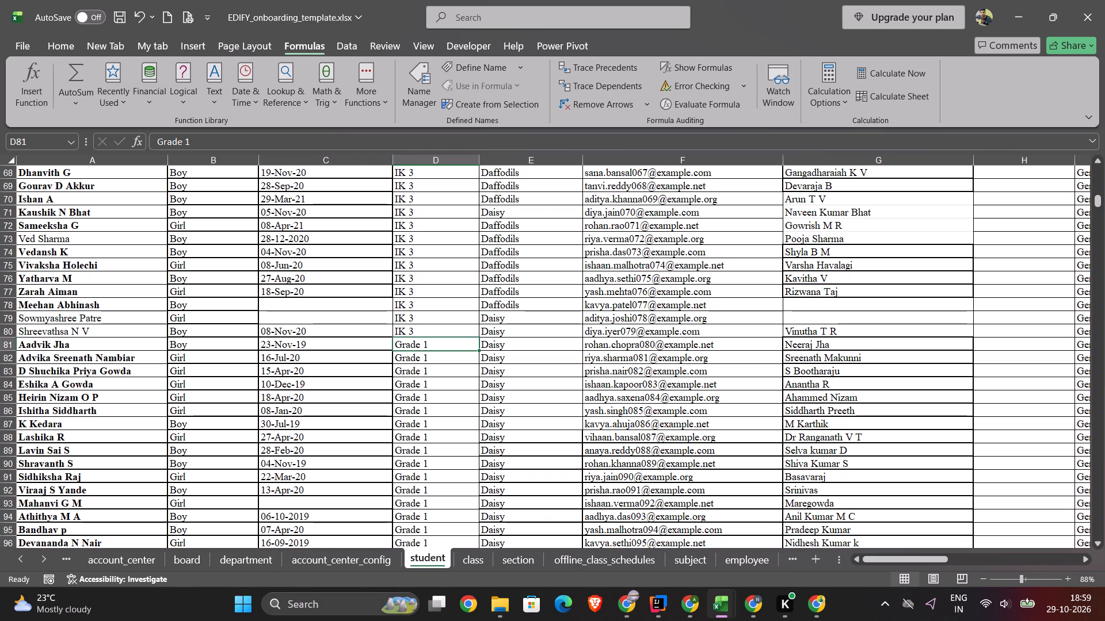
key(1)
click(449, 344)
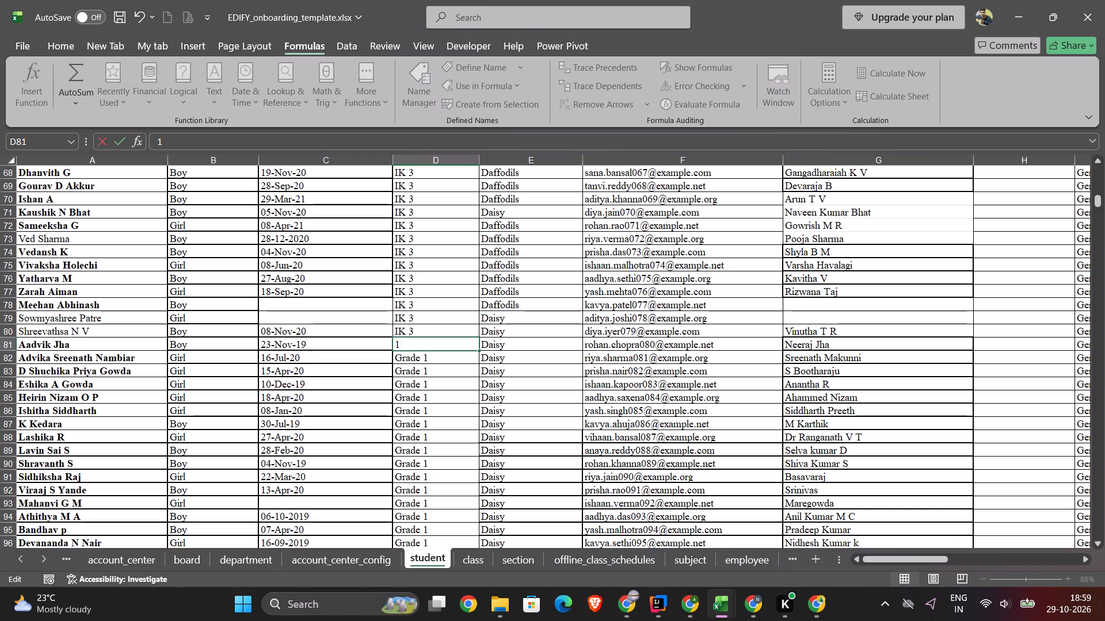
click(459, 359)
click(460, 349)
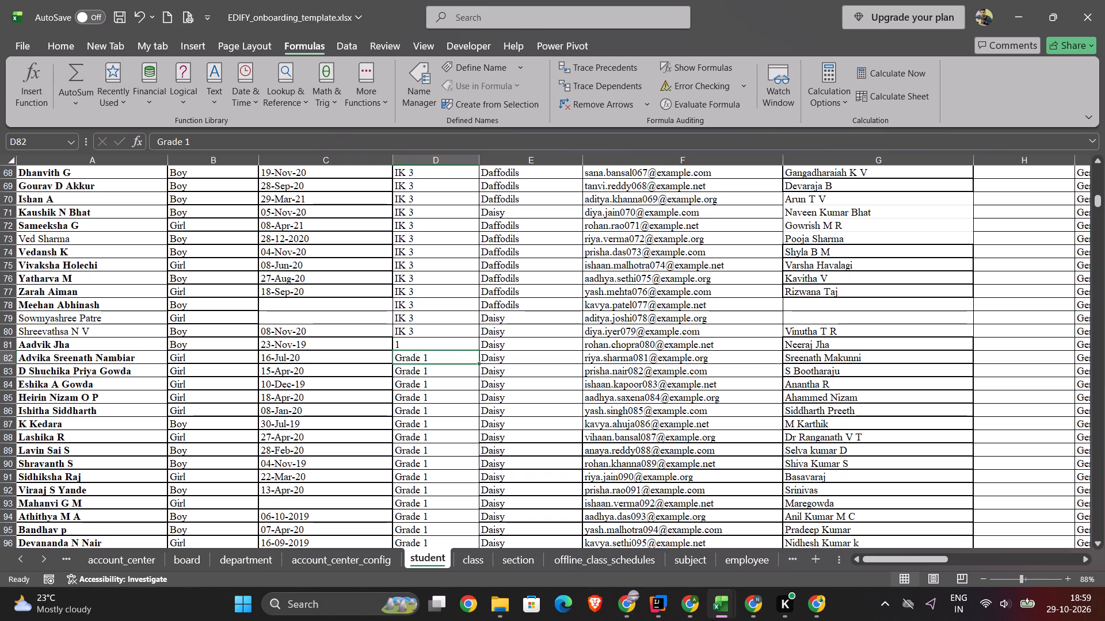
click(462, 343)
drag(477, 348, 454, 518)
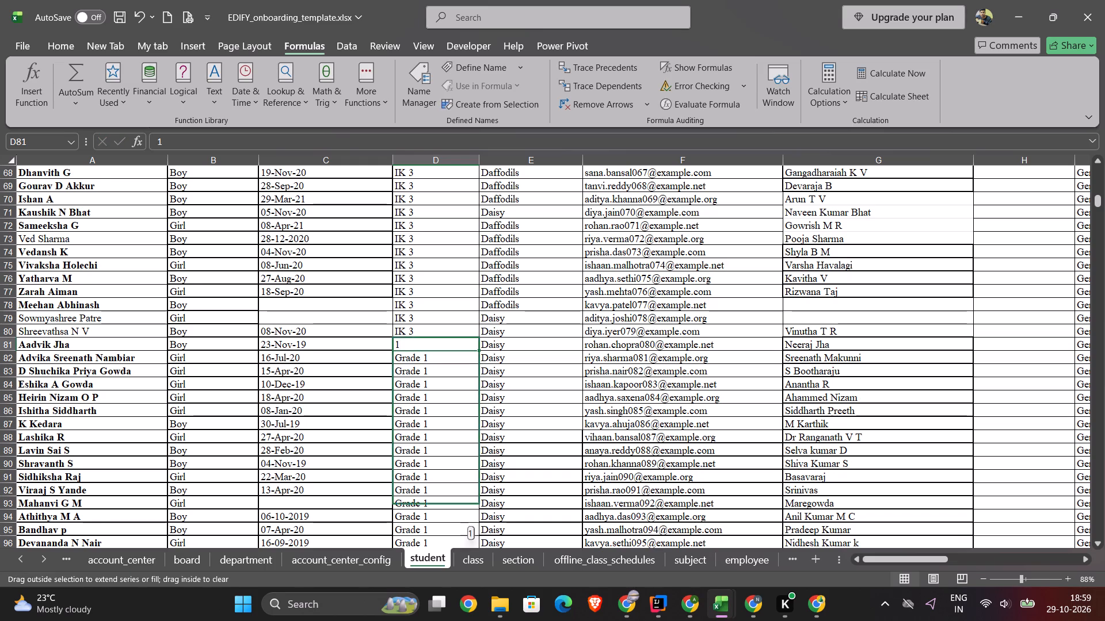
drag(454, 518, 447, 572)
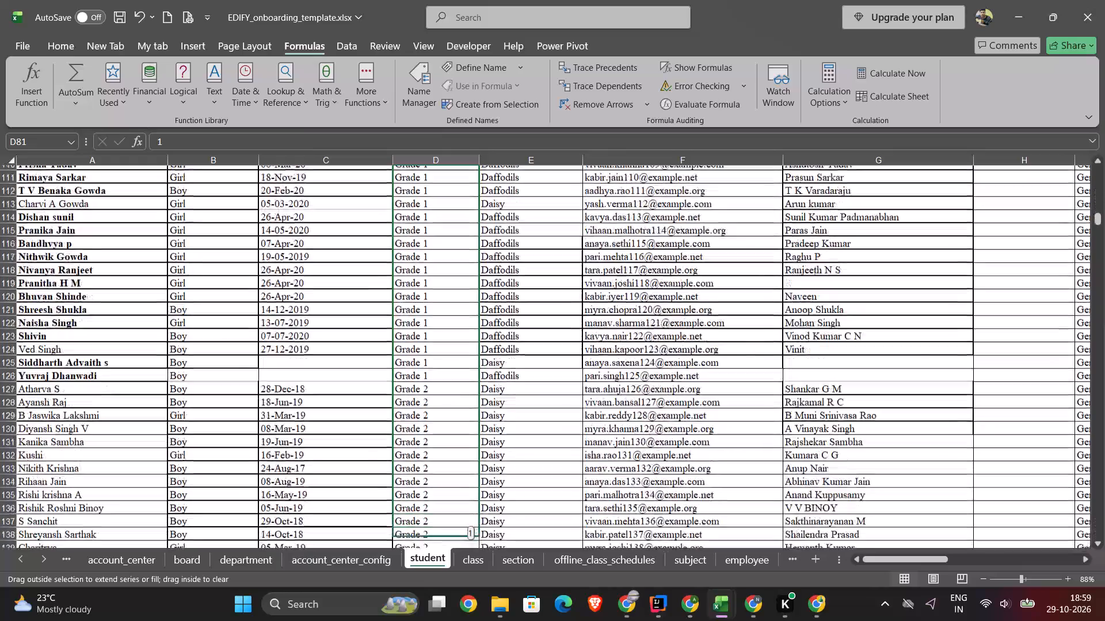
drag(447, 572, 481, 359)
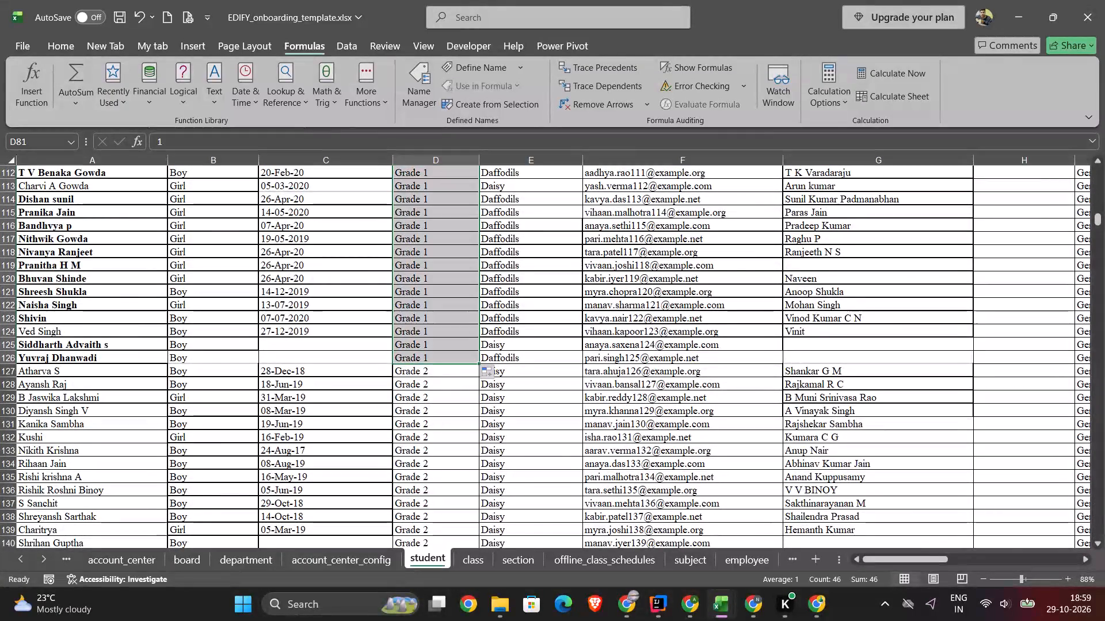
Replace the Grade 2 class entry in D127 with 2 and fill it down through D173.
triple_click(427, 371)
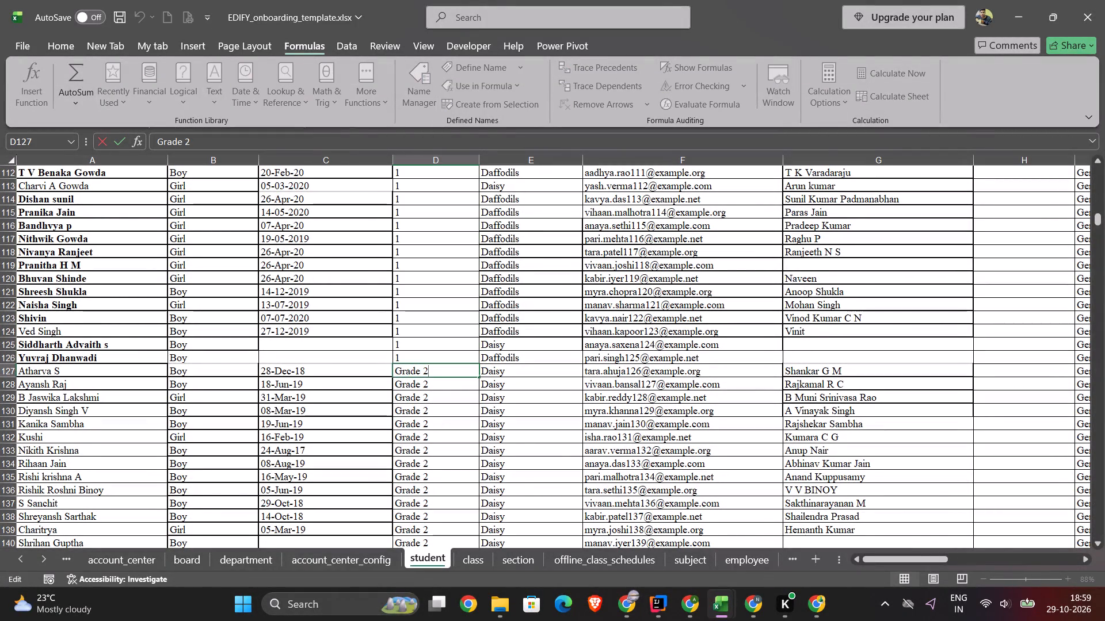
key(ctrl+a)
key(2)
click(426, 381)
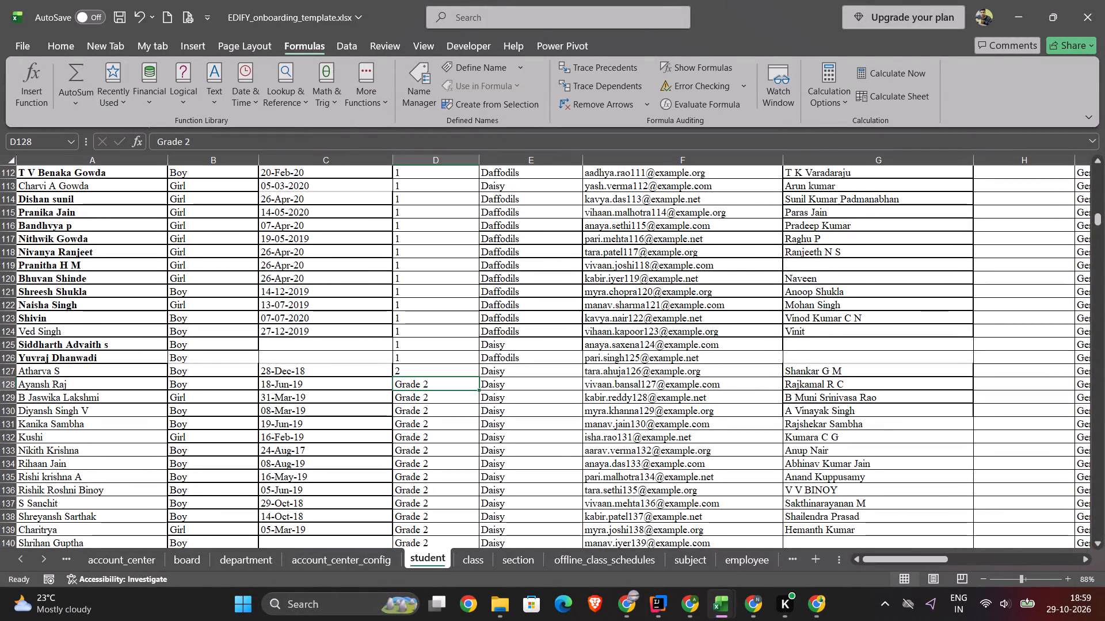
click(429, 362)
click(427, 369)
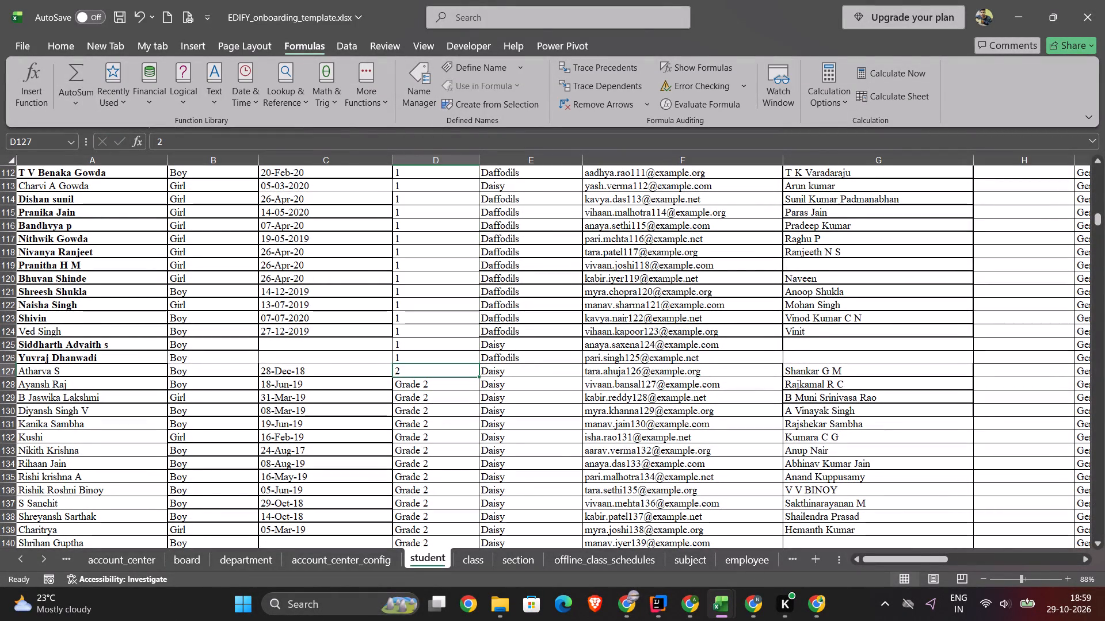
drag(479, 377, 464, 578)
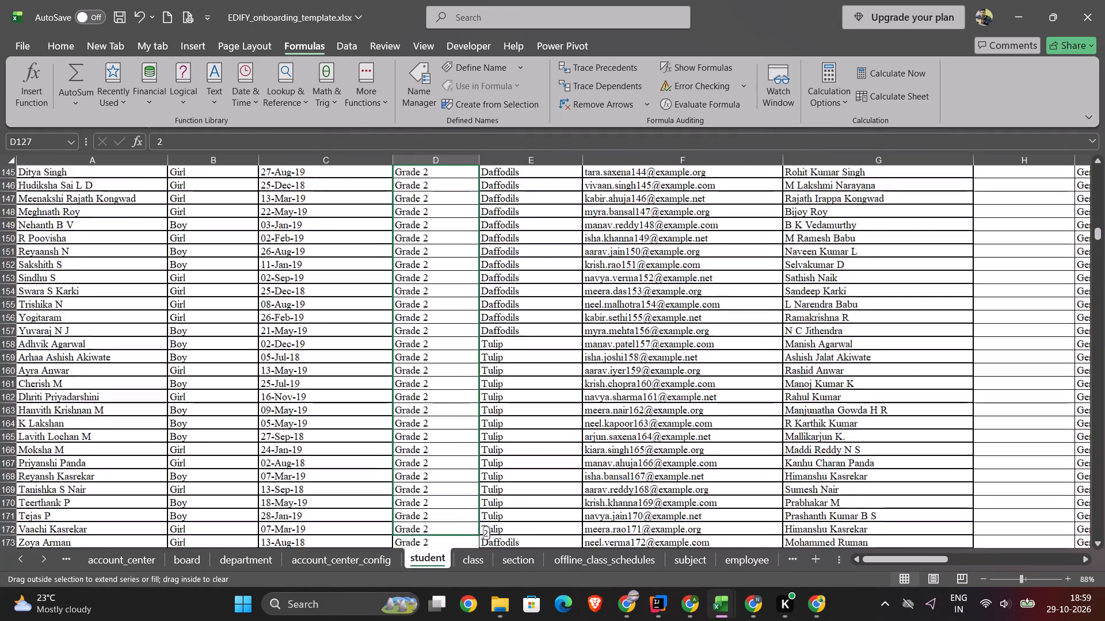
drag(464, 578, 470, 324)
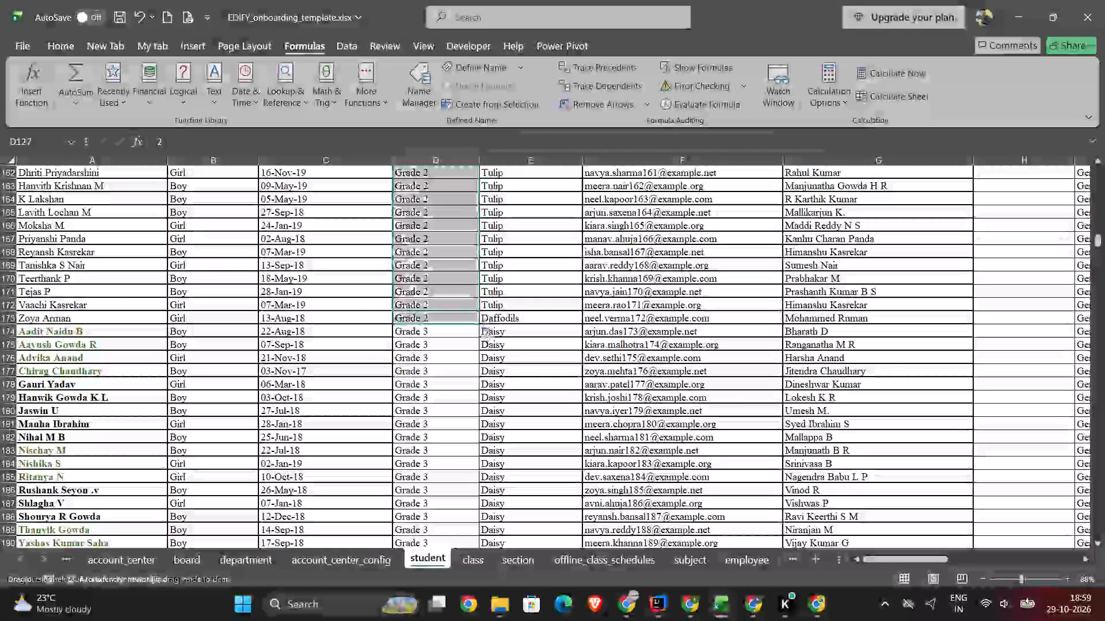
Replace the Grade 3 class entry in D174 with 3 and fill it down through D229.
click(457, 336)
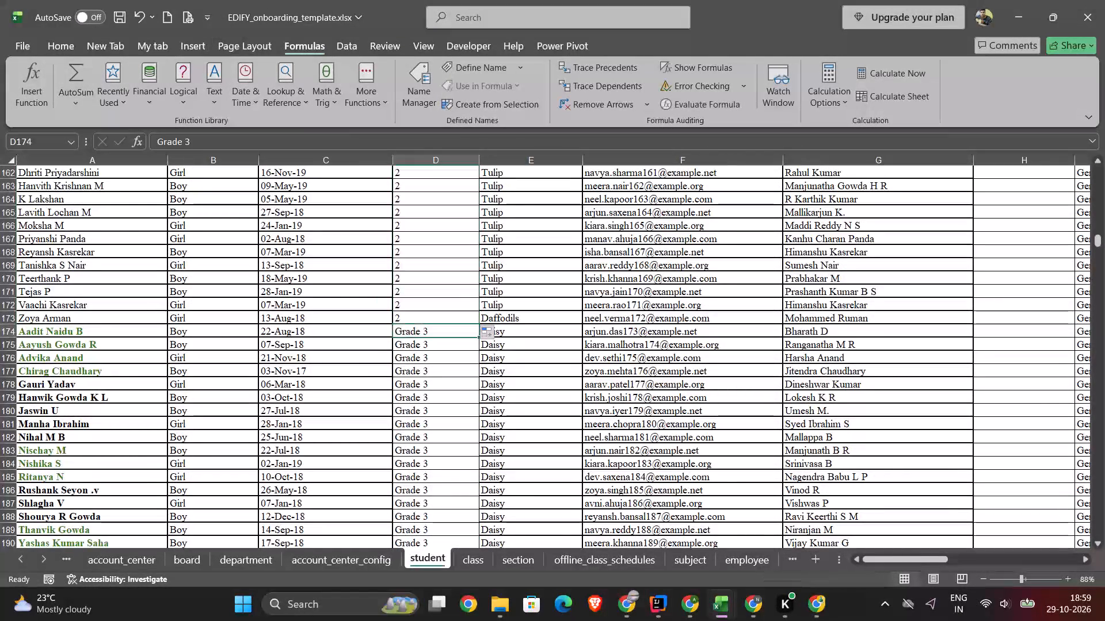
key(3)
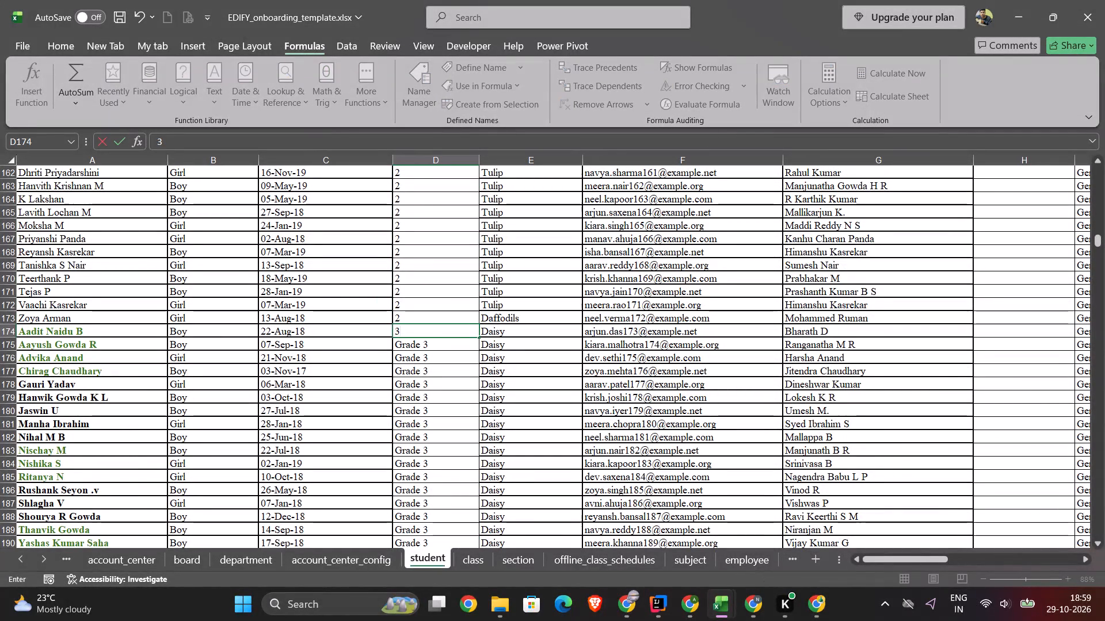
drag(479, 336, 464, 498)
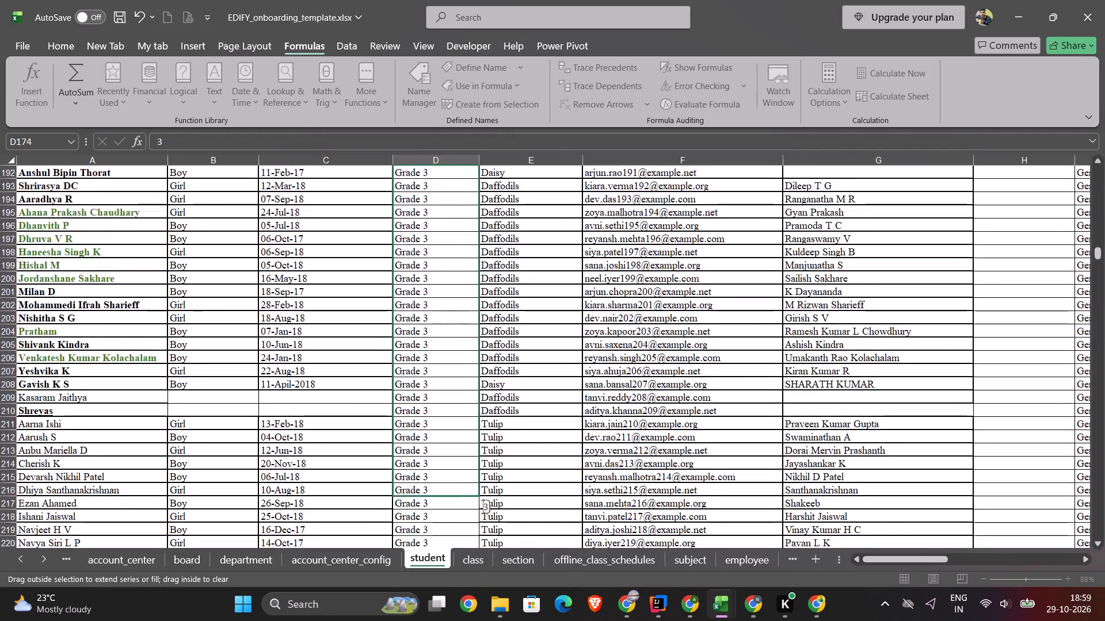
drag(464, 498, 444, 228)
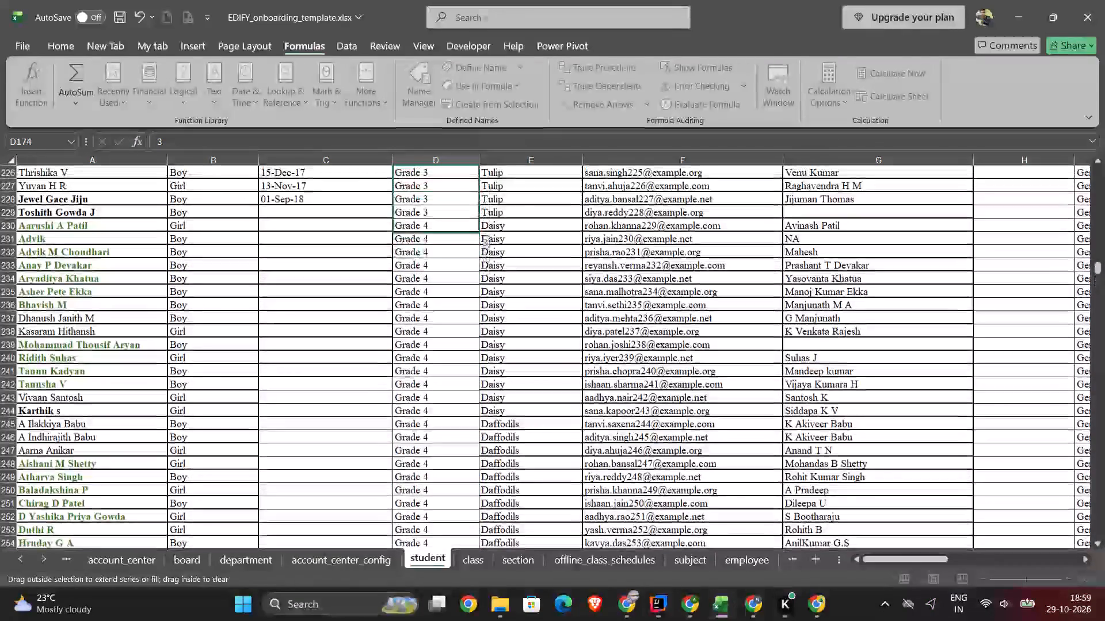
drag(444, 228, 444, 221)
Replace the Grade 4 class entry in D230 with 4 and fill it down through D280.
click(456, 227)
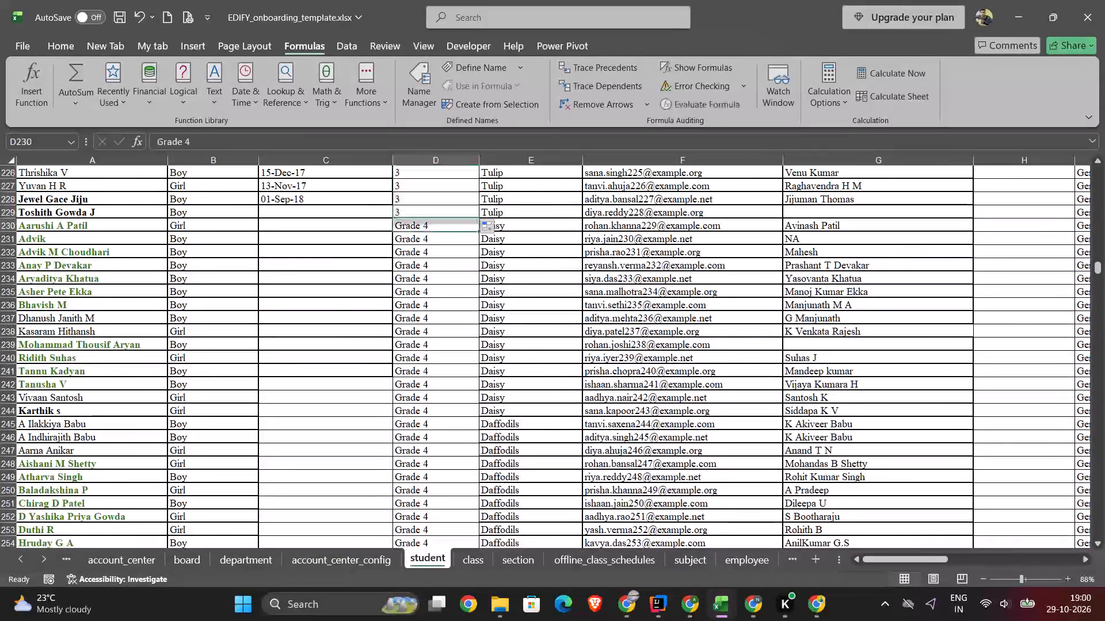
key(4)
drag(479, 232, 470, 543)
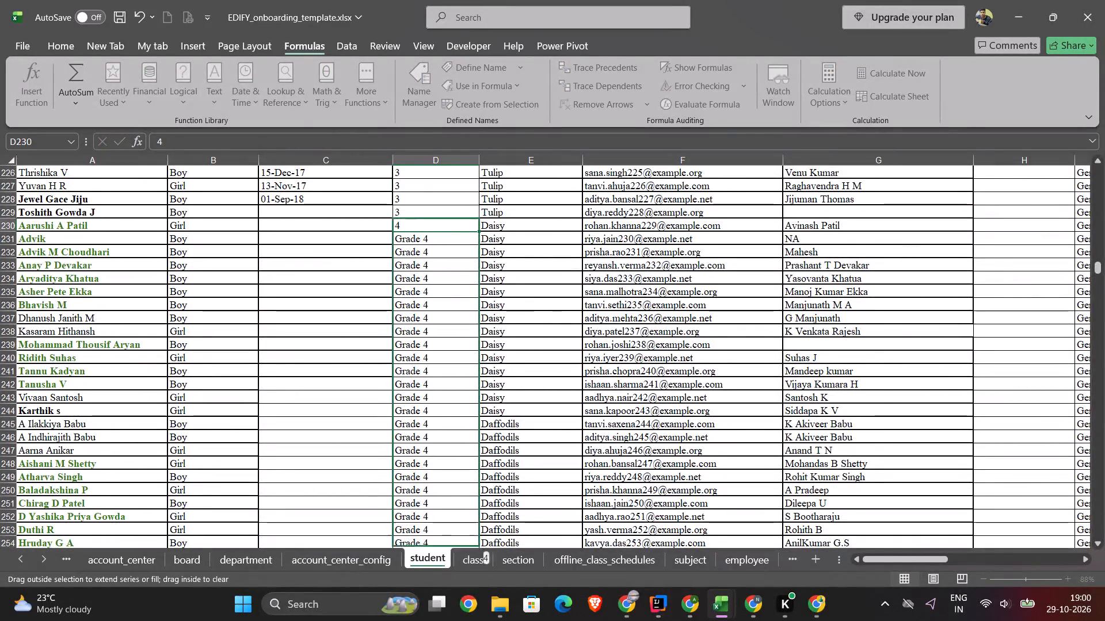
drag(470, 543, 458, 485)
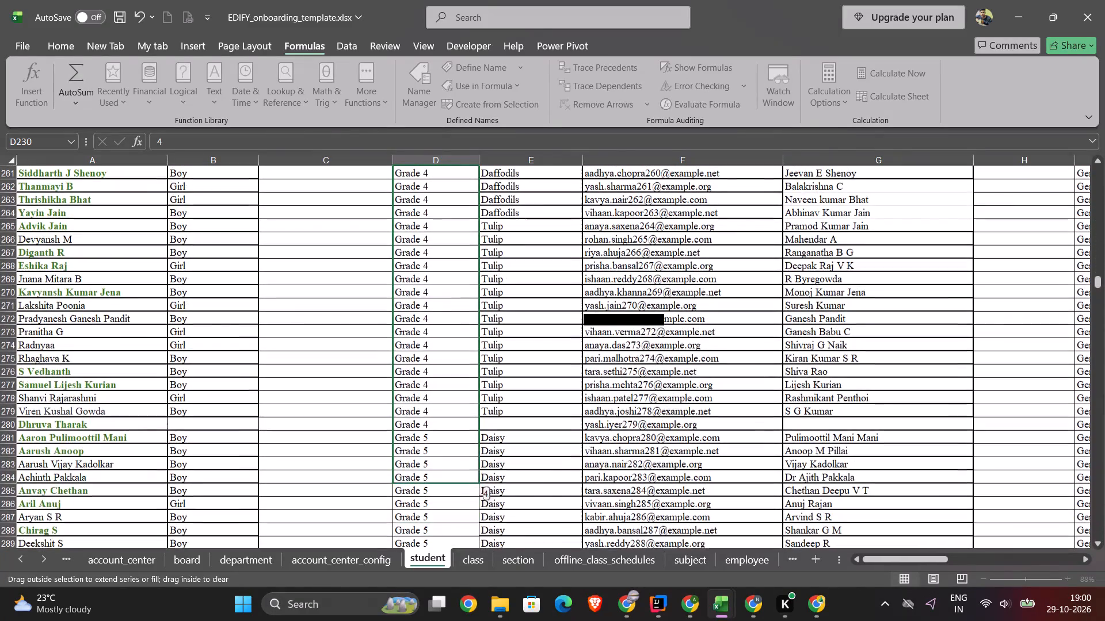
drag(458, 485, 462, 427)
Replace the Grade 5 class entry in D281 with 5 and fill it down through D328.
click(443, 434)
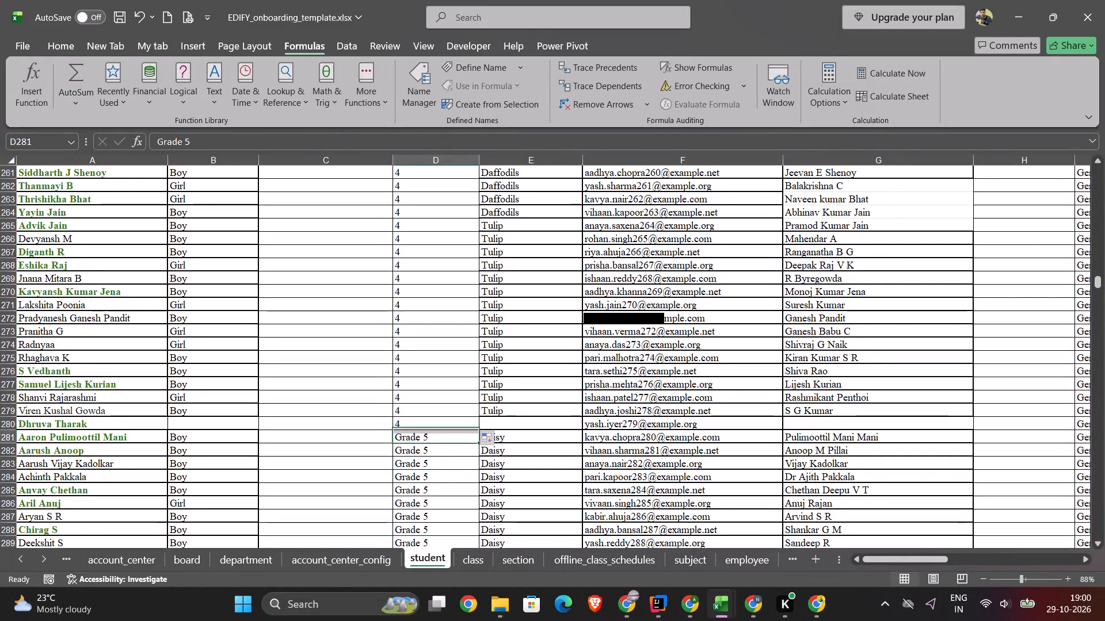
key(5)
drag(477, 443, 443, 310)
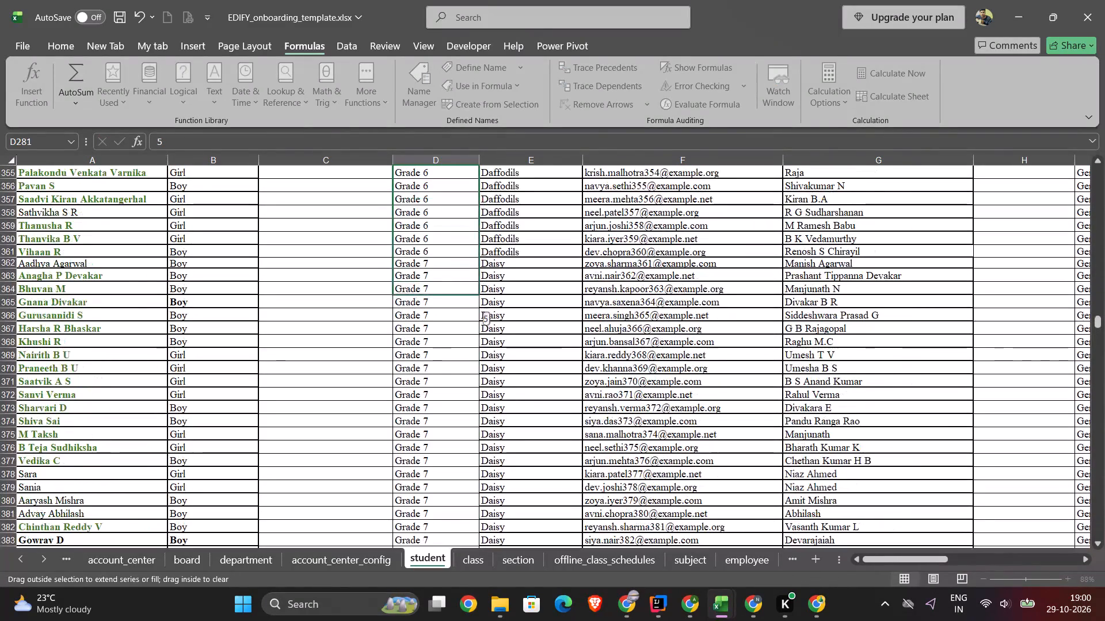
drag(443, 310, 439, 334)
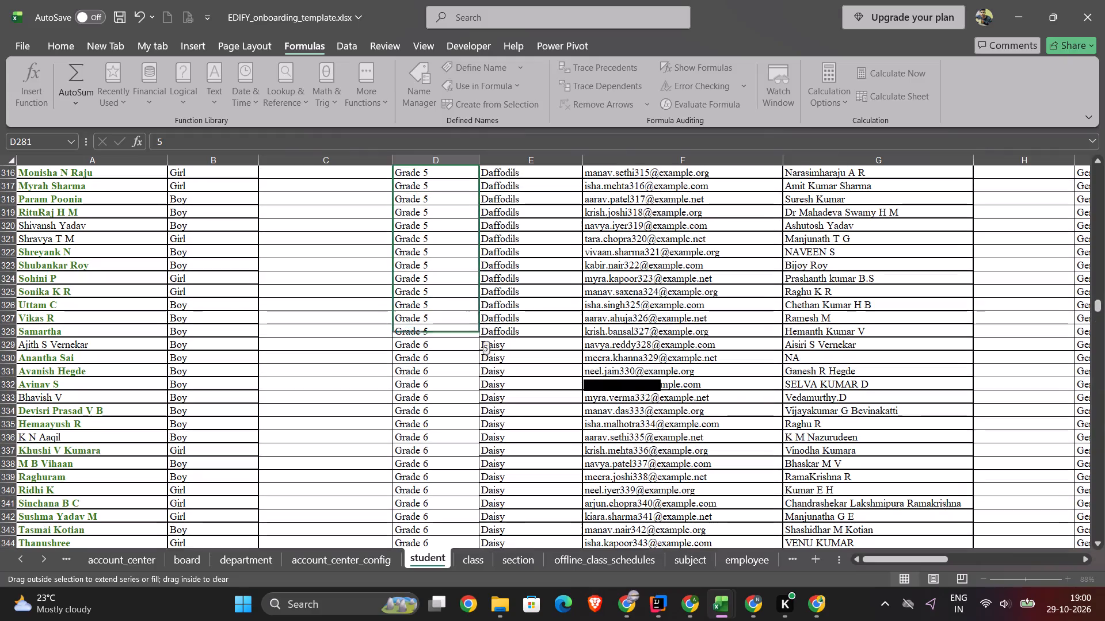
drag(439, 334, 440, 337)
Replace the Grade 6 class entry in D329 with 6 and fill it down through D361.
right_click(435, 344)
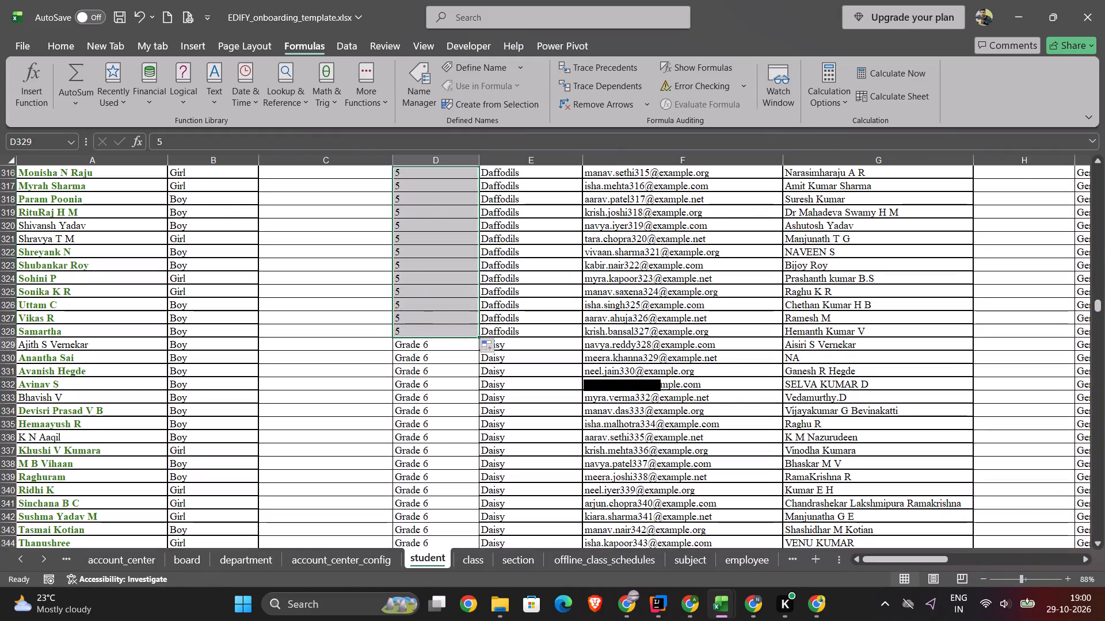
click(435, 344)
key(6)
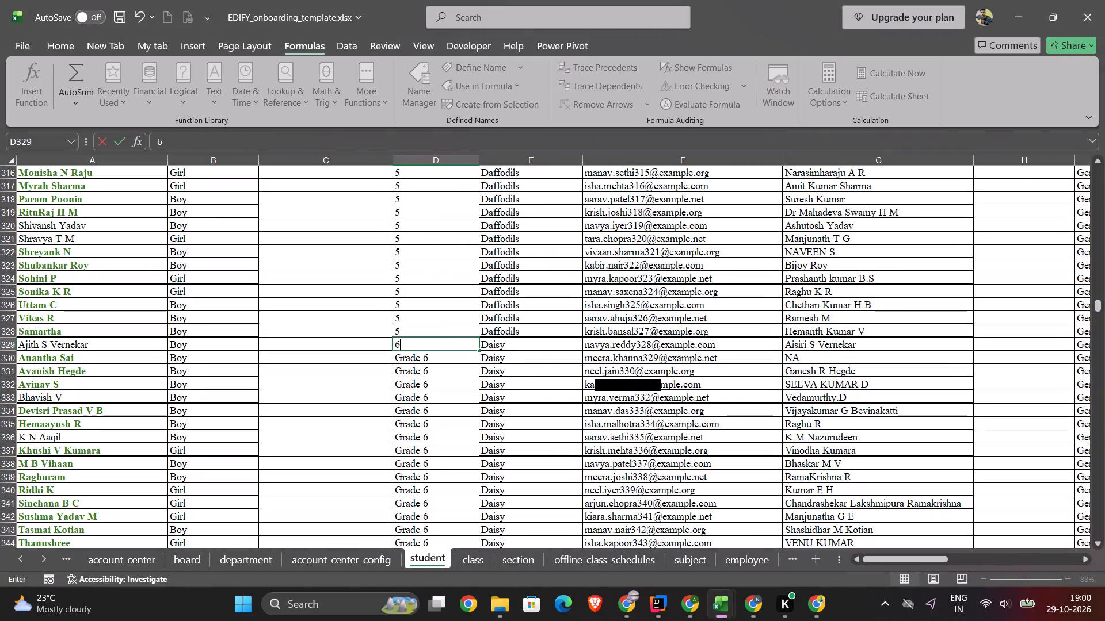
drag(479, 349, 471, 543)
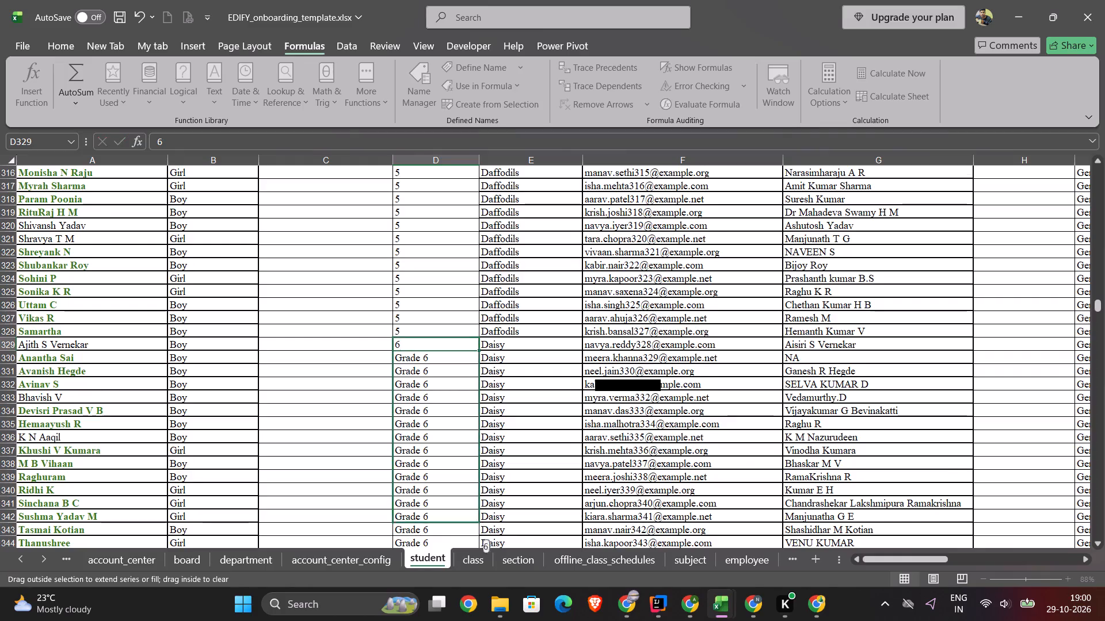
drag(471, 543, 458, 454)
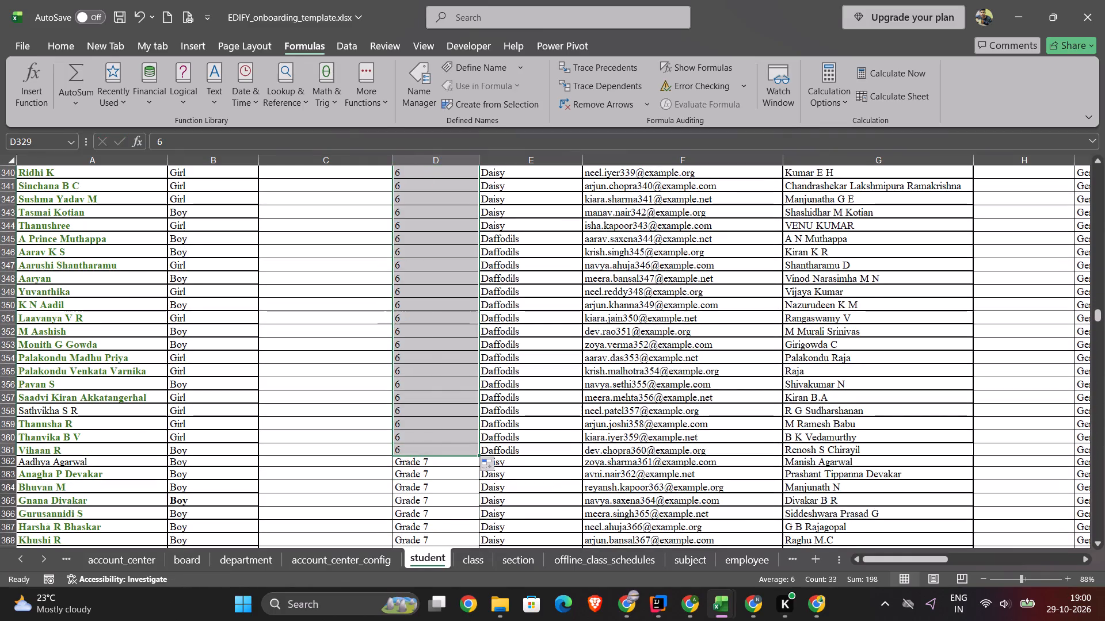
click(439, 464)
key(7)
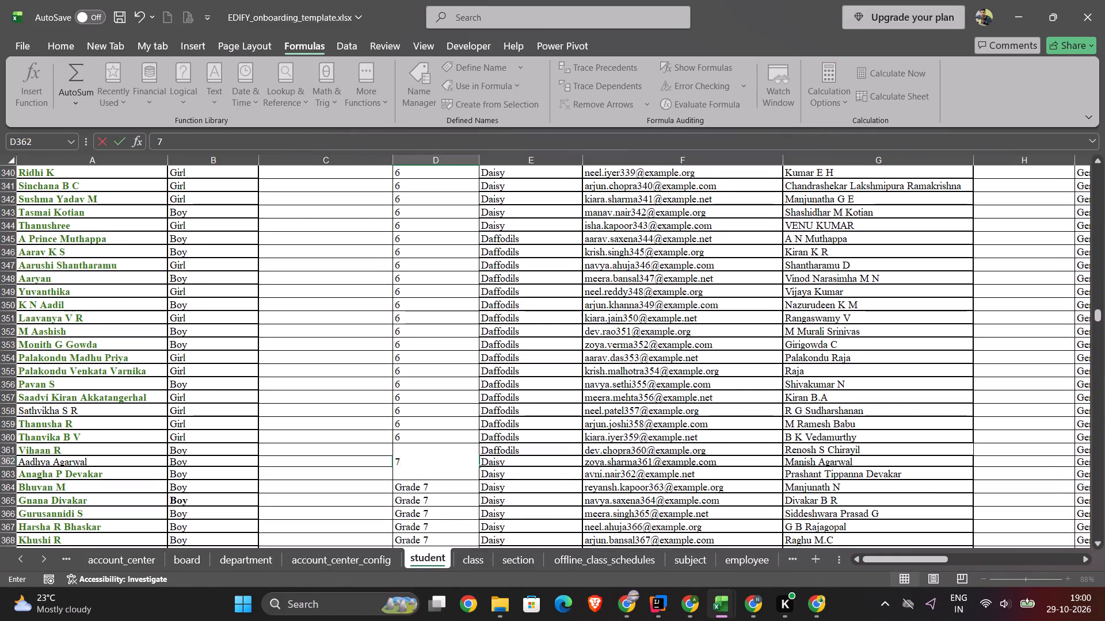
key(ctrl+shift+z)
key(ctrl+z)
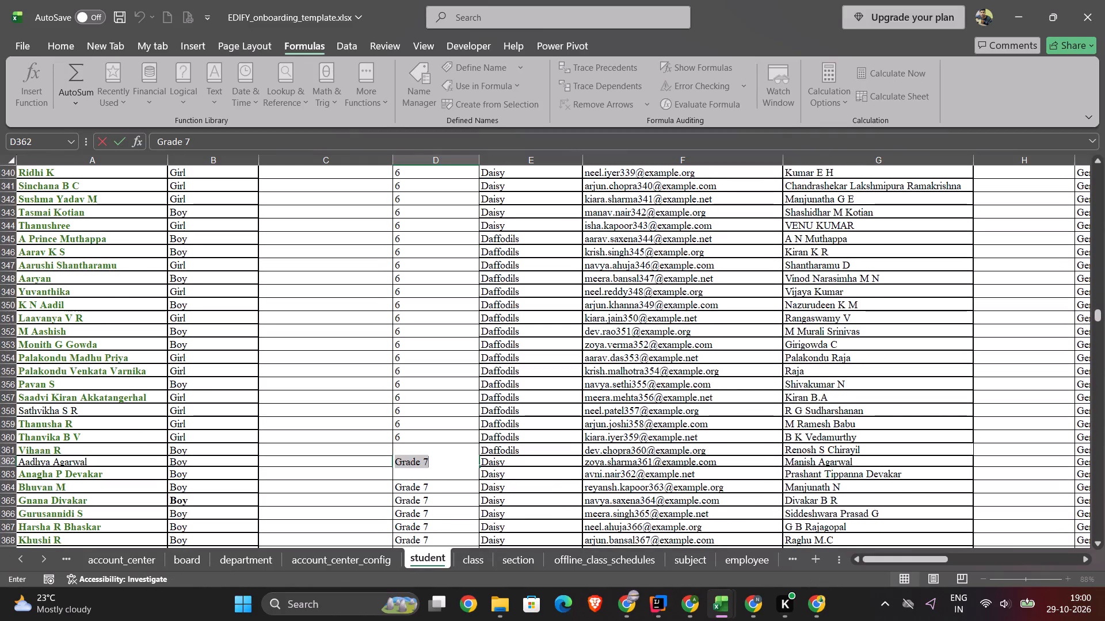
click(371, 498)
Replace the Grade 7 class entry in cell D362 with 7.
click(410, 465)
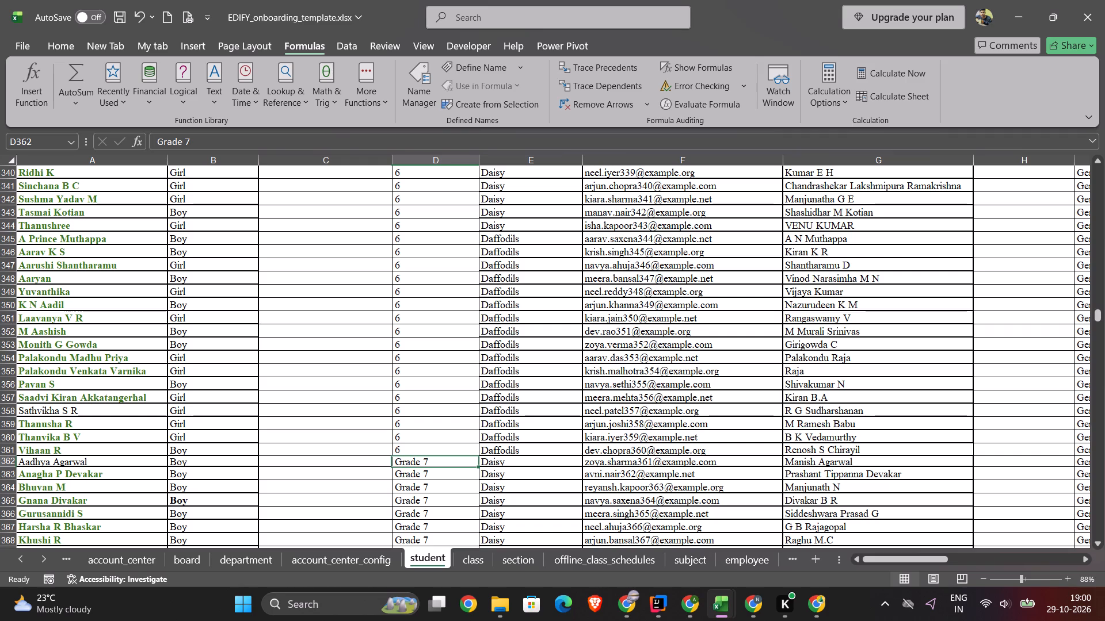
key(7)
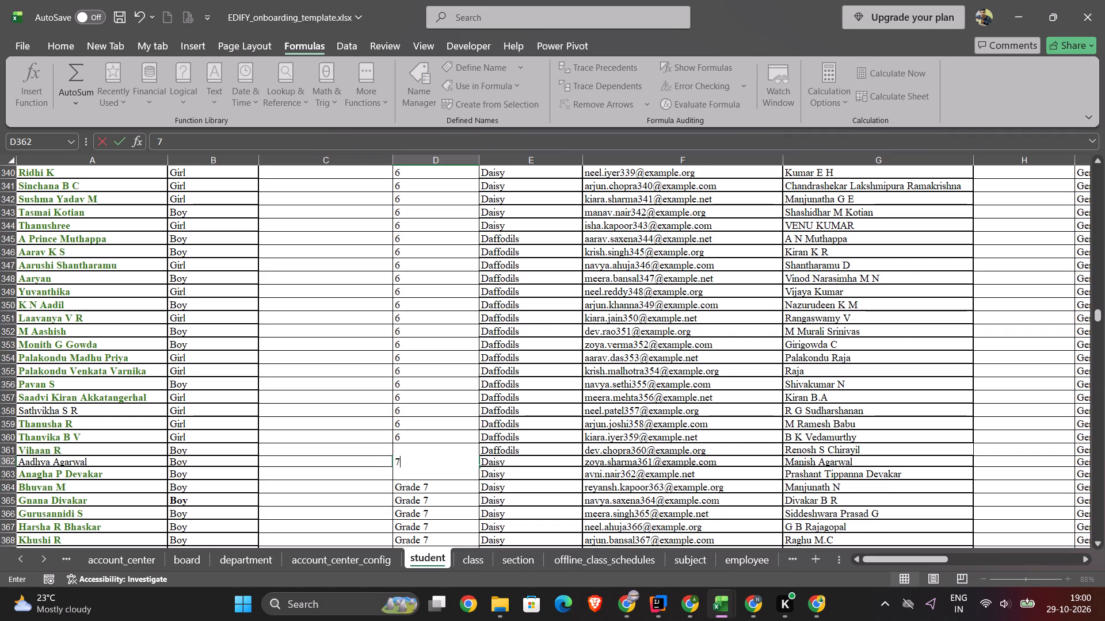
click(398, 492)
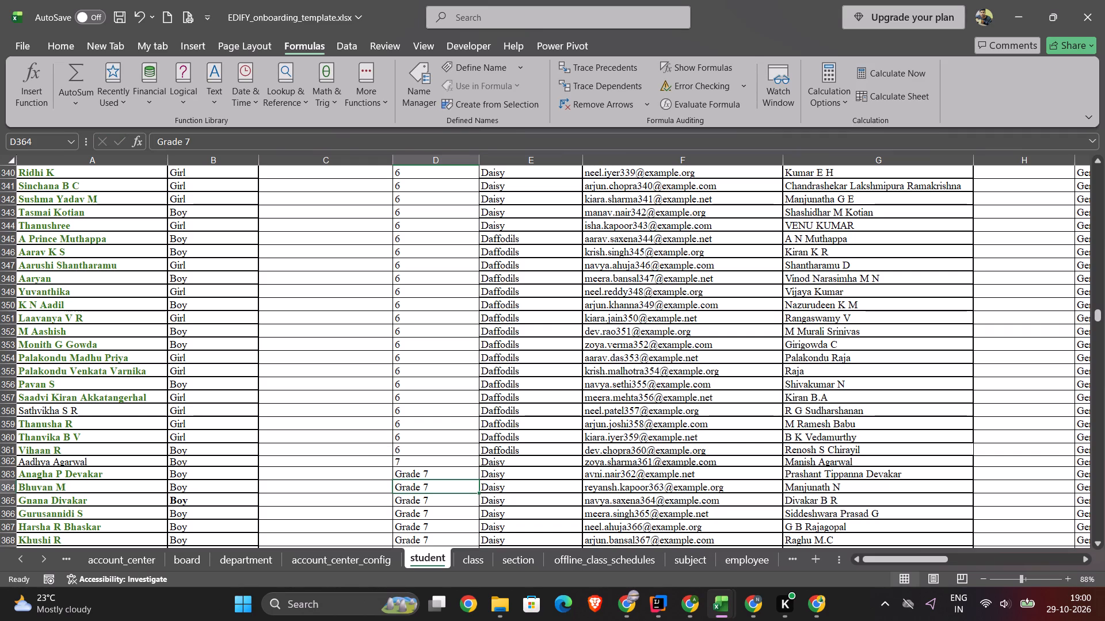
Replace the Grade 7 class entries in D363 and D364 with 7 and fill D364 down through D396.
double_click(410, 470)
triple_click(410, 470)
triple_click(410, 470)
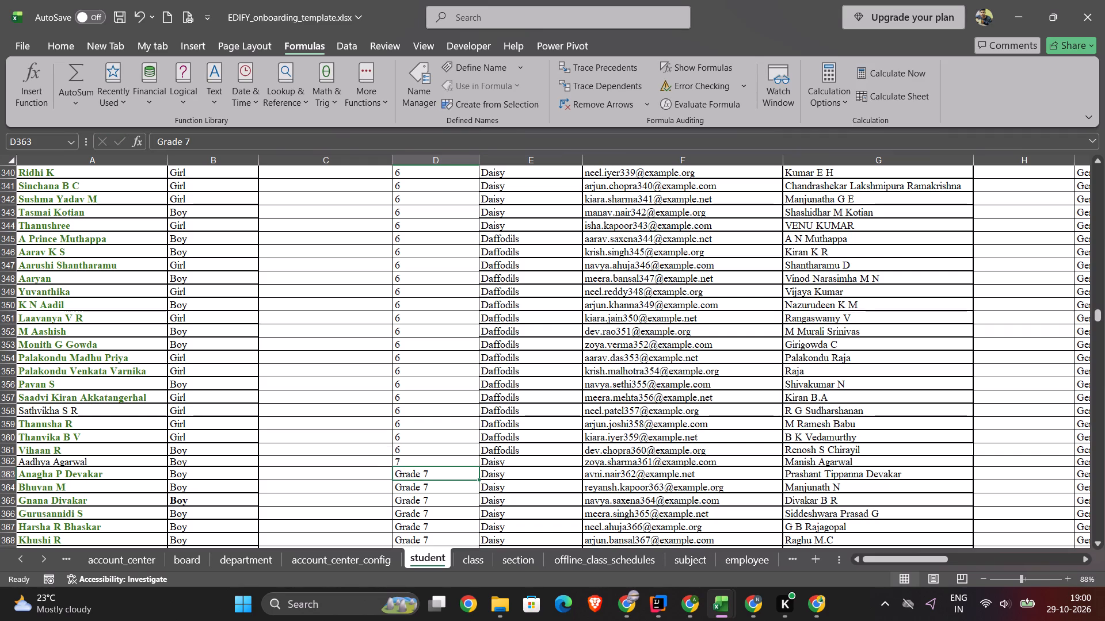
triple_click(410, 470)
click(410, 470)
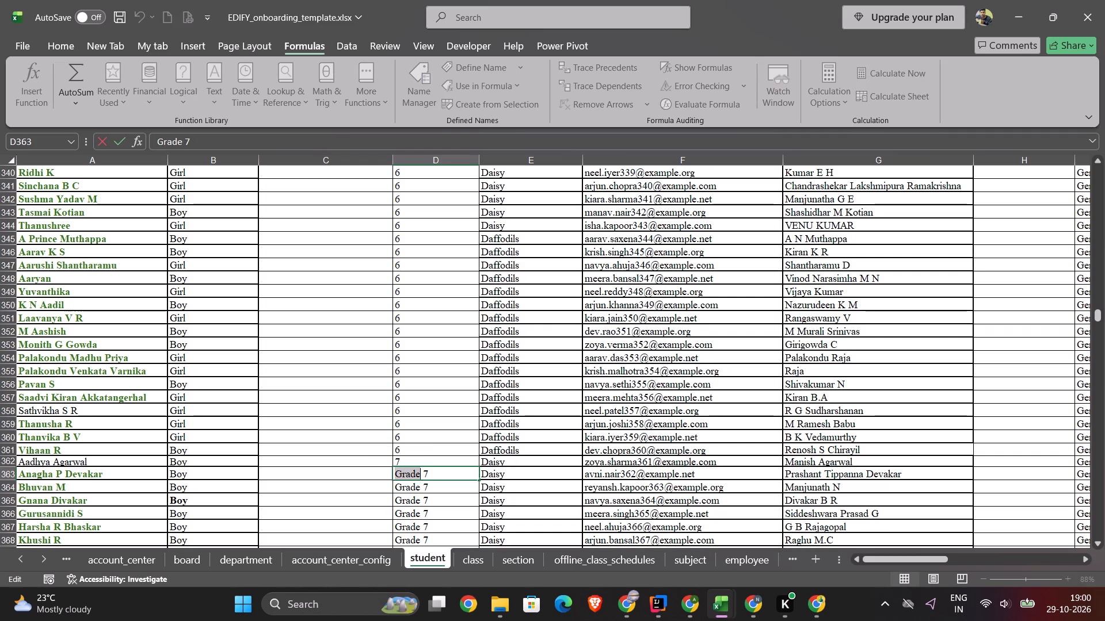
key(ctrl+a)
key(7)
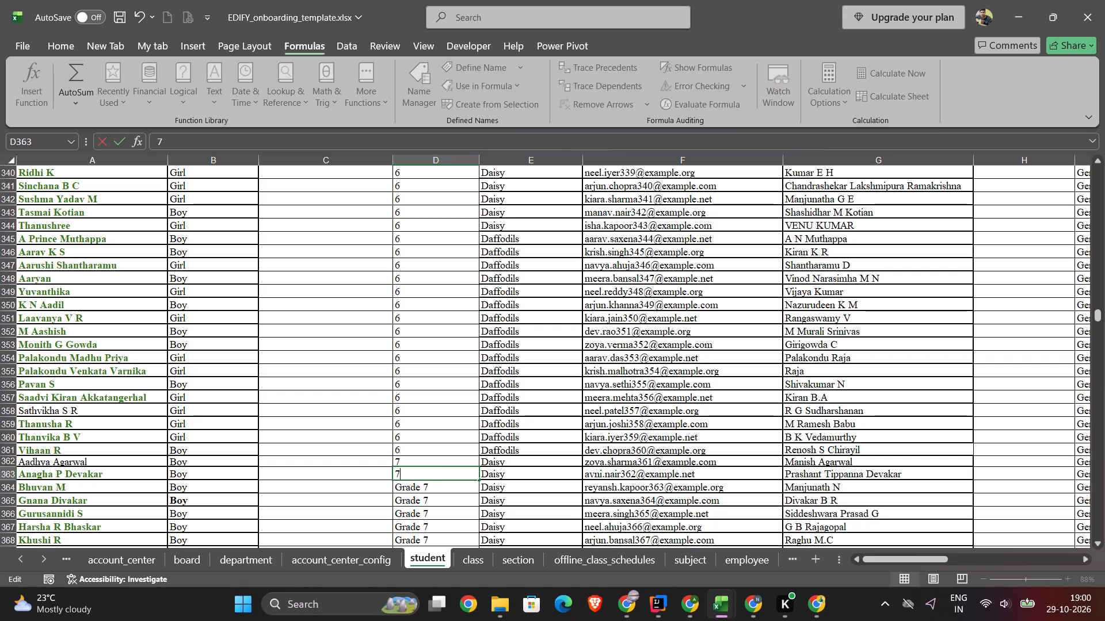
click(407, 489)
key(7)
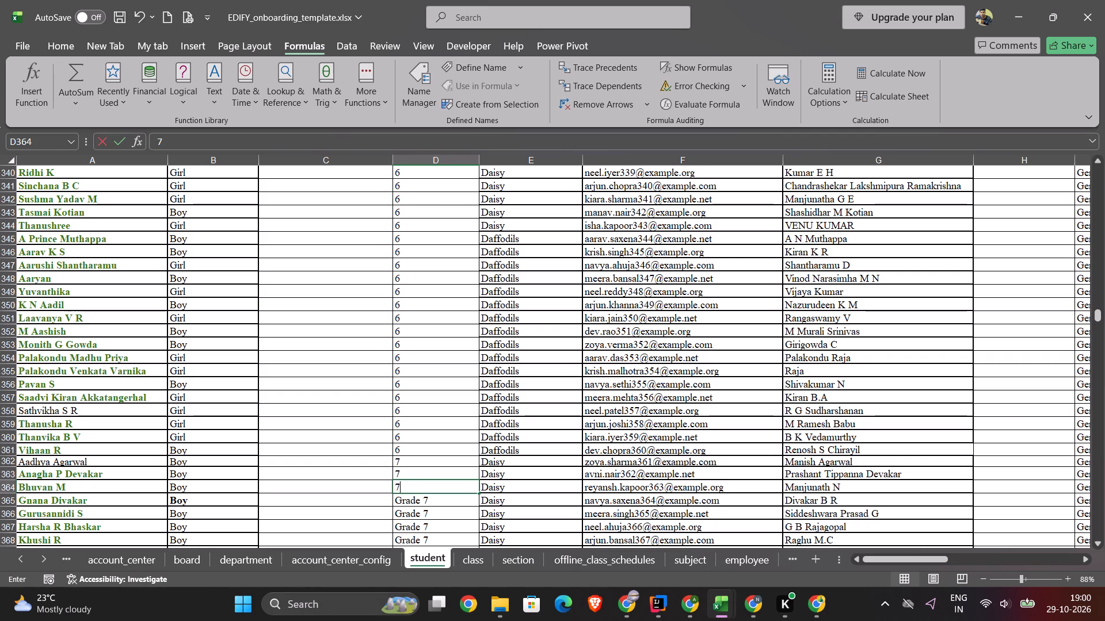
drag(477, 493, 452, 145)
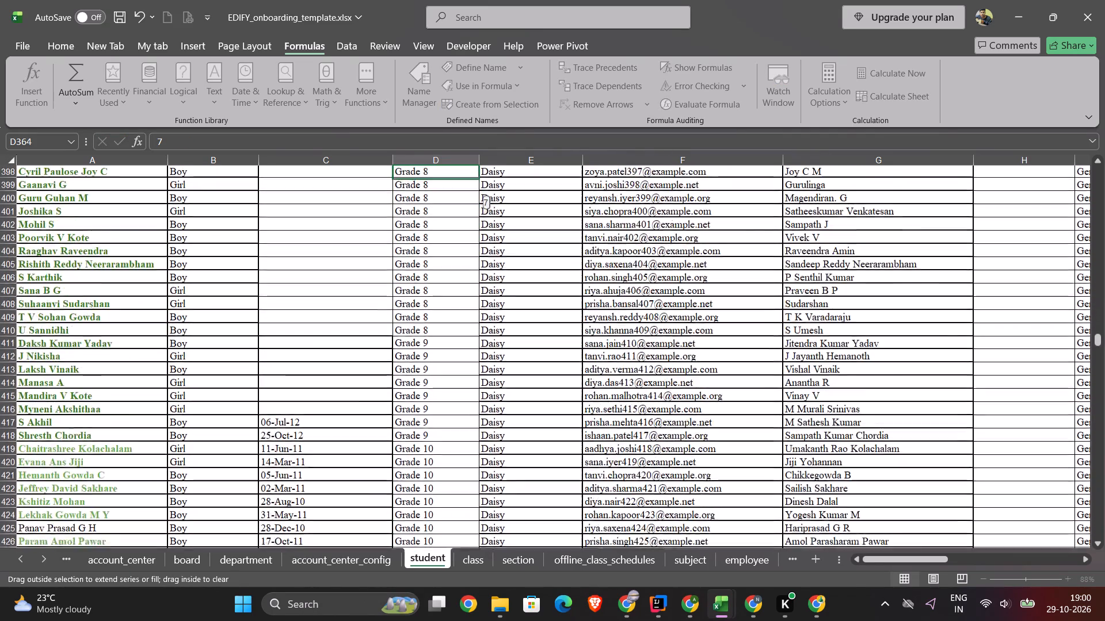
drag(452, 145, 445, 242)
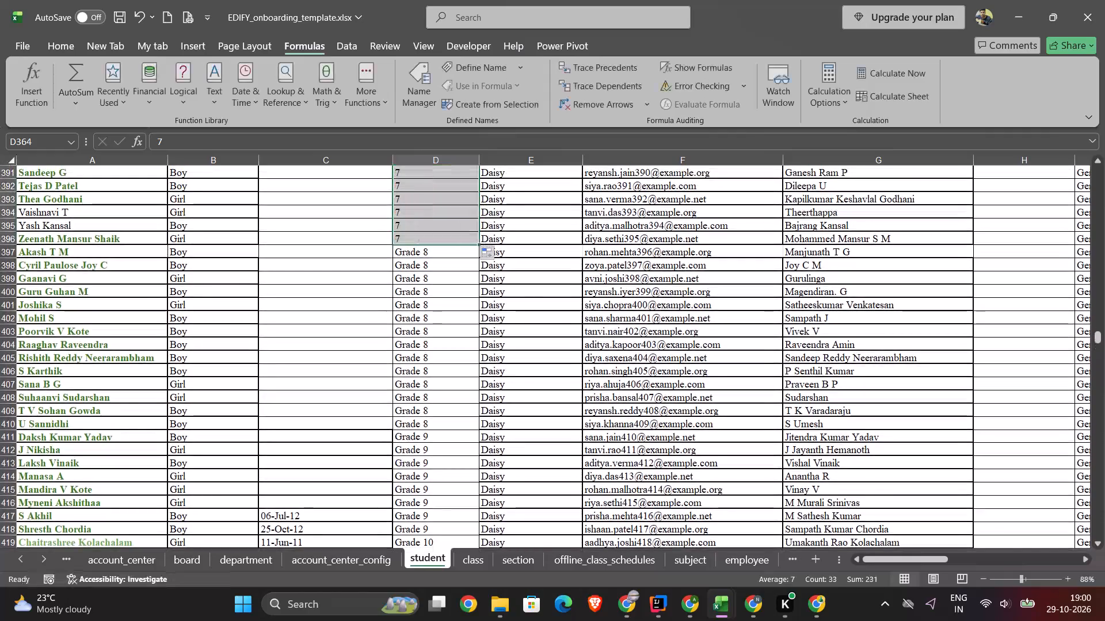
Replace the Grade 8 class entry in D397 with 8 and fill it down through D410.
click(433, 251)
key(8)
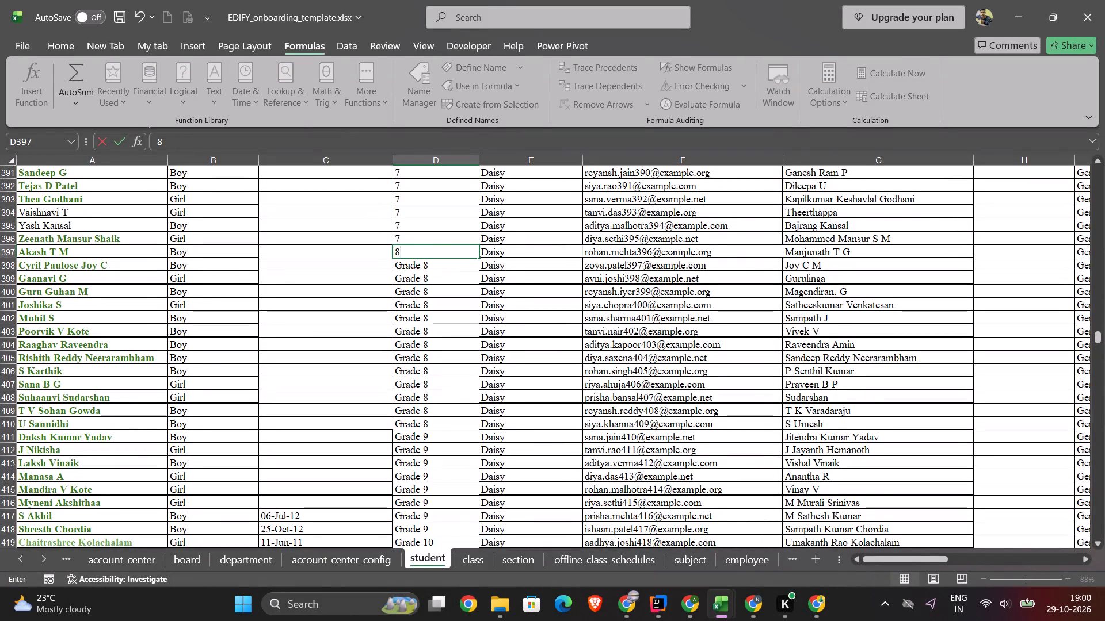
drag(479, 256, 461, 420)
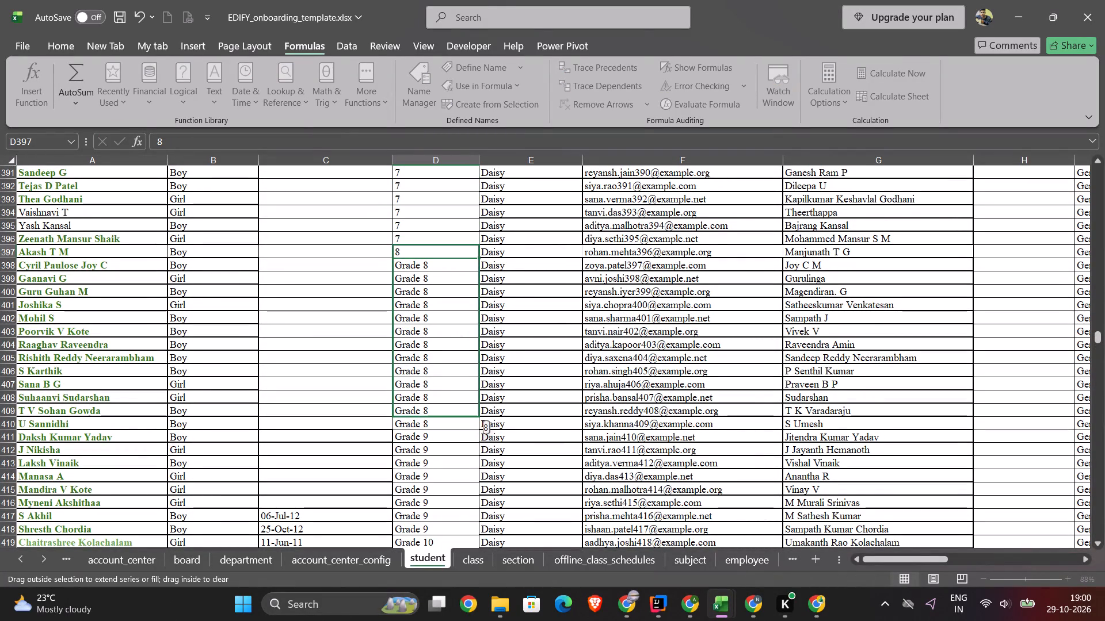
drag(461, 420, 458, 427)
Replace the Grade 9 class entries in D411 and D412 with 9 and fill D412 down through D418.
click(430, 440)
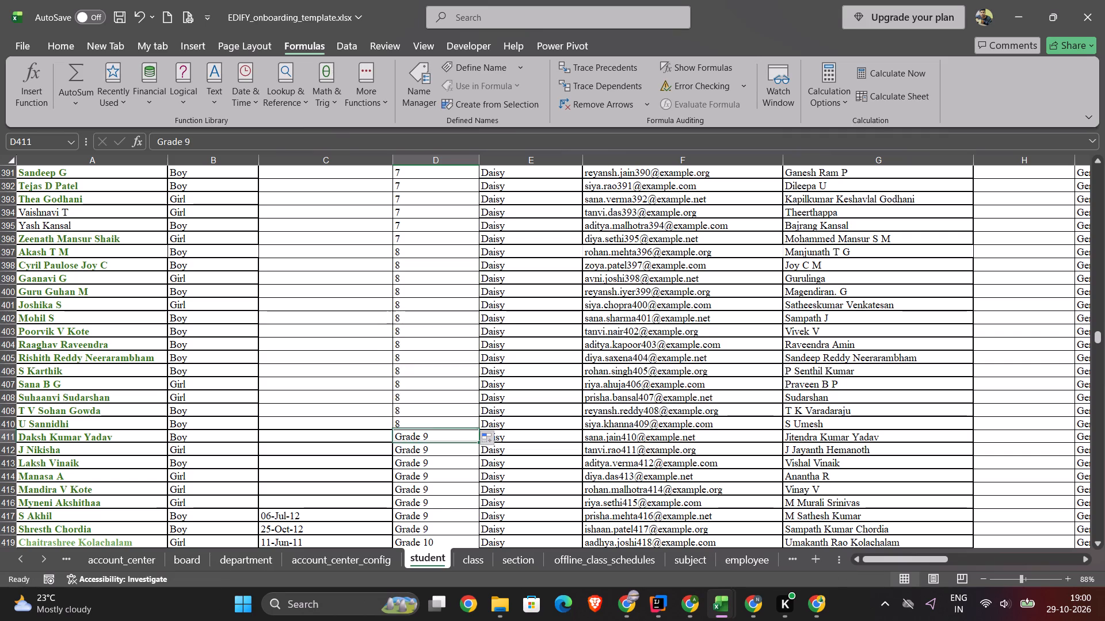
key(9)
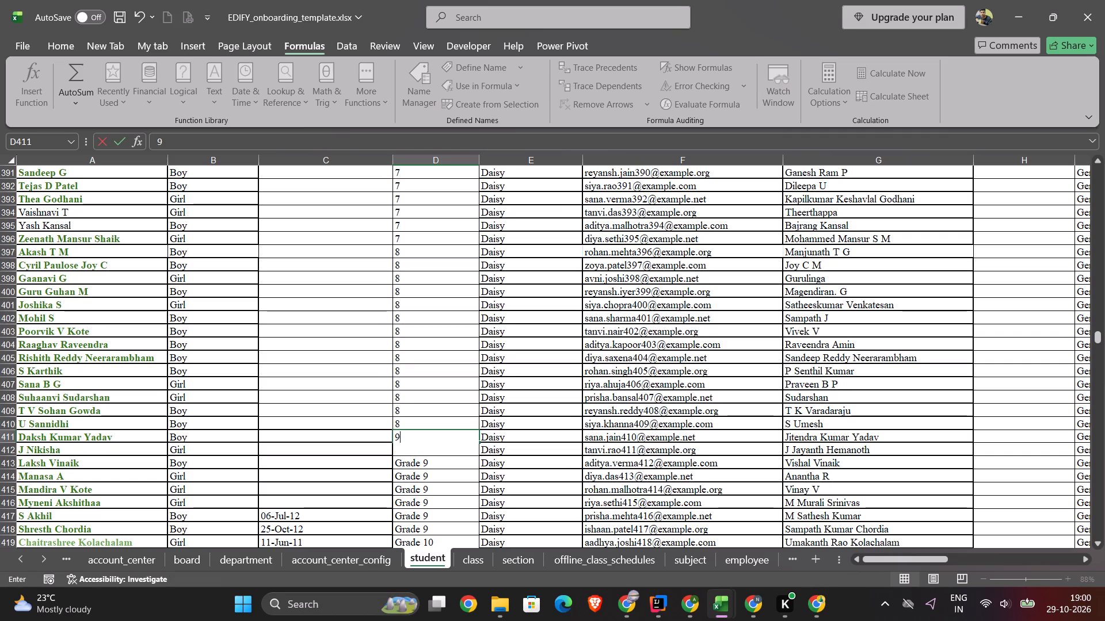
click(395, 465)
click(408, 450)
key(9)
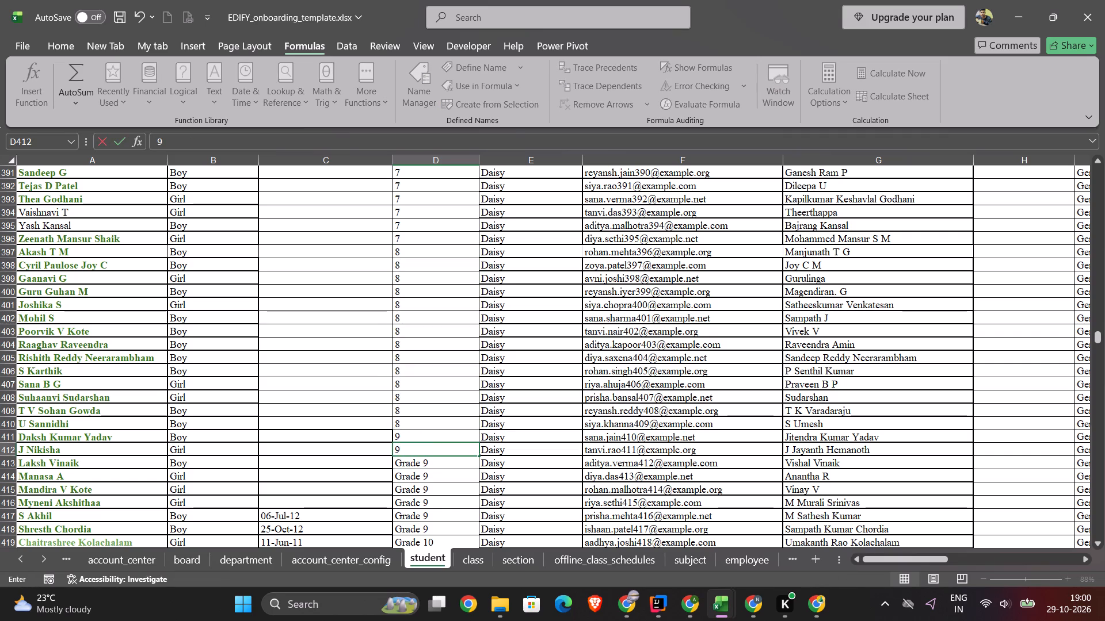
drag(477, 455, 455, 427)
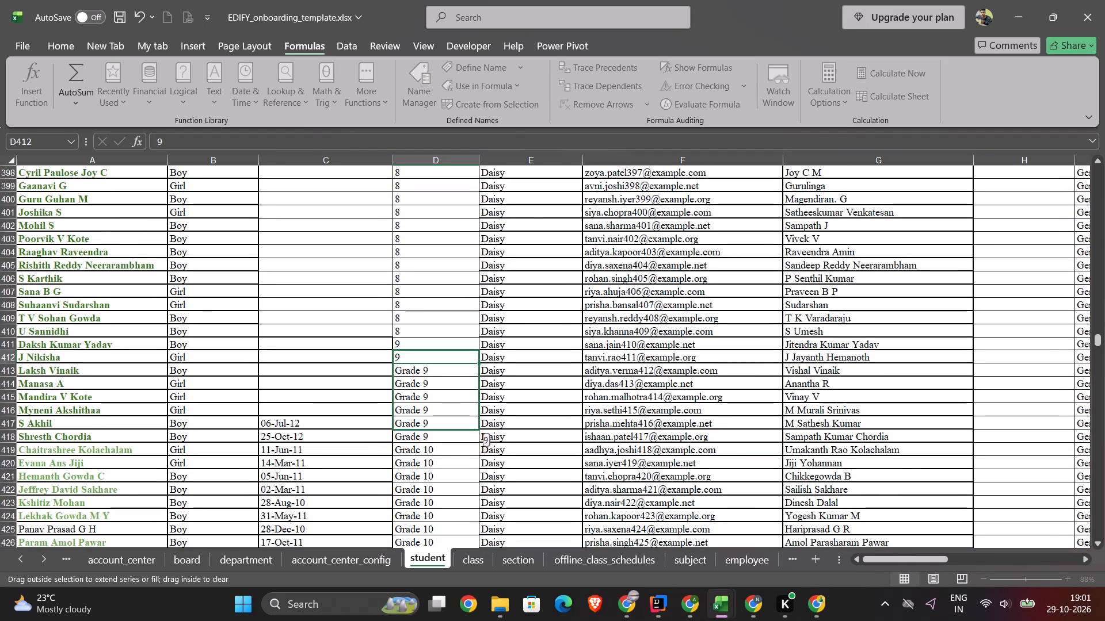
drag(455, 427, 451, 444)
Replace the Grade 10 class entry in D419 with 10 and fill it down through D435.
click(436, 451)
text(10)
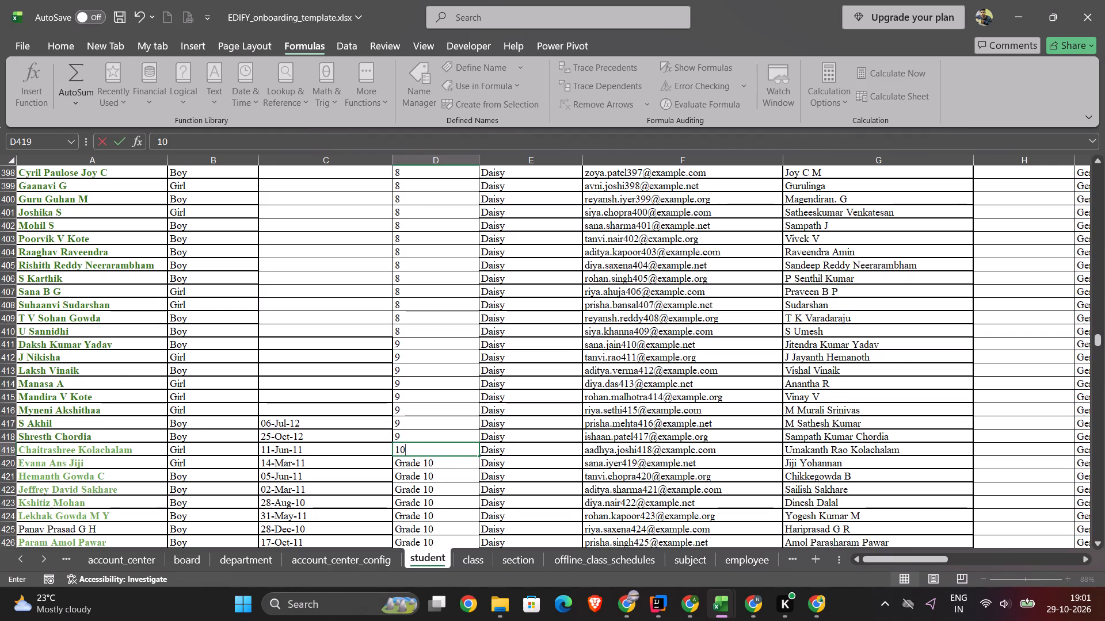
click(478, 455)
drag(478, 457, 482, 556)
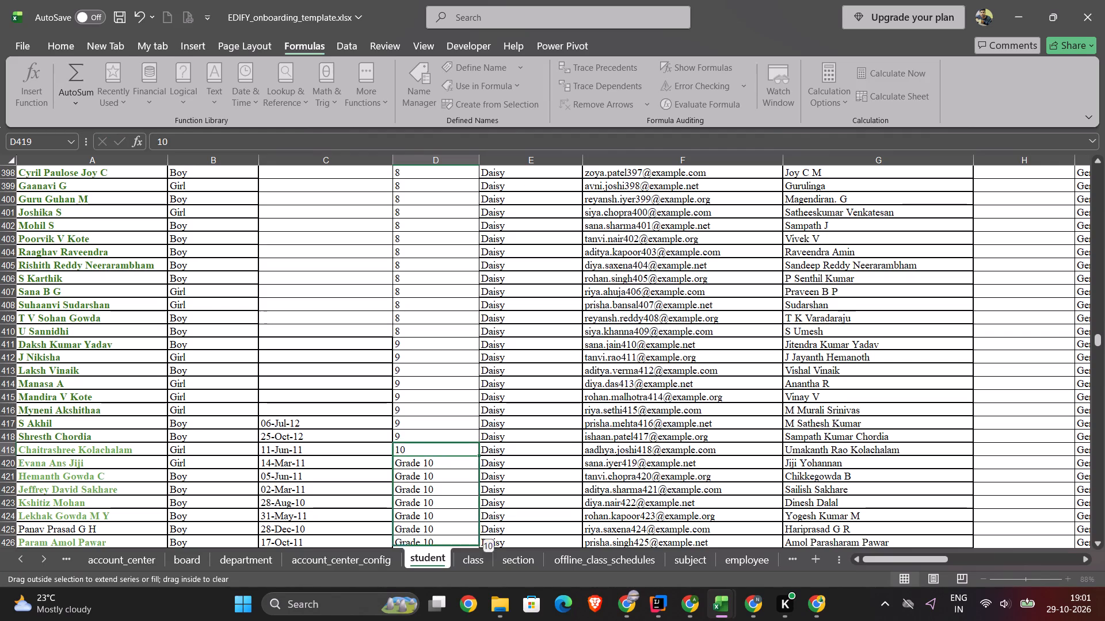
drag(482, 556, 474, 517)
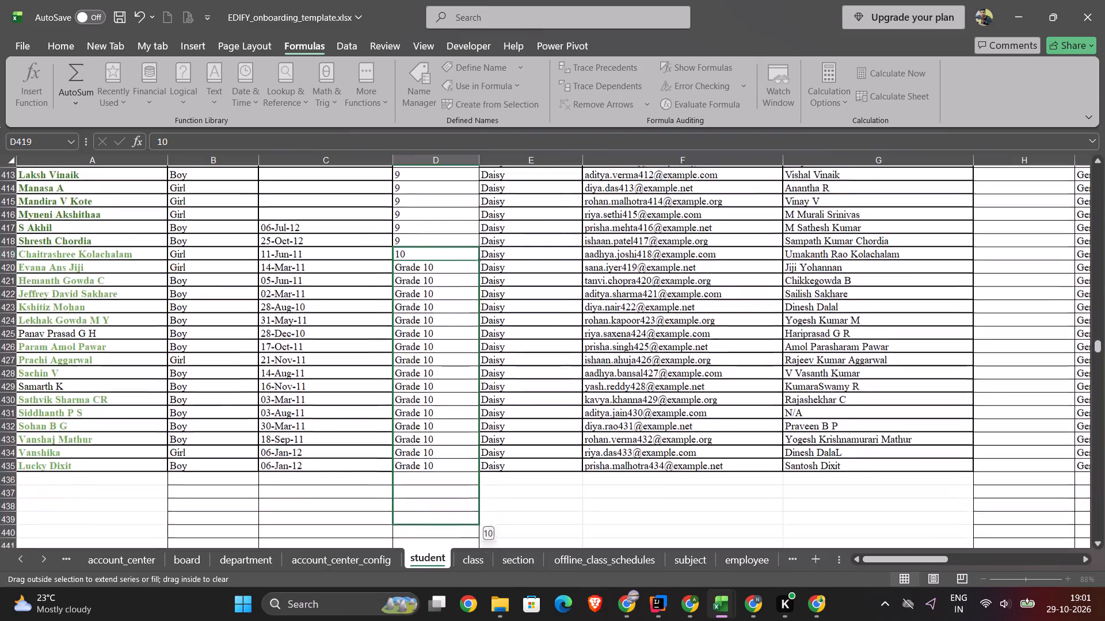
drag(474, 517, 464, 466)
Change the first IK 2 class entry, in cell D22, to the hyphenated form IK-2.
scroll(430, 335, up, 15)
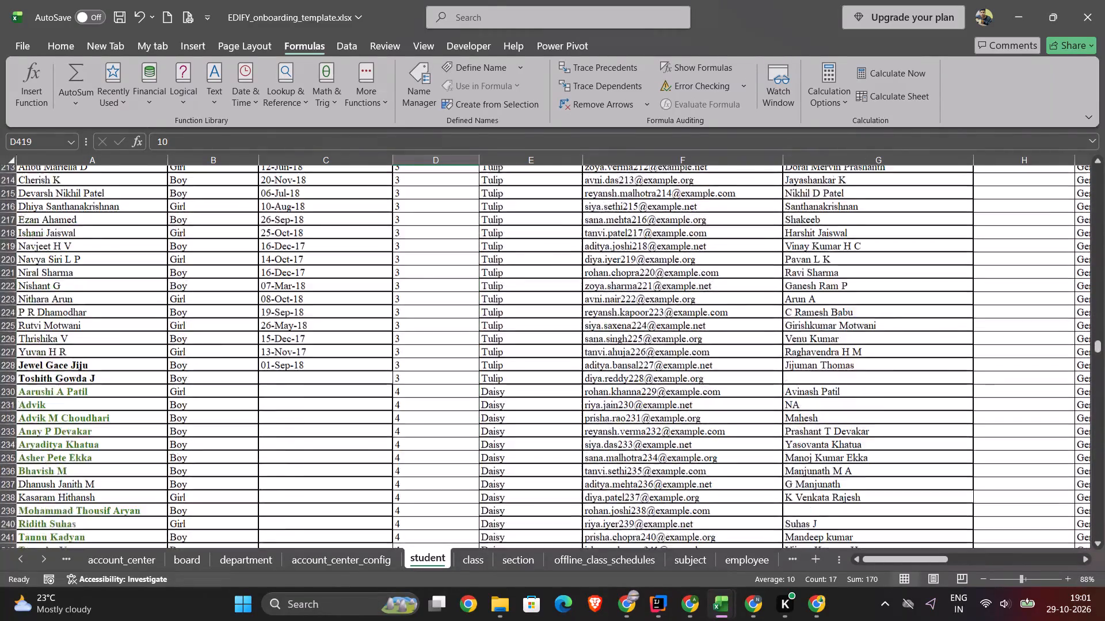
scroll(430, 335, up, 12)
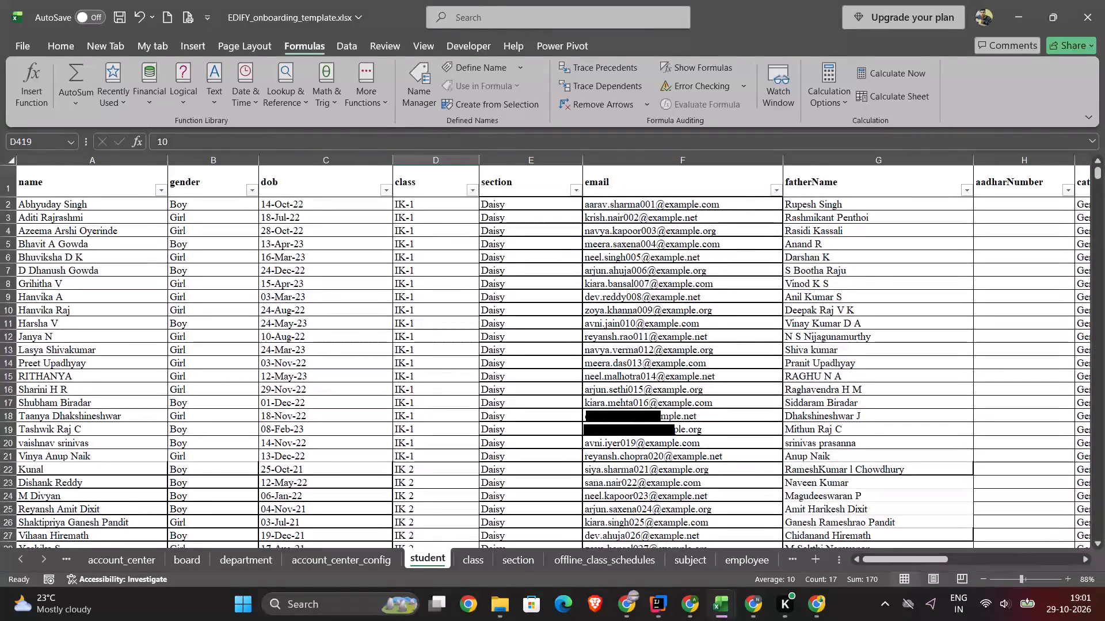
scroll(456, 269, down, 1)
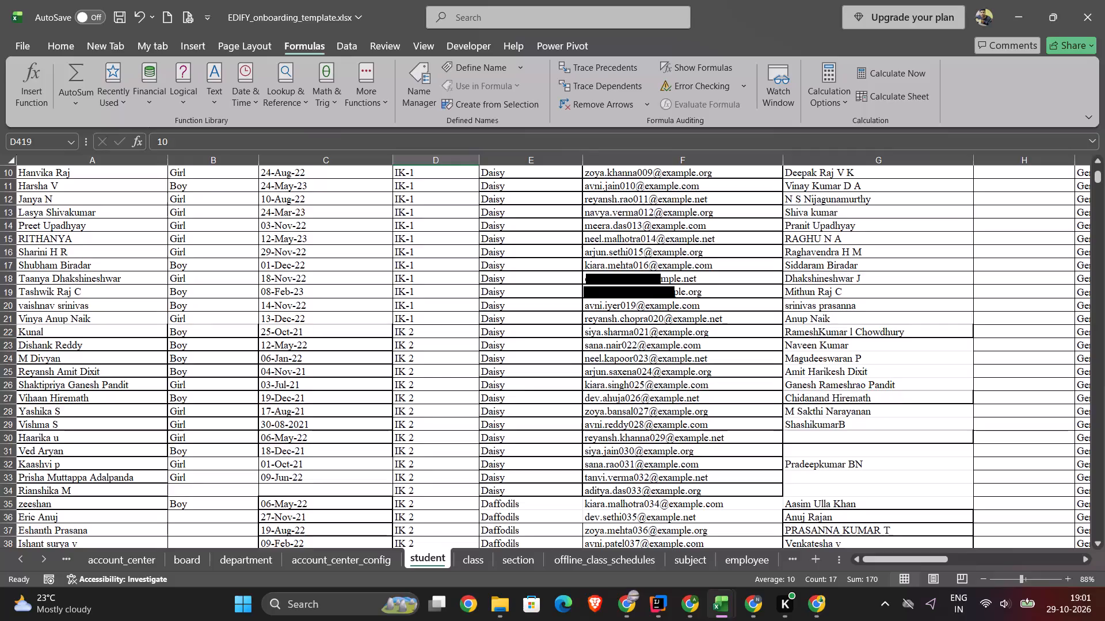
triple_click(407, 332)
key(BackSpace)
key(minus)
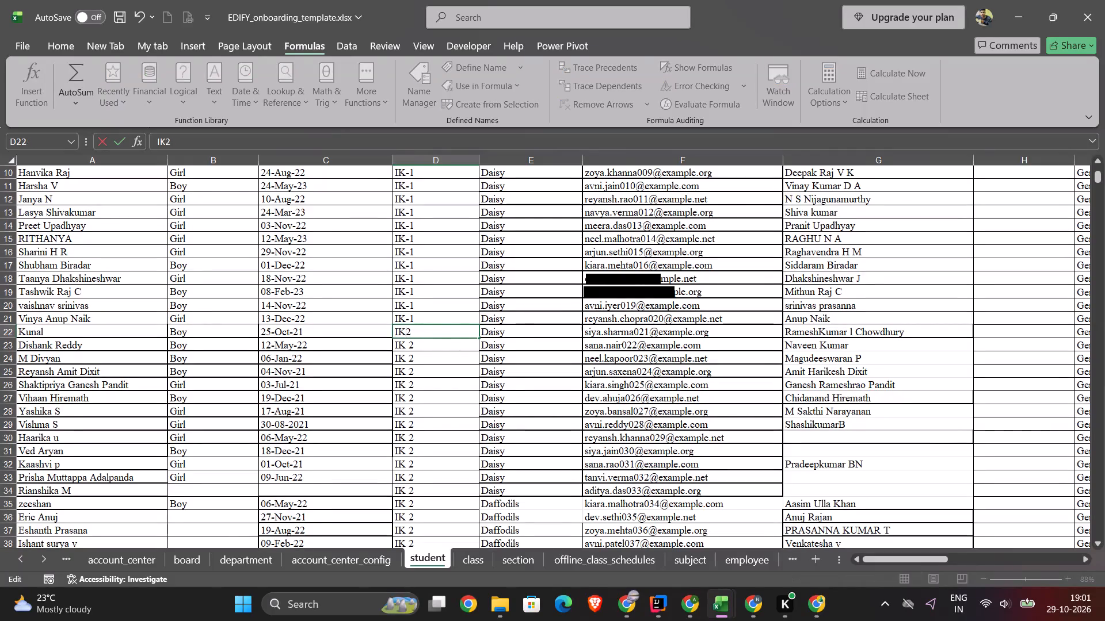
click(477, 335)
click(455, 351)
click(458, 340)
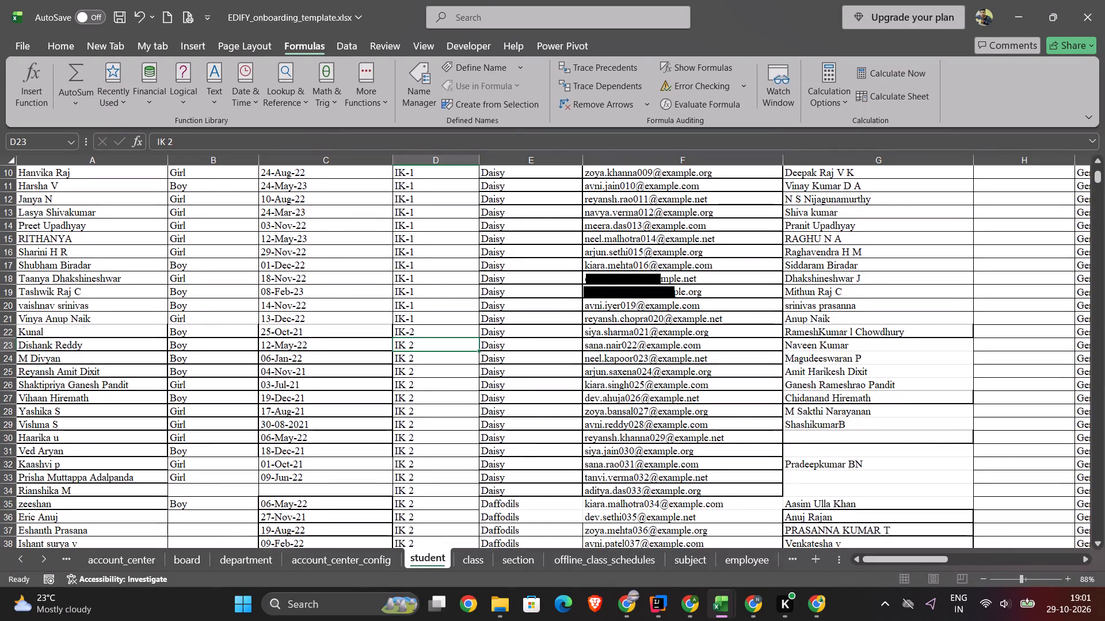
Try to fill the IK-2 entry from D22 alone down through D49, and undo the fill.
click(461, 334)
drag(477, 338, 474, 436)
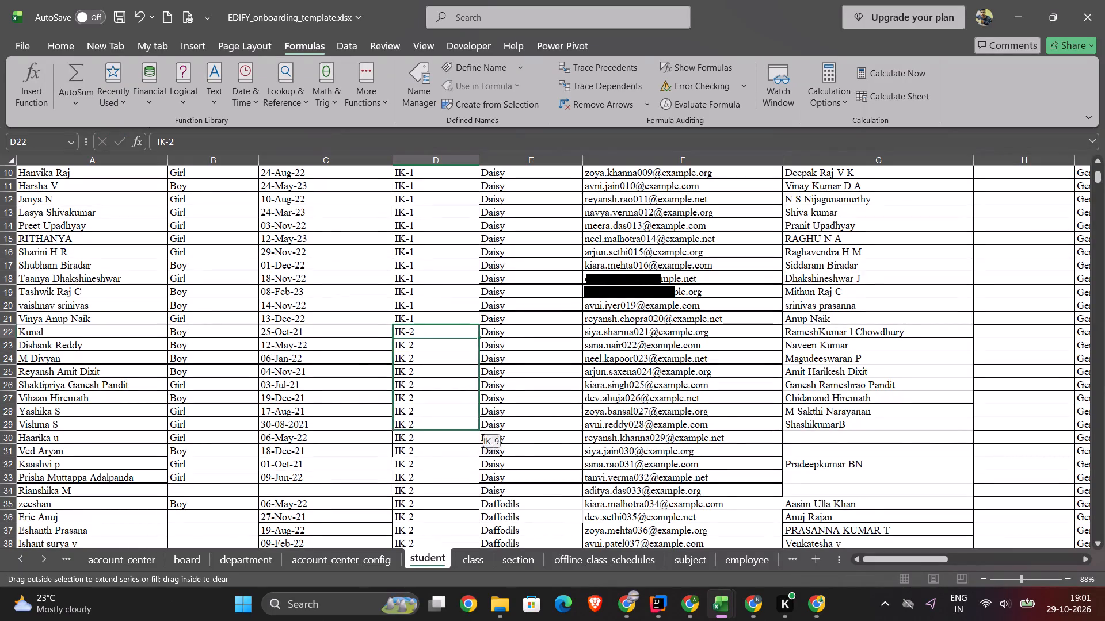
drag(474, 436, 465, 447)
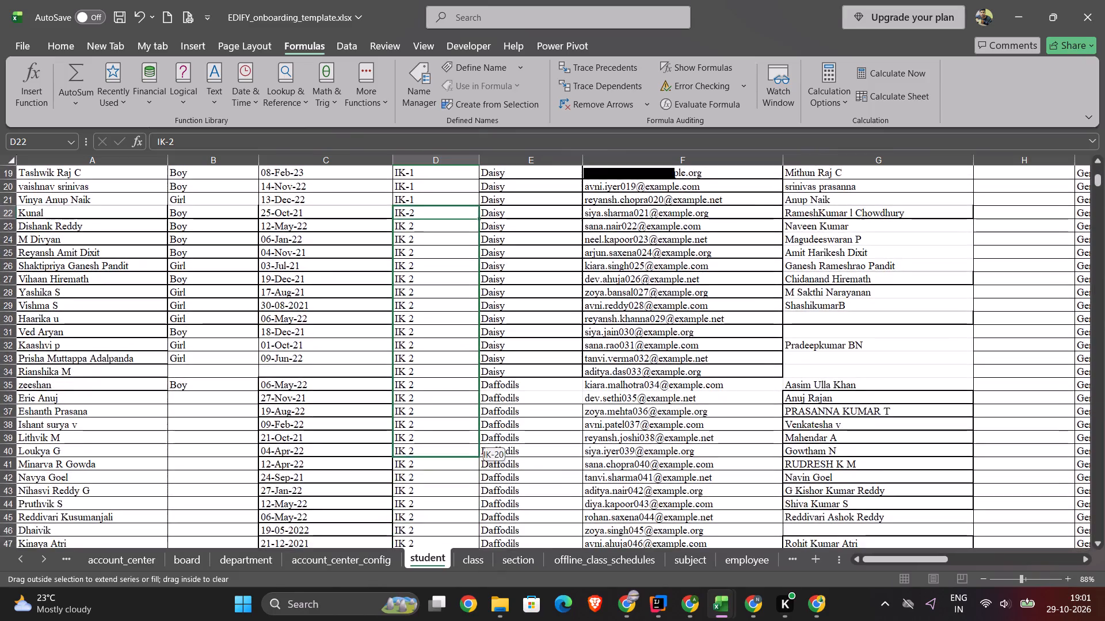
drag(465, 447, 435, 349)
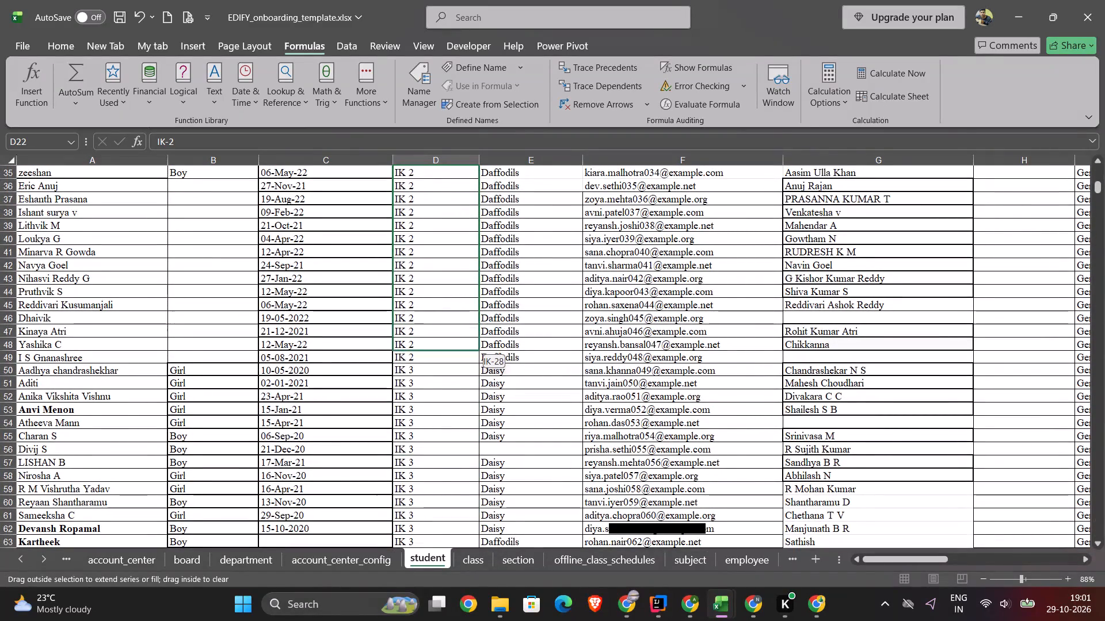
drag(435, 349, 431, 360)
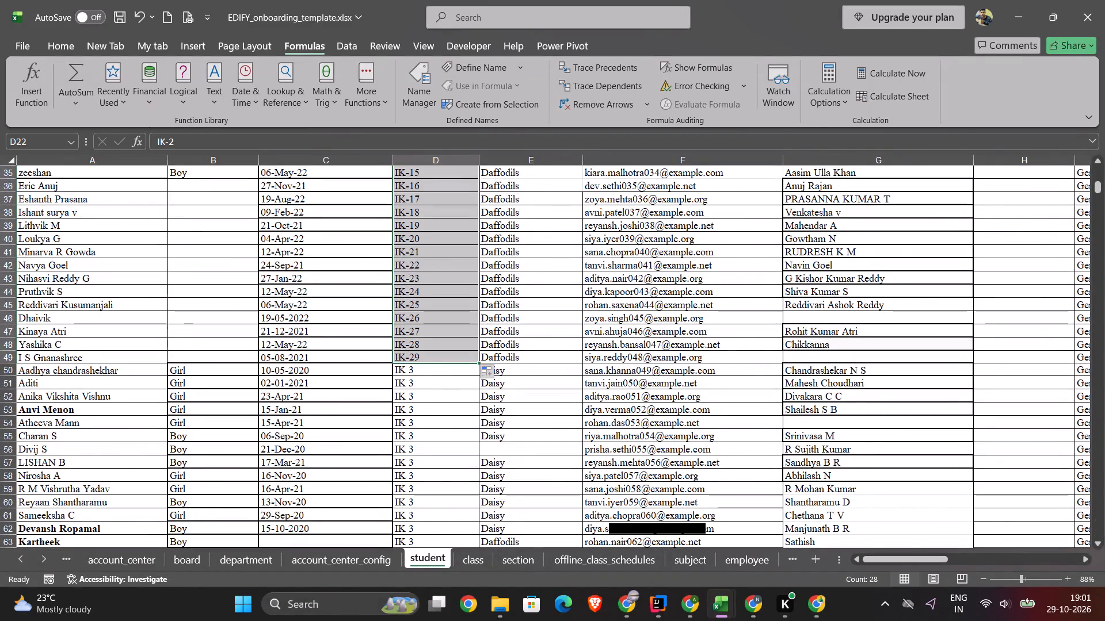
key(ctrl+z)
Change the class entry in D23 to IK-2 and fill D22:D23 down together through D49.
click(420, 358)
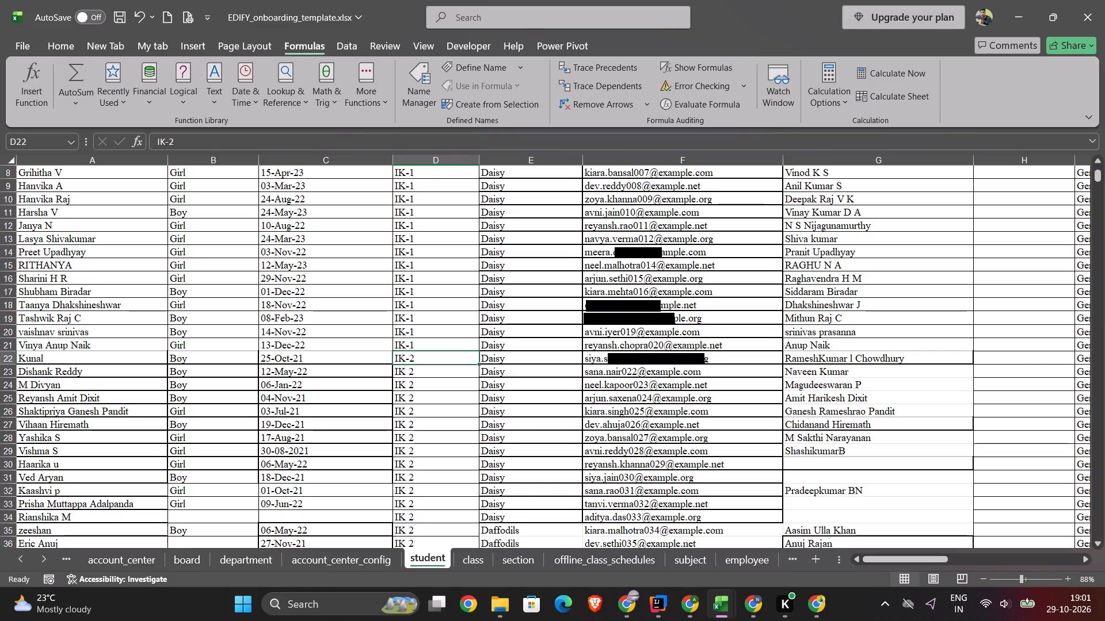
right_click(440, 358)
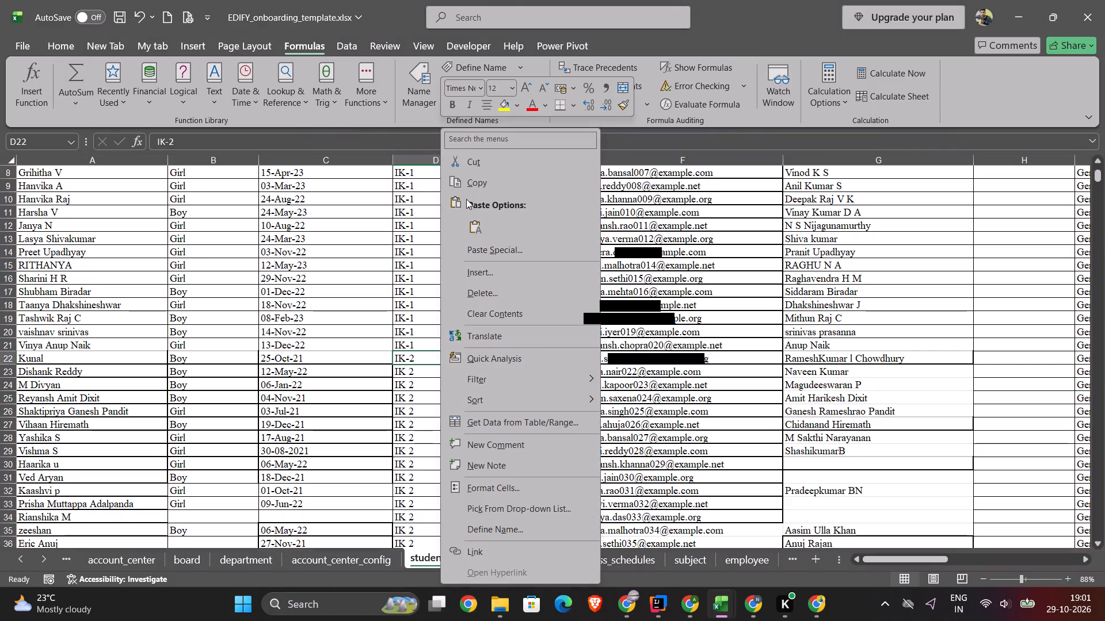
click(408, 363)
triple_click(419, 373)
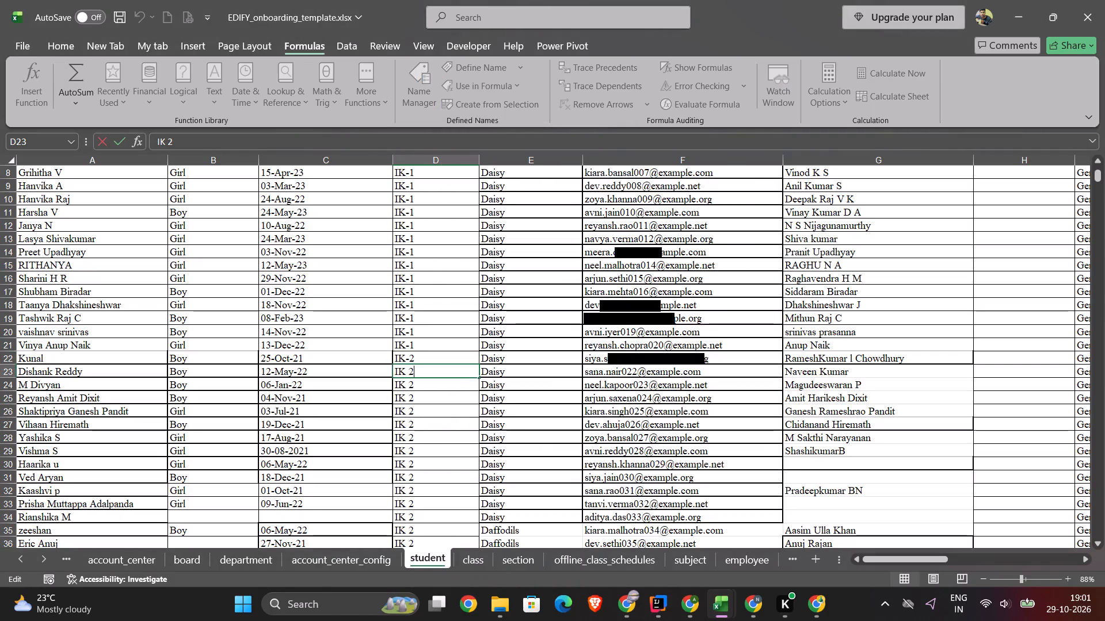
click(409, 373)
key(BackSpace)
key(minus)
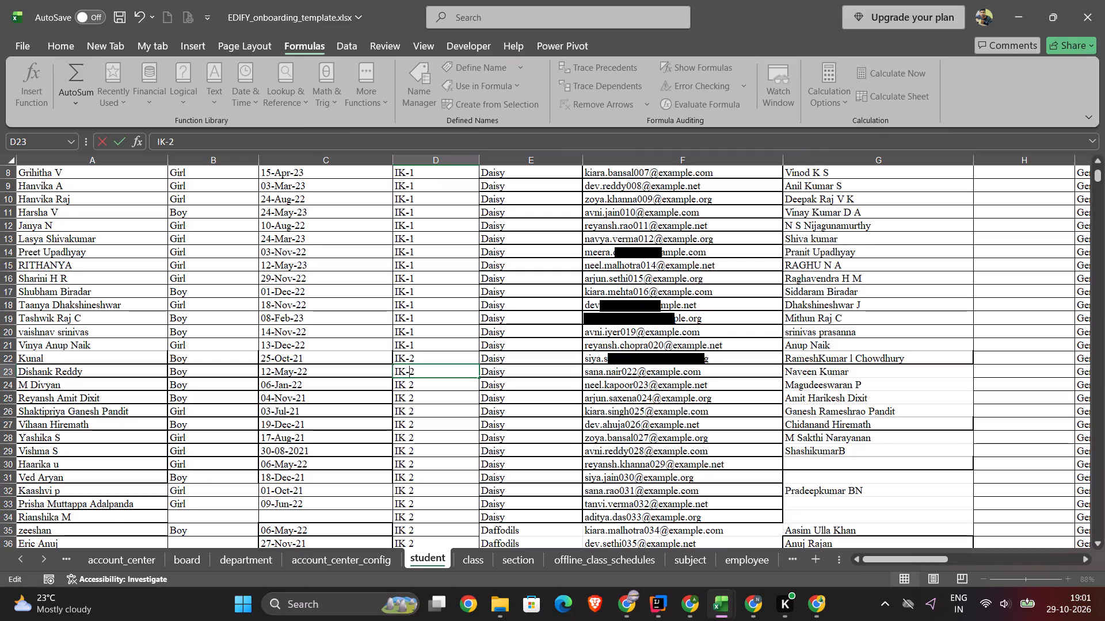
click(413, 354)
drag(413, 354, 431, 368)
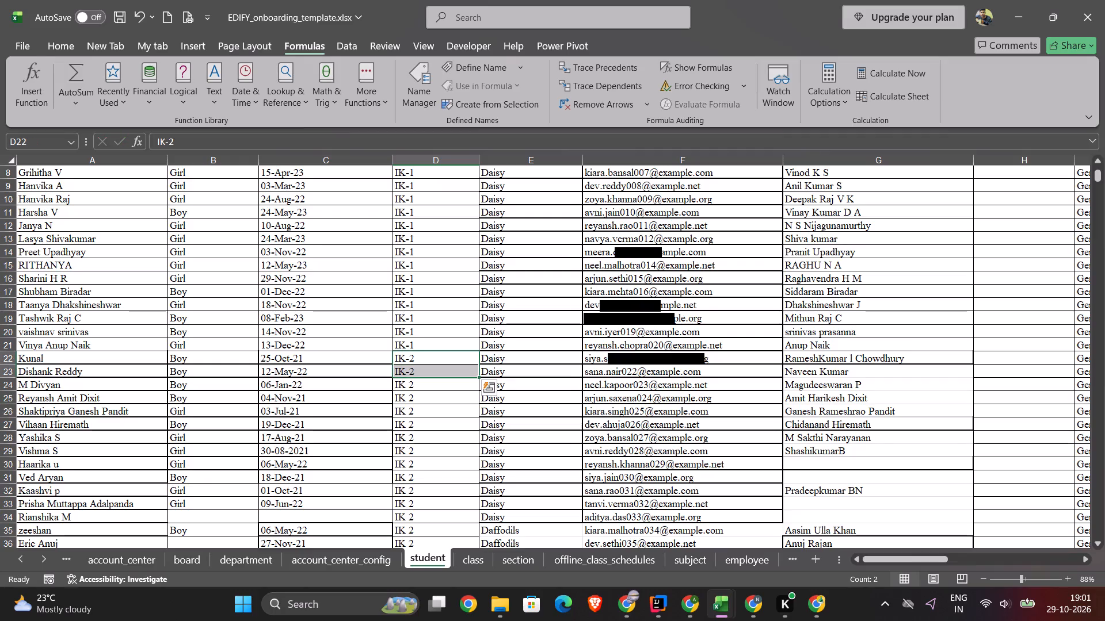
drag(479, 377, 466, 557)
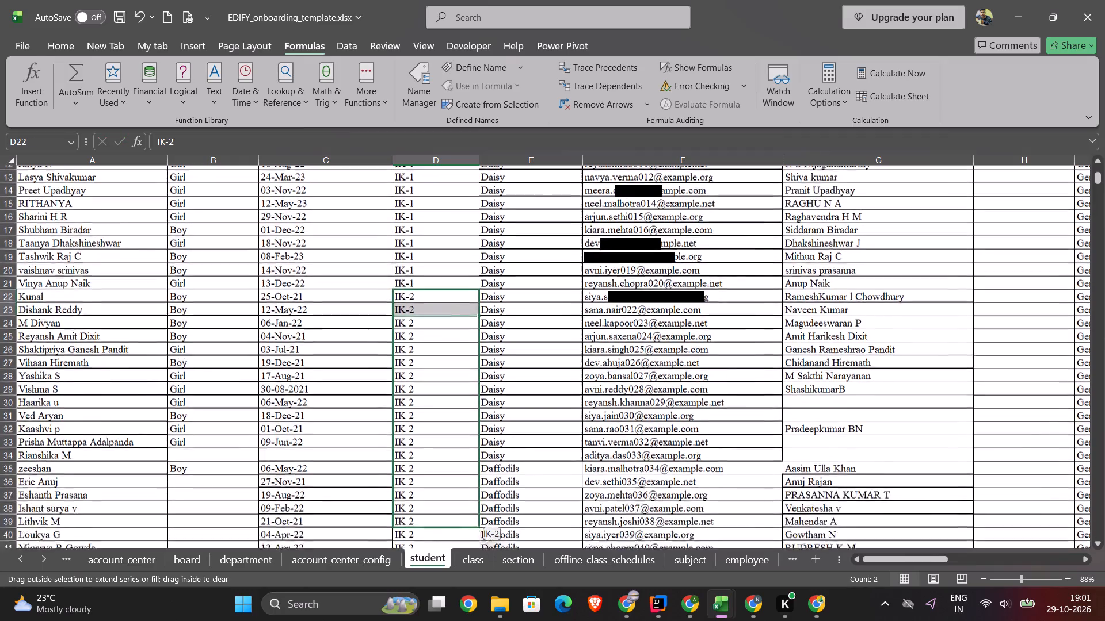
drag(466, 557, 460, 462)
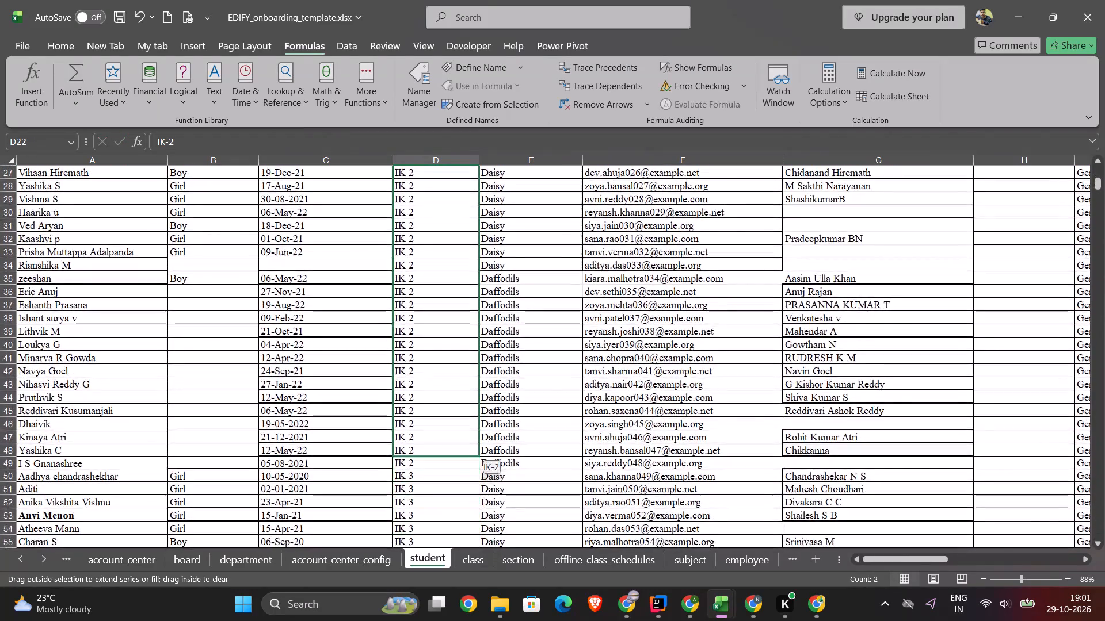
drag(460, 462, 458, 471)
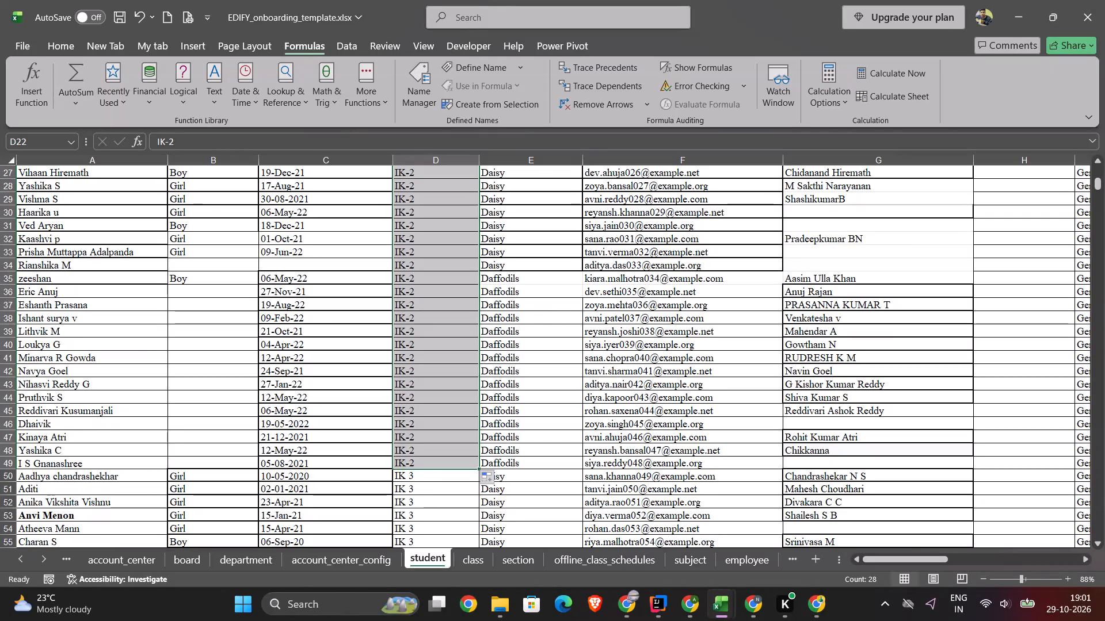
Change the first two IK 3 class entries, in cells D50 and D51, to the hyphenated form IK-3.
triple_click(444, 477)
click(444, 477)
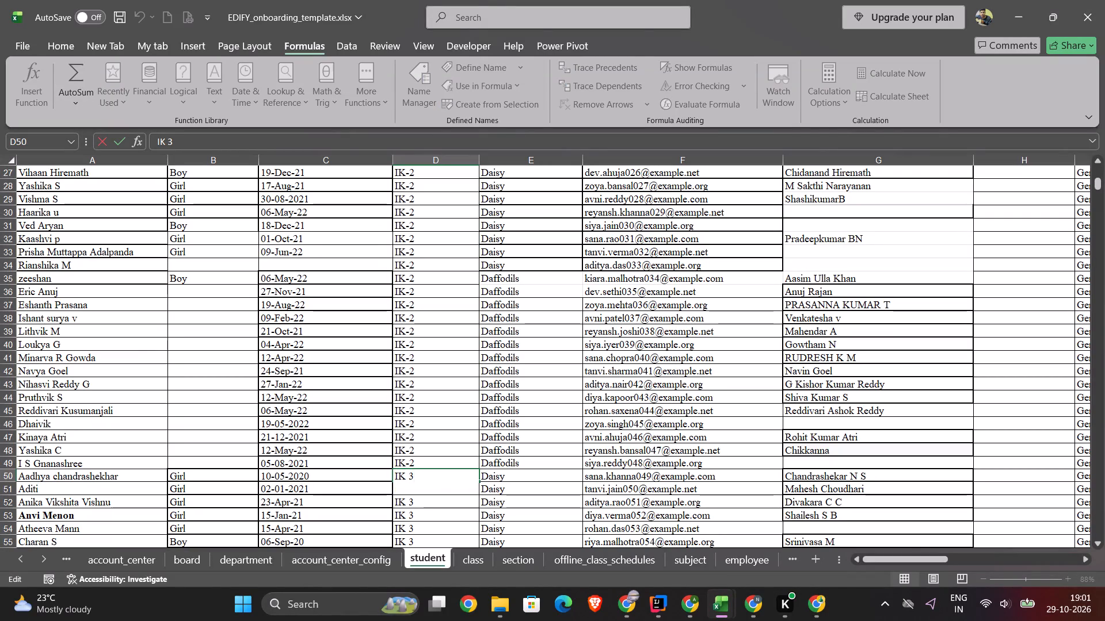
key(Left)
key(BackSpace)
key(minus)
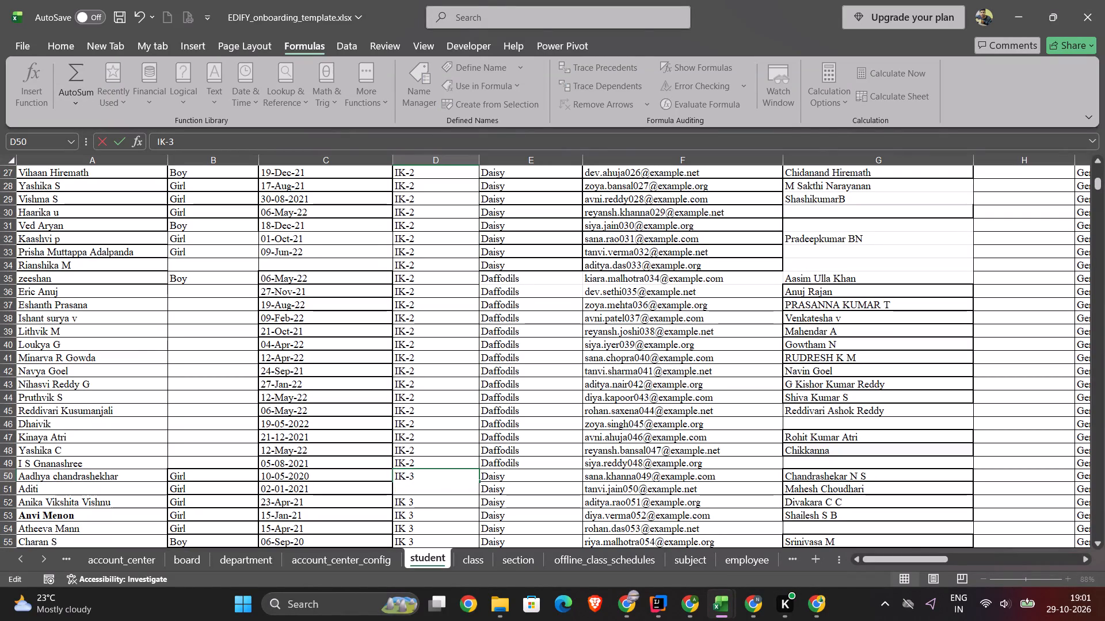
click(426, 489)
click(406, 500)
triple_click(411, 490)
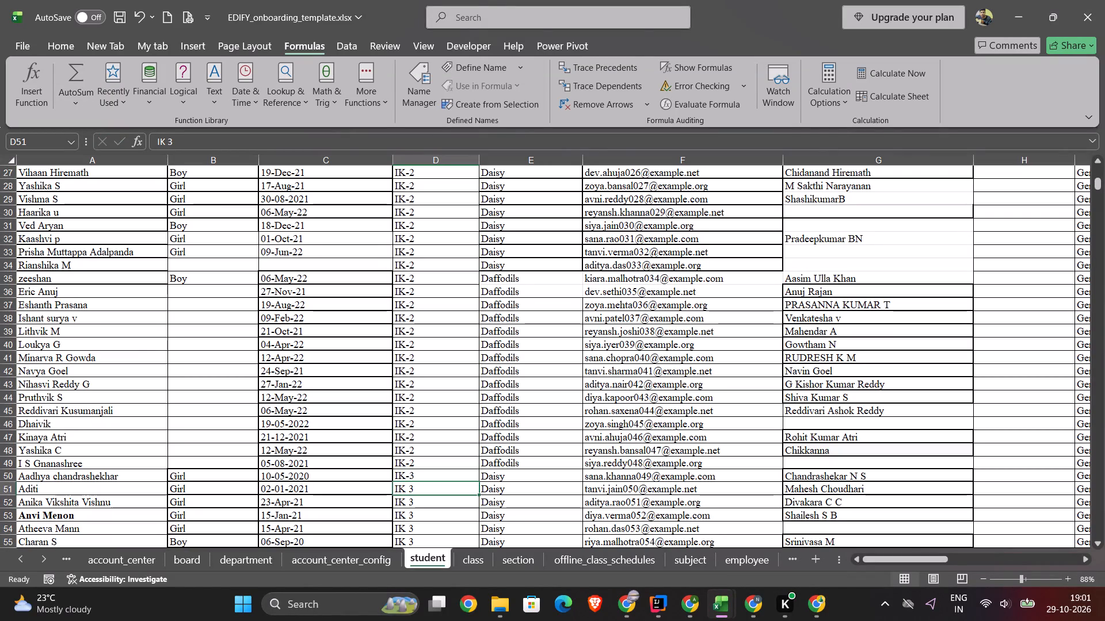
click(411, 490)
key(Left)
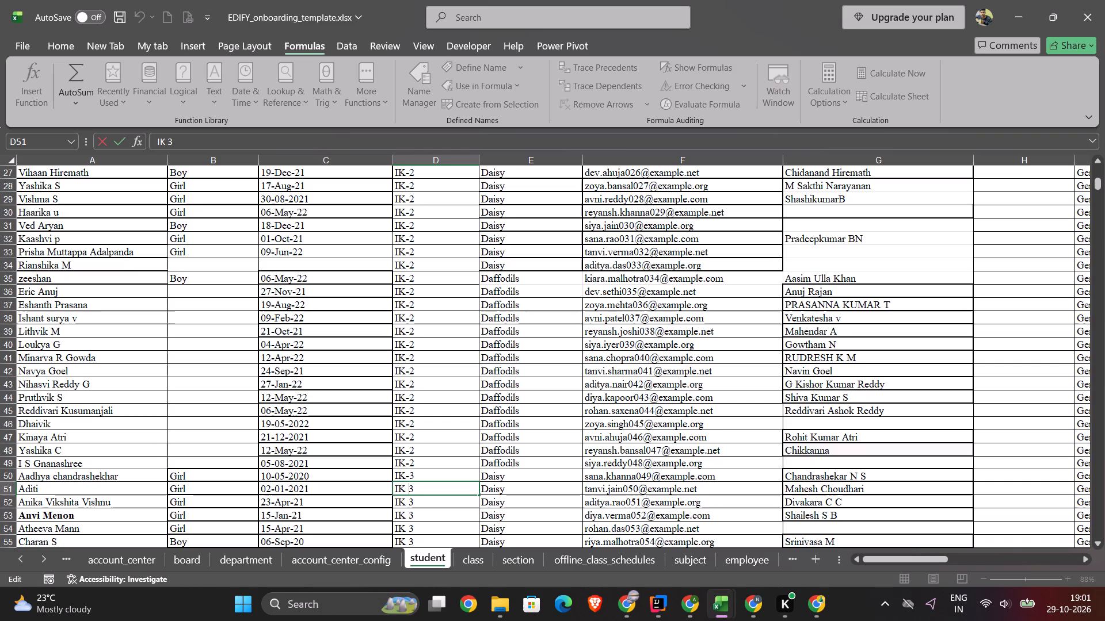
key(BackSpace)
key(minus)
Fill the IK-3 entries from D50:D51 down together through D80, the last IK 3 row.
click(413, 476)
drag(413, 476, 419, 489)
drag(479, 494, 476, 527)
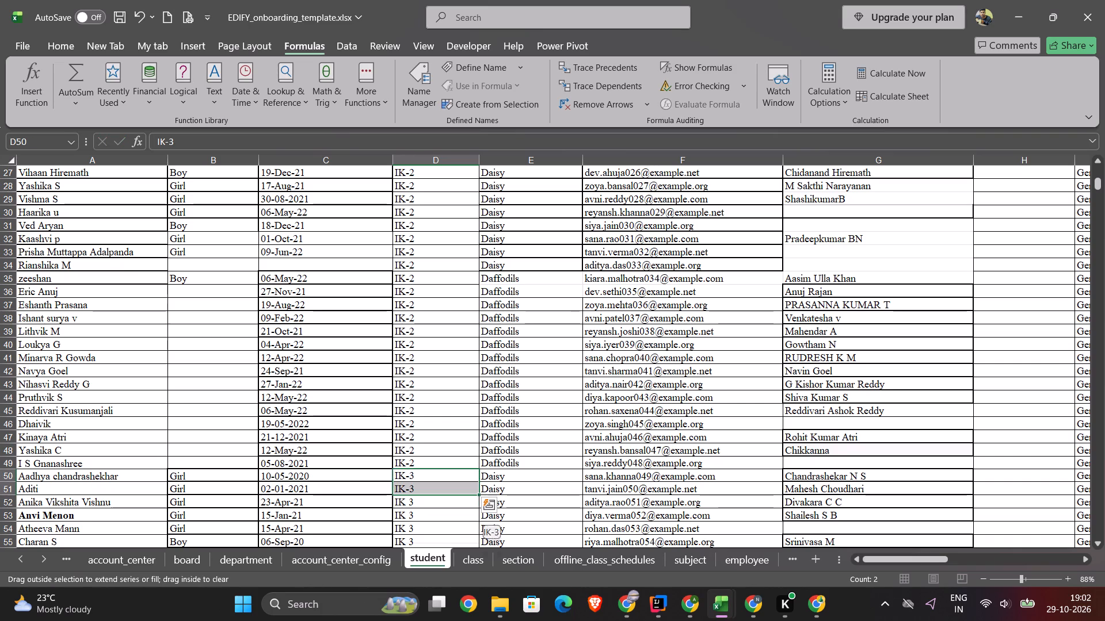
drag(476, 527, 455, 147)
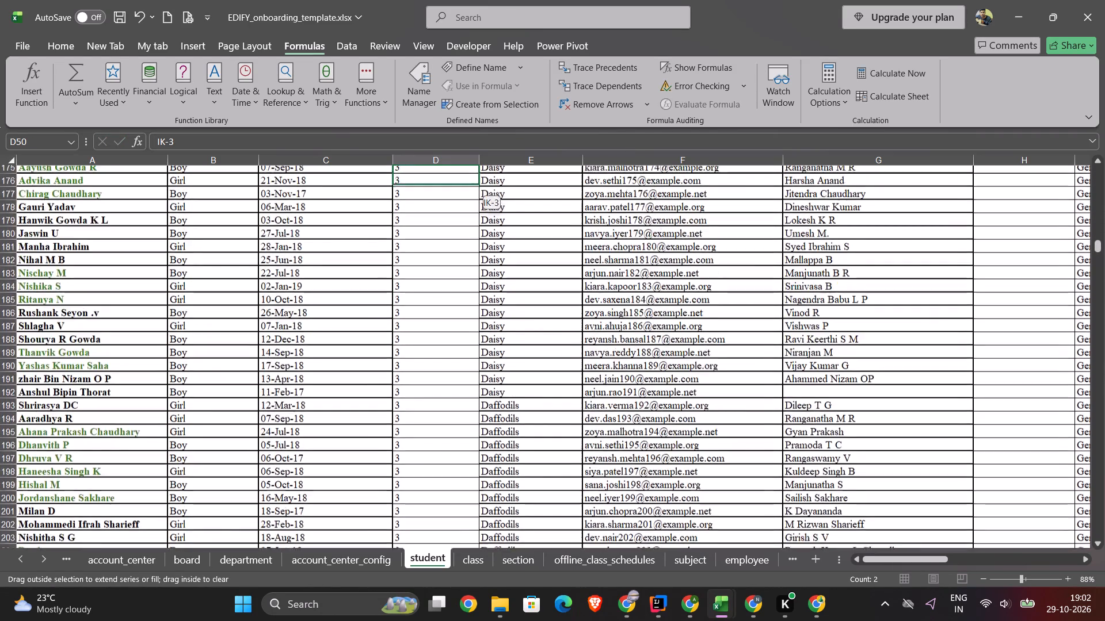
drag(455, 147, 447, 147)
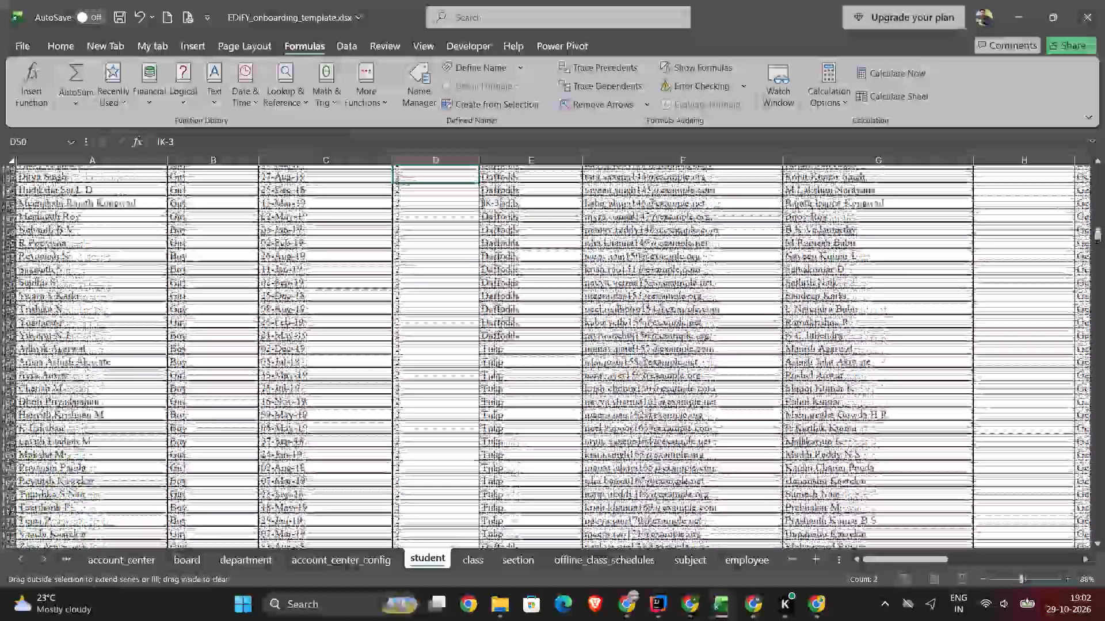
drag(447, 147, 410, 126)
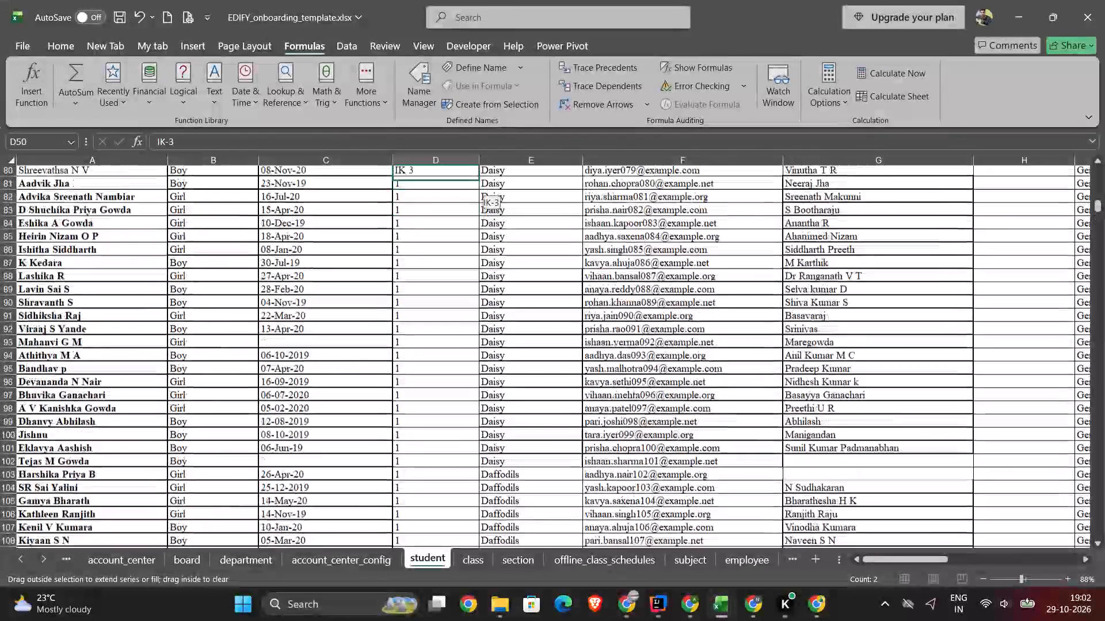
drag(410, 126, 418, 401)
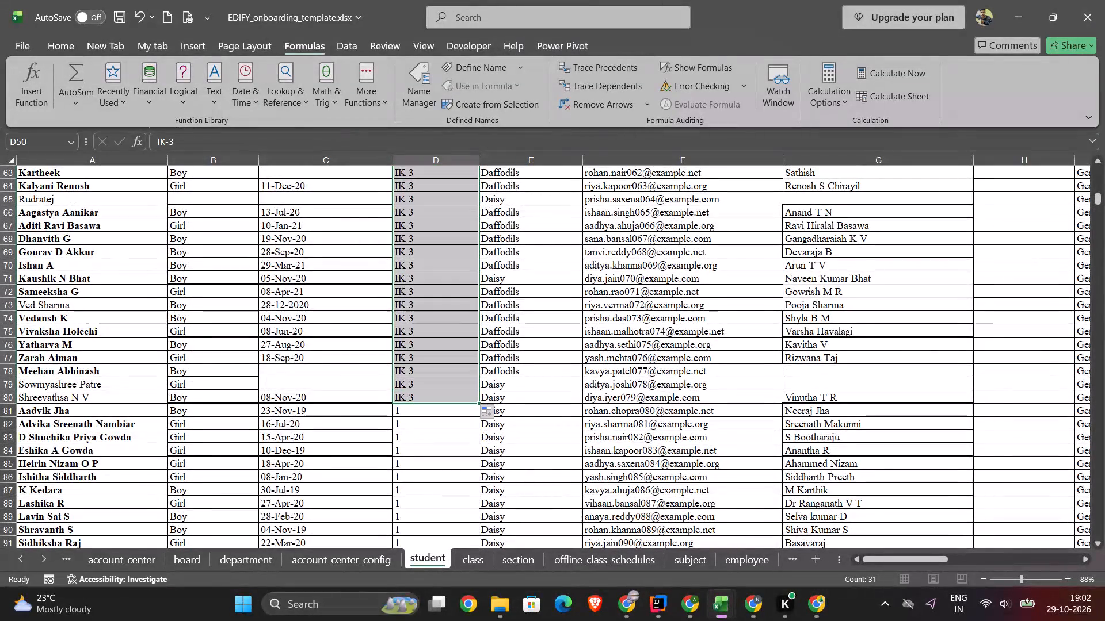
Save the EDIFY_onboarding_template.xlsx workbook with its updated class names.
scroll(412, 288, up, 18)
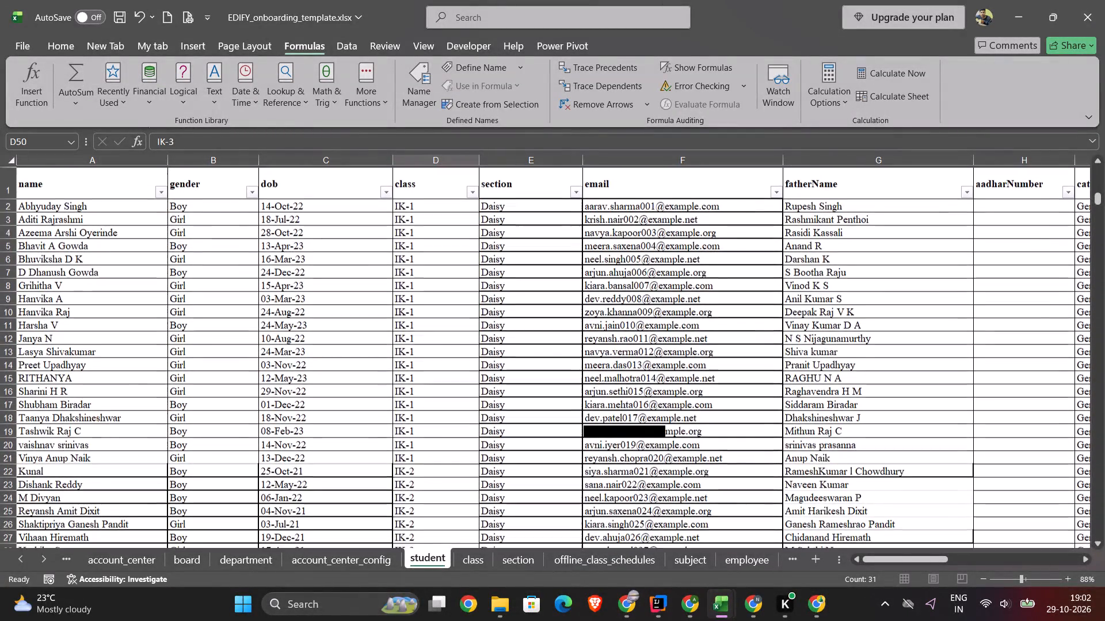
key(ctrl+s)
key(ctrl+s)
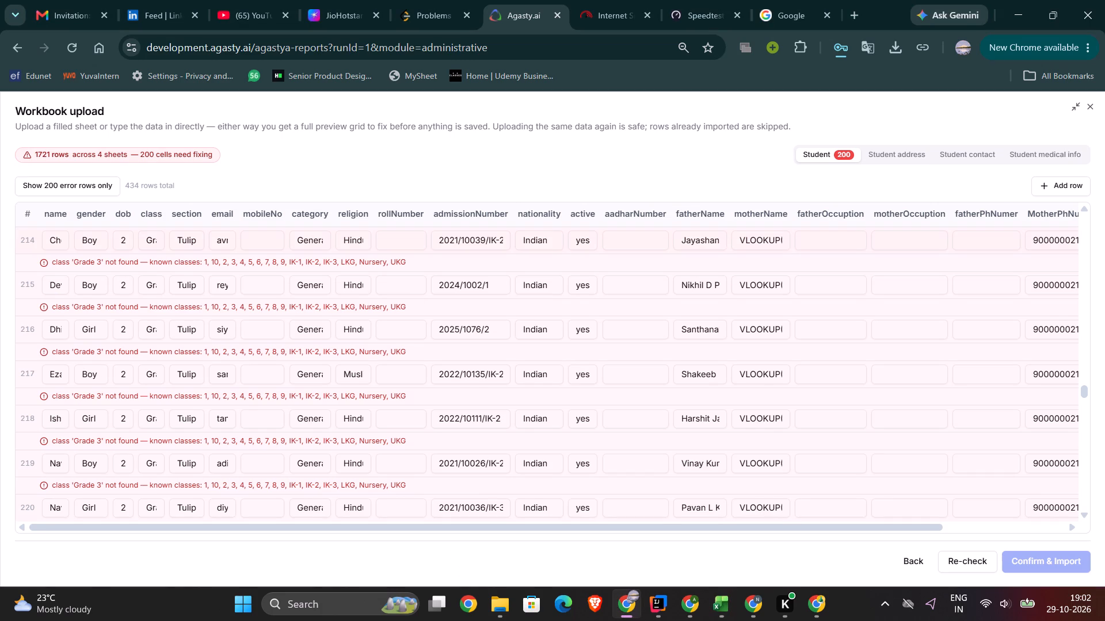
Switch to the Agastya workbook upload in Chrome, go back to file selection and replace the selected file with the updated EDIFY_onboarding_template.xlsx.
click(917, 561)
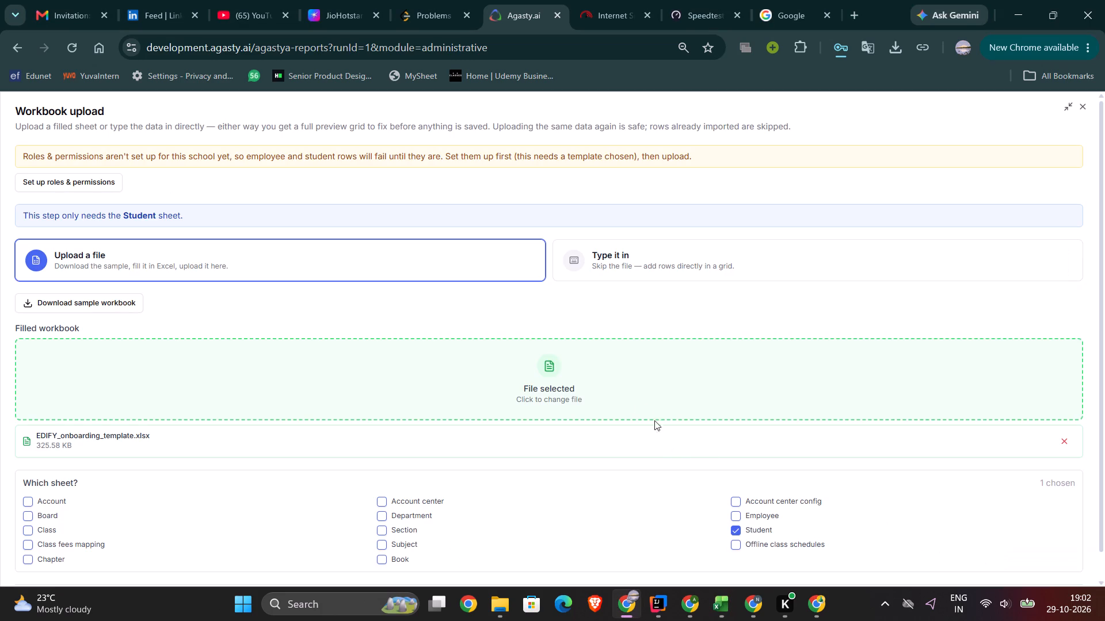
click(626, 397)
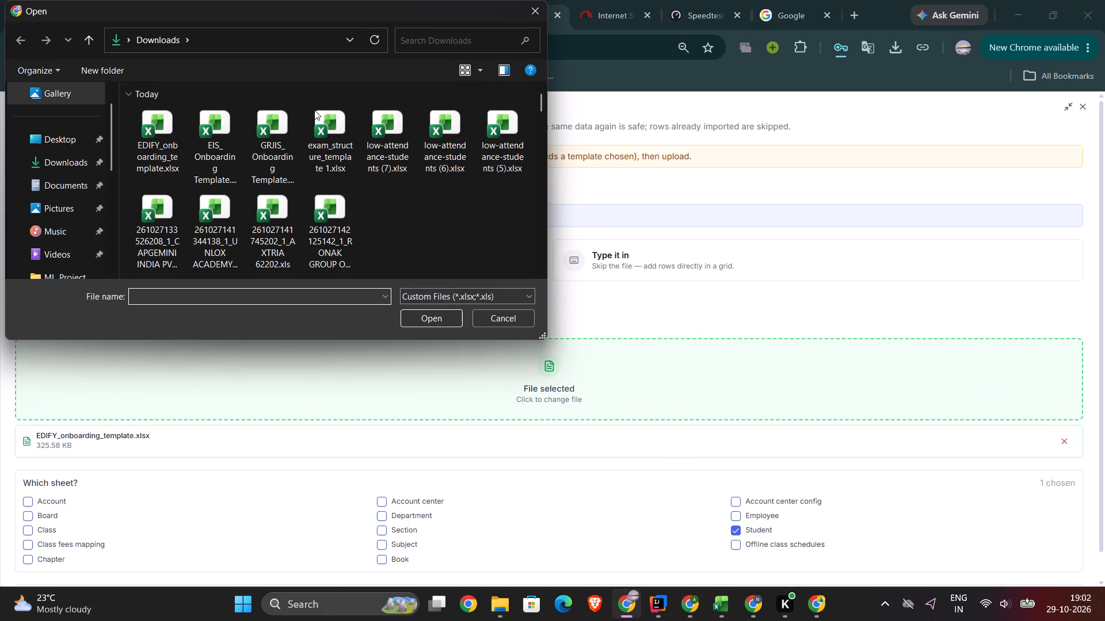
click(170, 148)
click(424, 317)
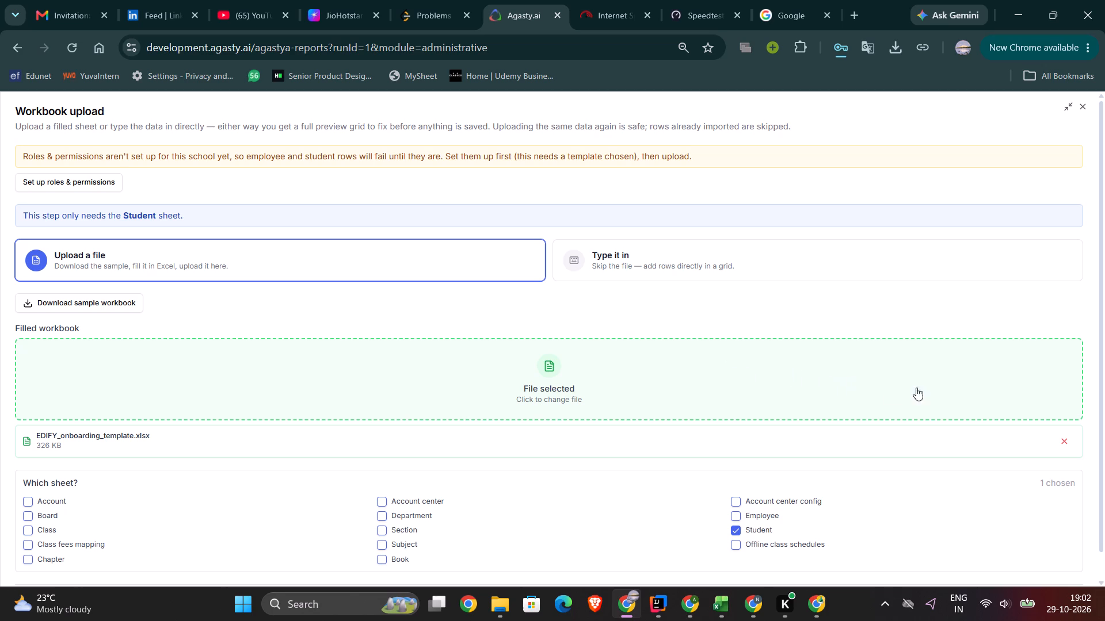
click(1061, 439)
click(666, 386)
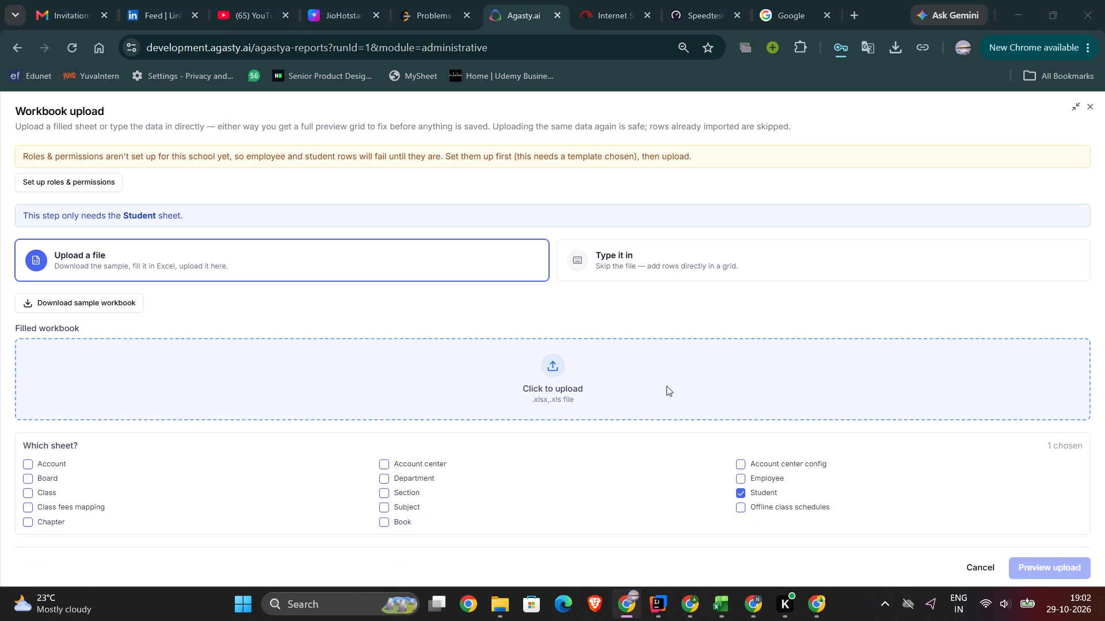
click(168, 141)
click(435, 317)
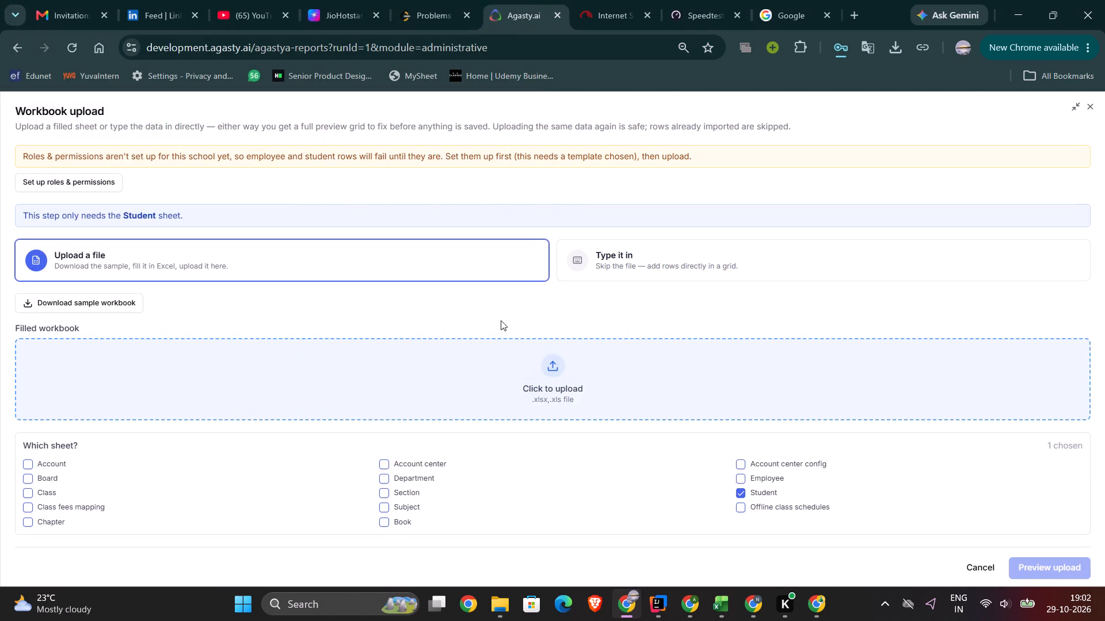
Generate the upload preview for the Student sheet.
scroll(558, 330, down, 2)
click(1040, 563)
click(1037, 565)
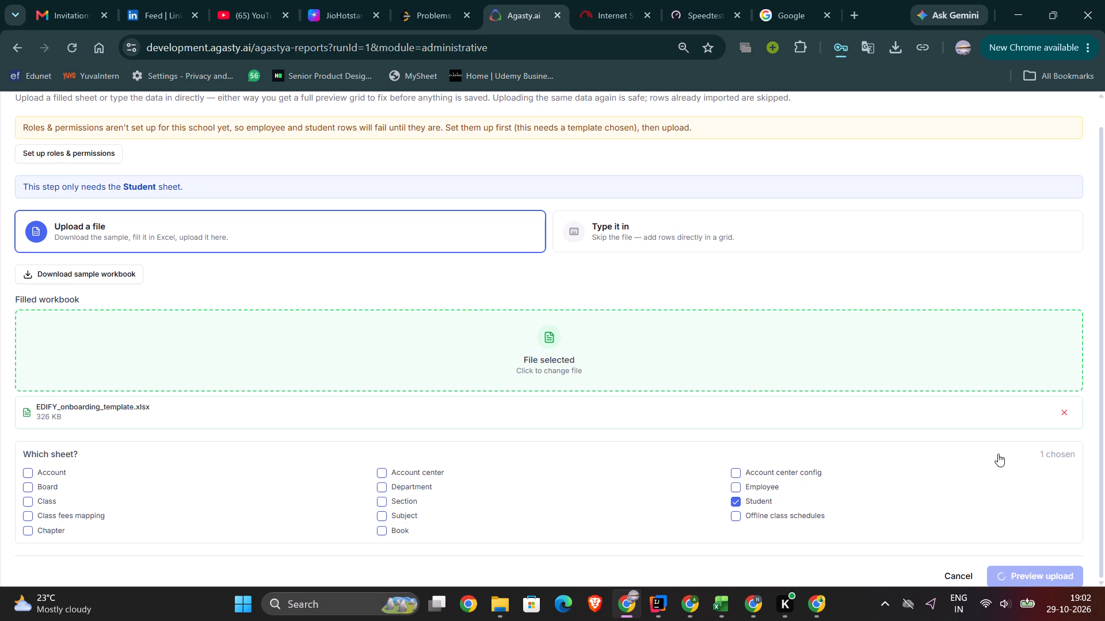
Examine the Student preview grid for rows flagged with errors.
scroll(998, 454, down, 1)
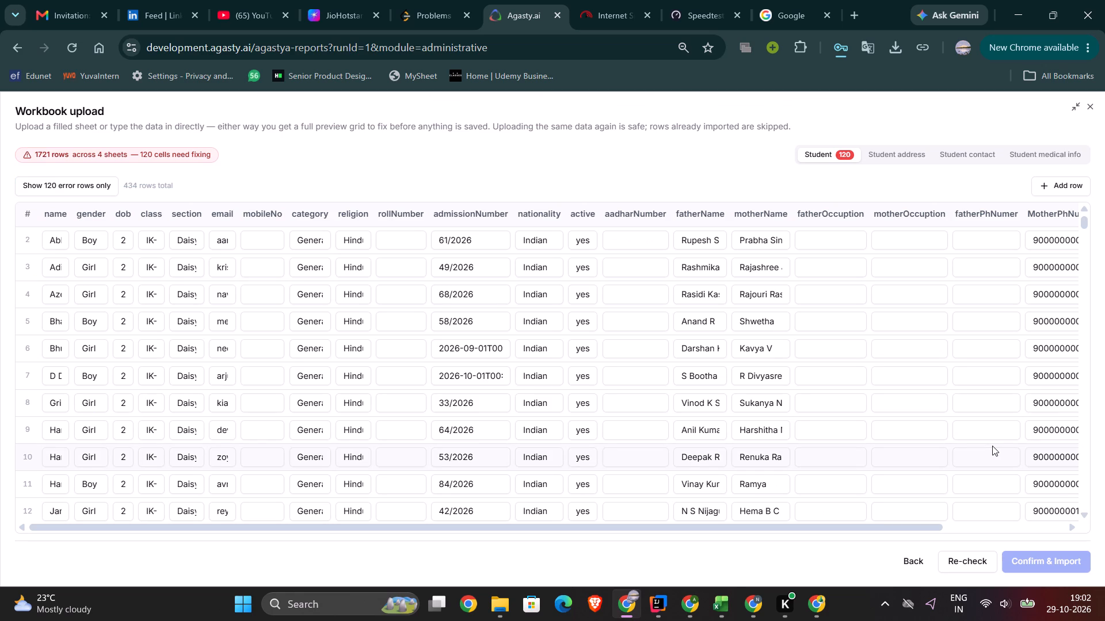
scroll(642, 386, down, 19)
scroll(642, 386, up, 1)
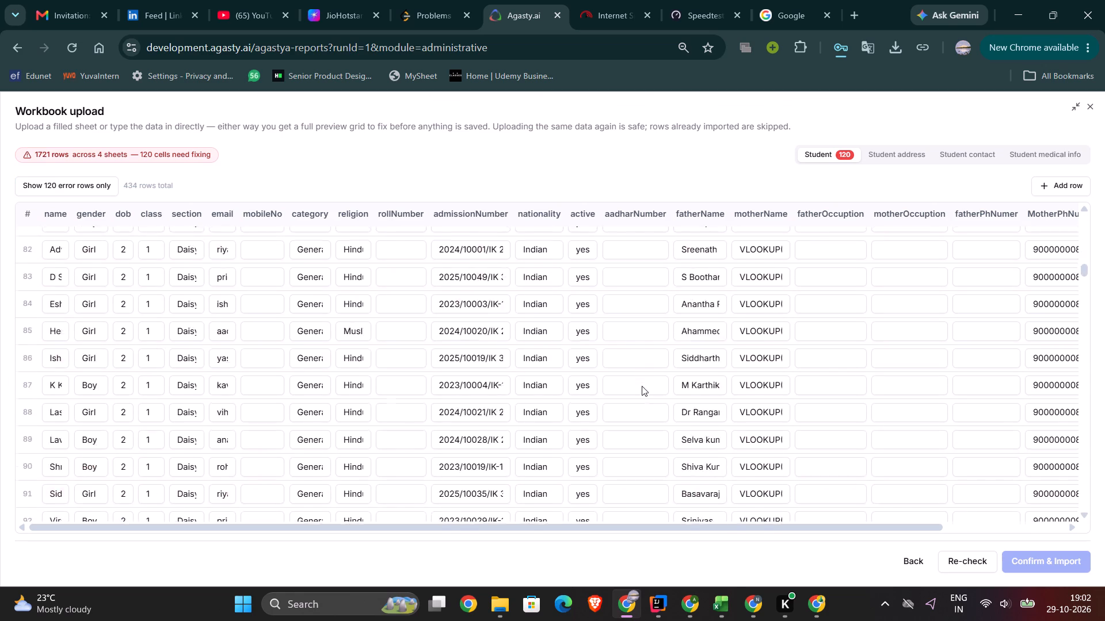
scroll(642, 386, up, 1)
scroll(481, 371, down, 2)
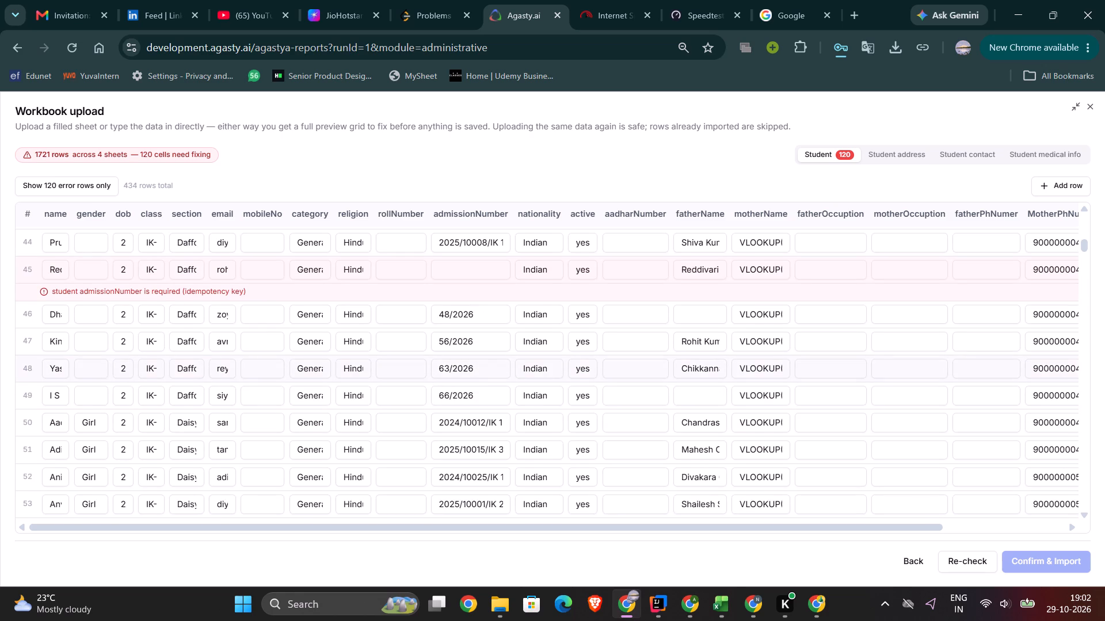
scroll(481, 371, up, 1)
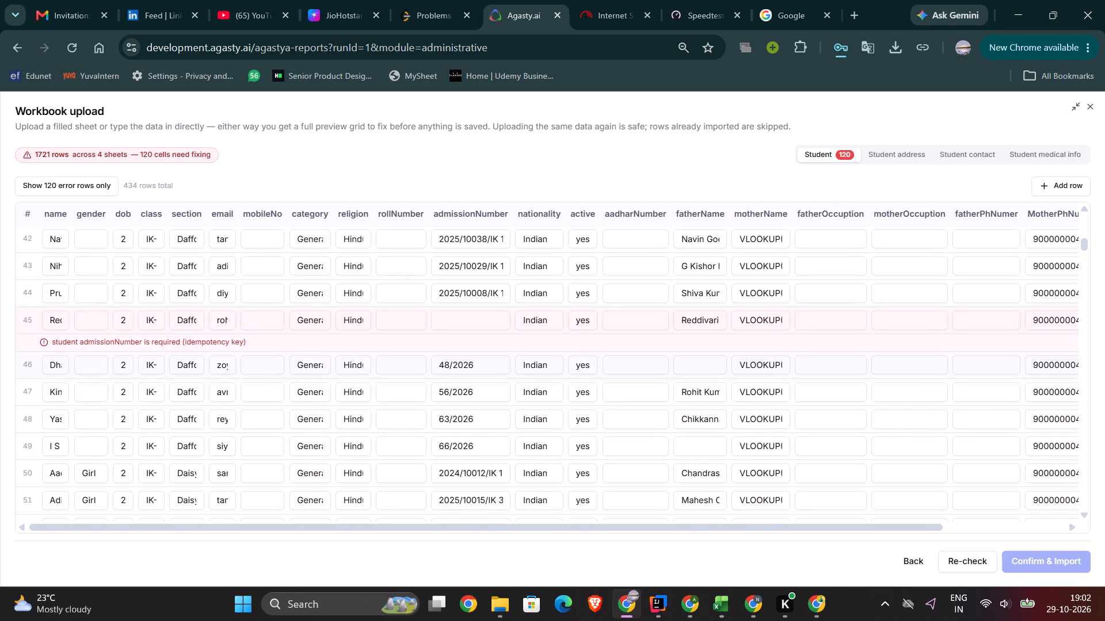
Compare the admissionNumber column of the Excel student sheet with the matching rows in the Student upload preview.
key(alt+Tab)
scroll(215, 335, right, 4)
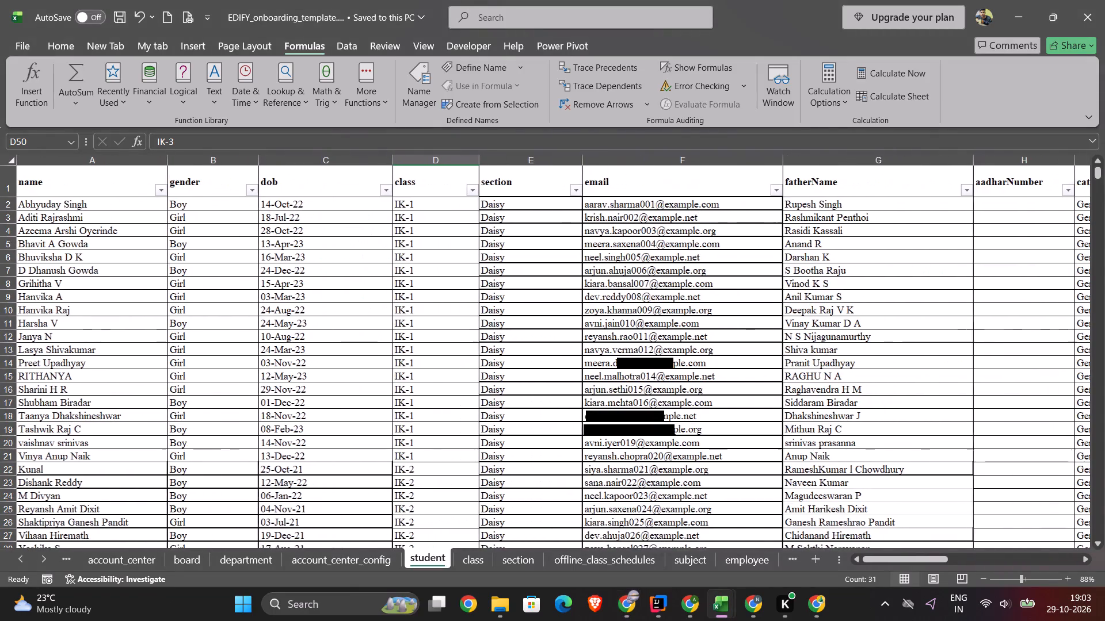
scroll(215, 335, left, 5)
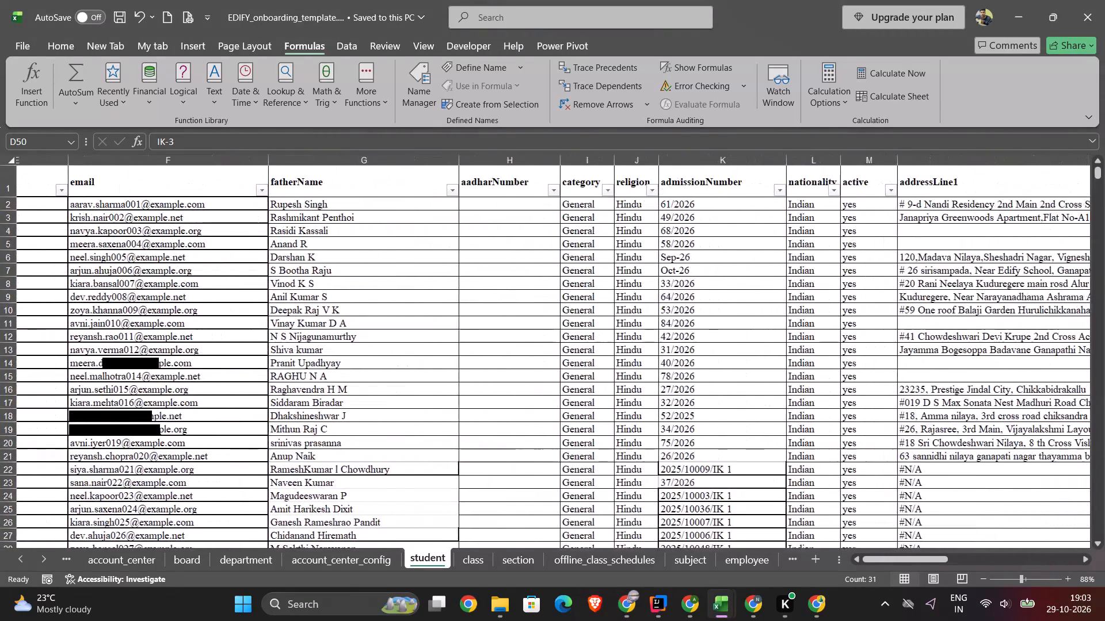
scroll(215, 335, left, 1)
key(alt+Tab)
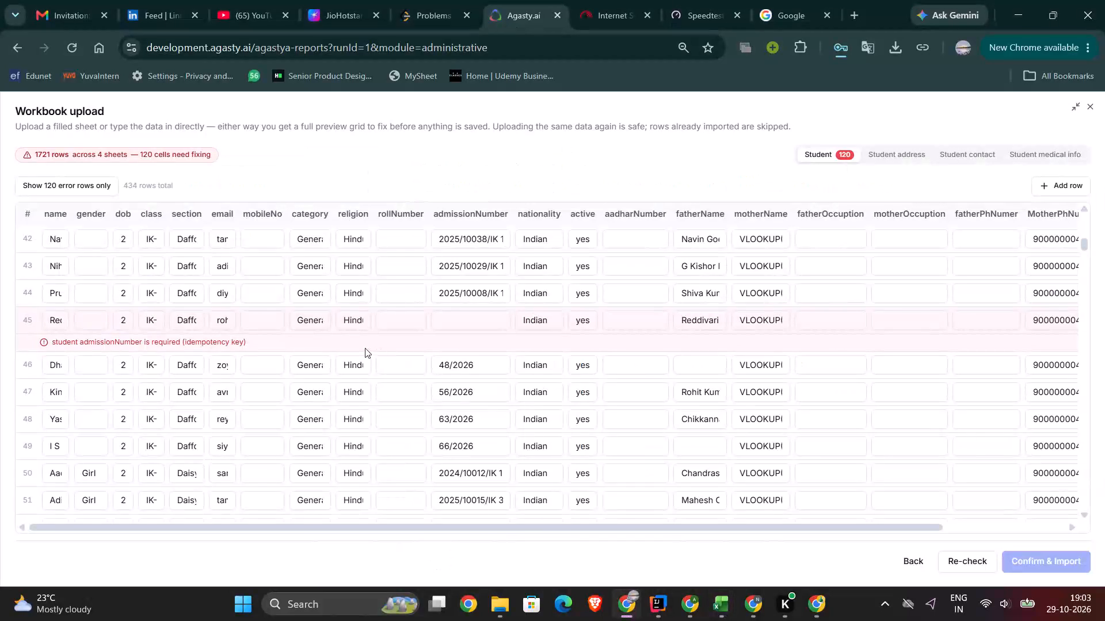
key(alt+Tab)
scroll(605, 367, down, 1)
click(642, 436)
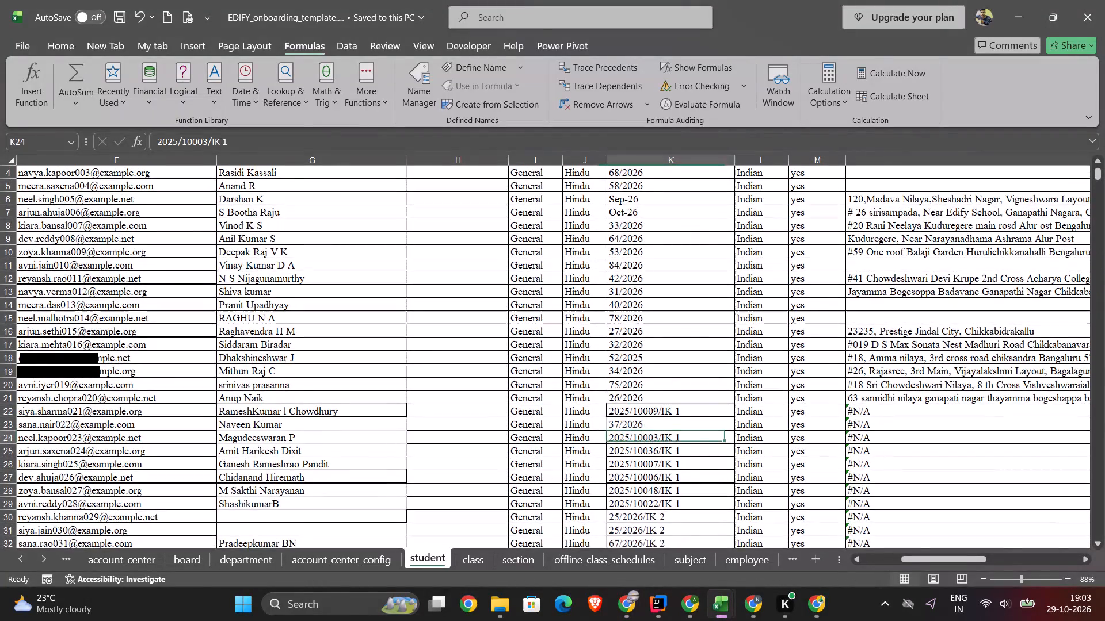
scroll(653, 470, down, 1)
key(alt+Tab)
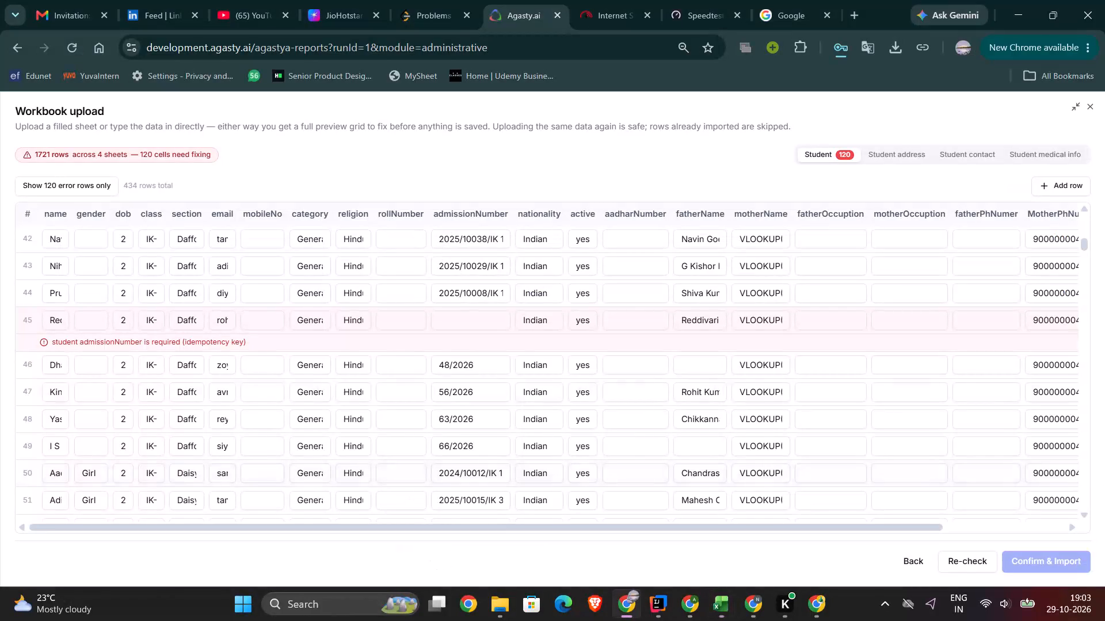
scroll(409, 386, up, 2)
key(alt+Tab)
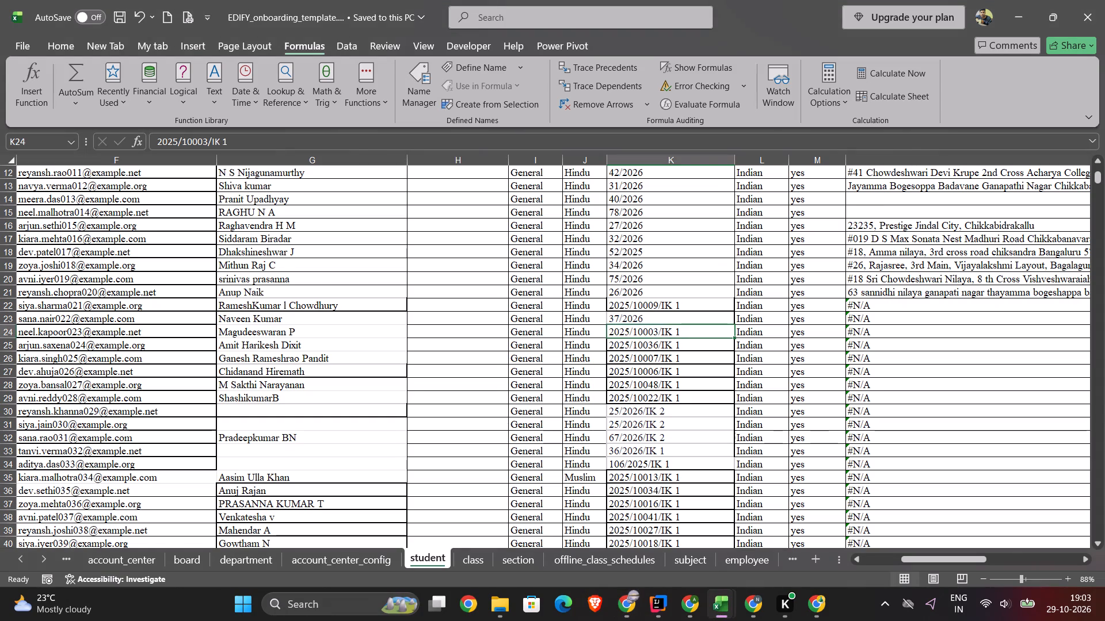
scroll(268, 336, down, 3)
key(alt+Tab)
Check admissionNumber cells K45 and K56 in the Excel student sheet against rows 45 and 56 of the upload preview.
scroll(268, 336, up, 4)
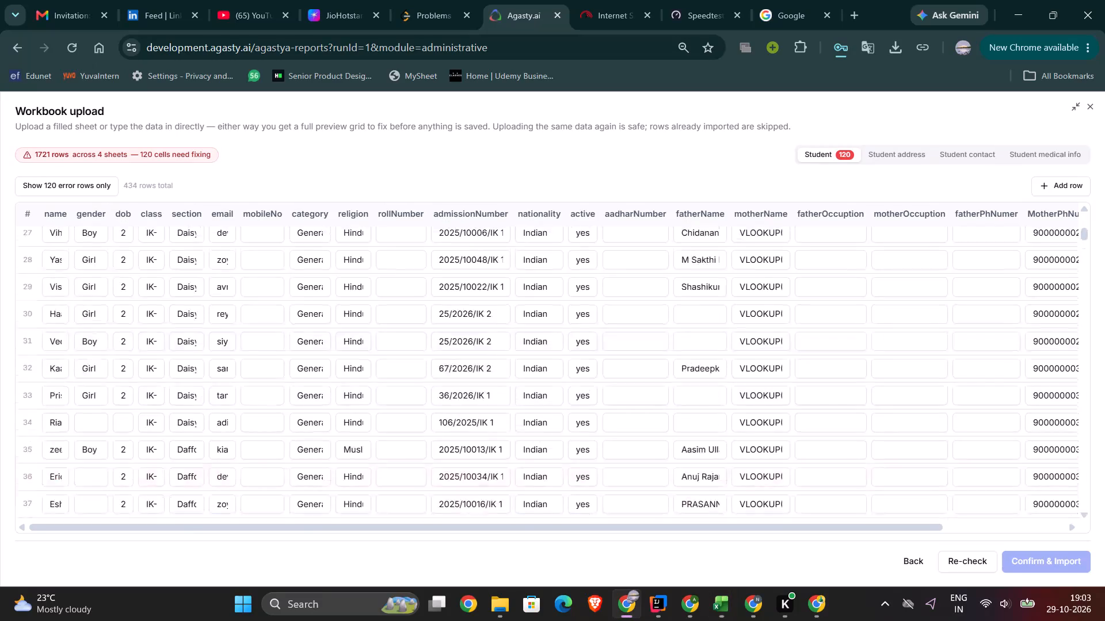
scroll(268, 336, up, 2)
scroll(268, 336, down, 6)
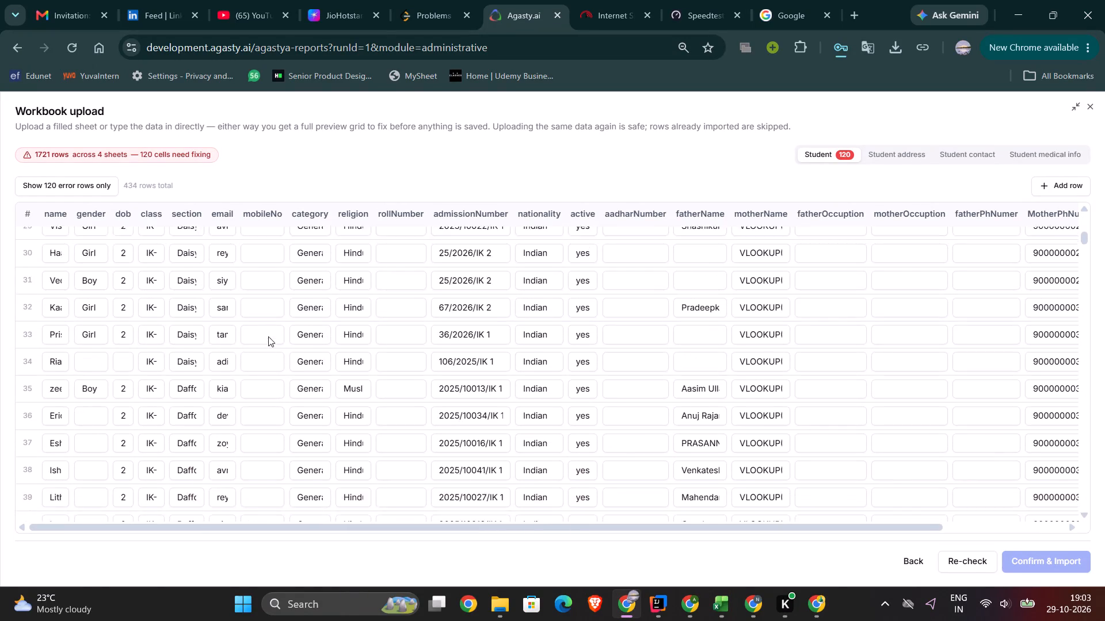
scroll(268, 336, down, 2)
key(alt+Tab)
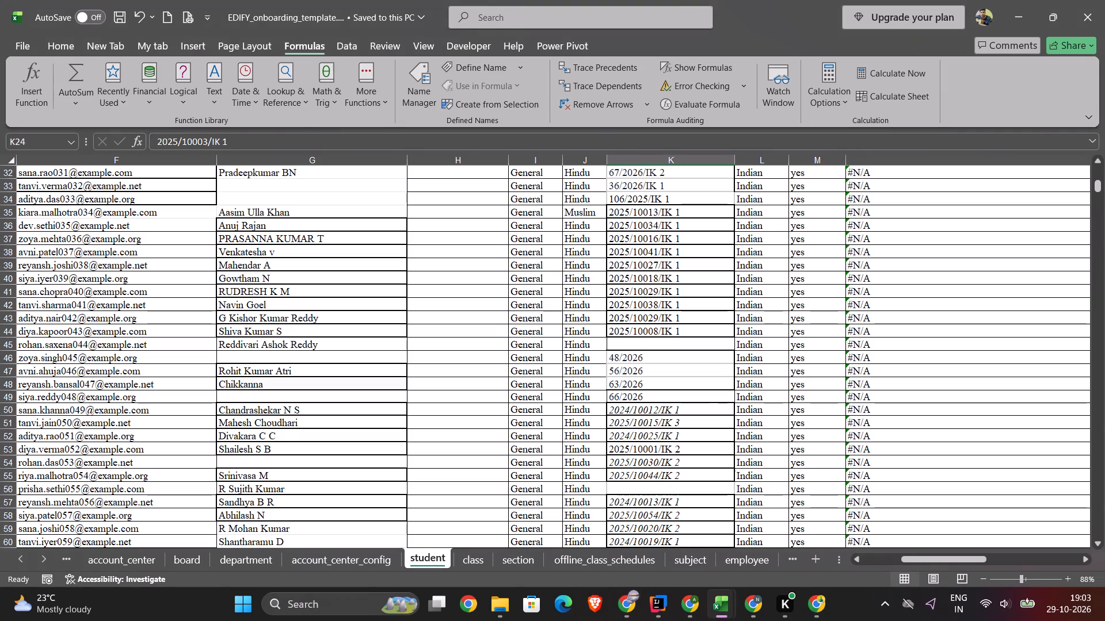
scroll(318, 382, up, 1)
click(336, 361)
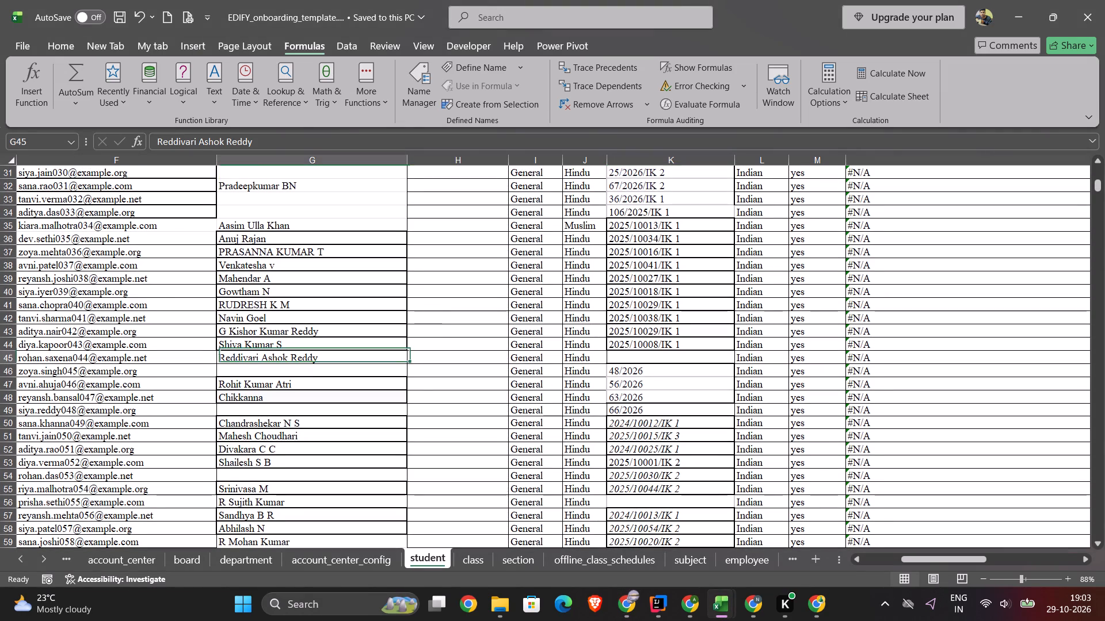
double_click(636, 360)
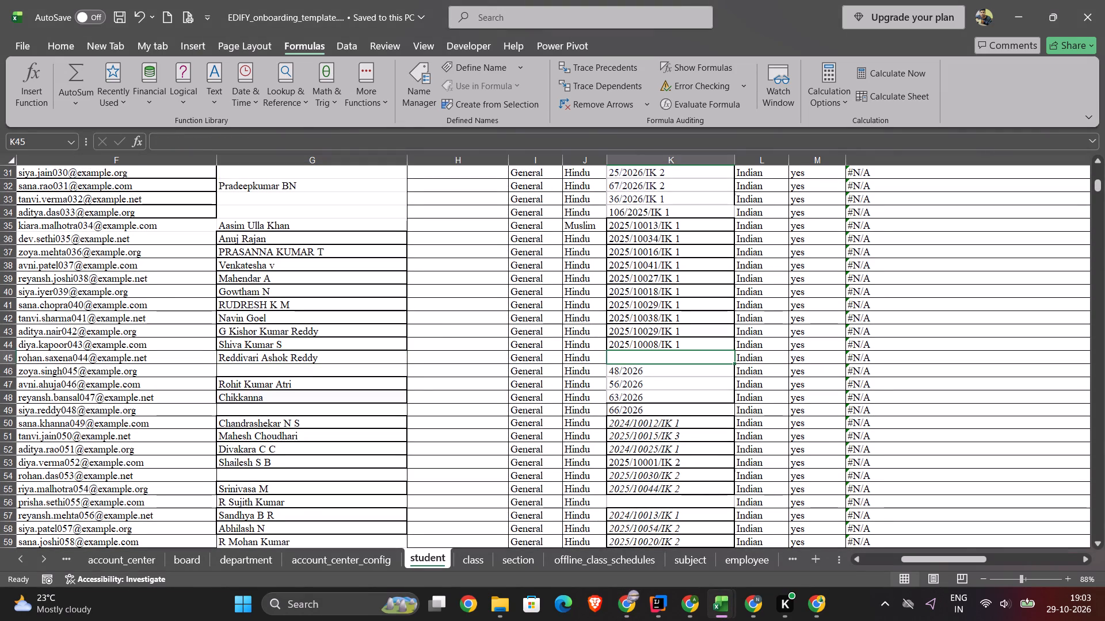
click(616, 501)
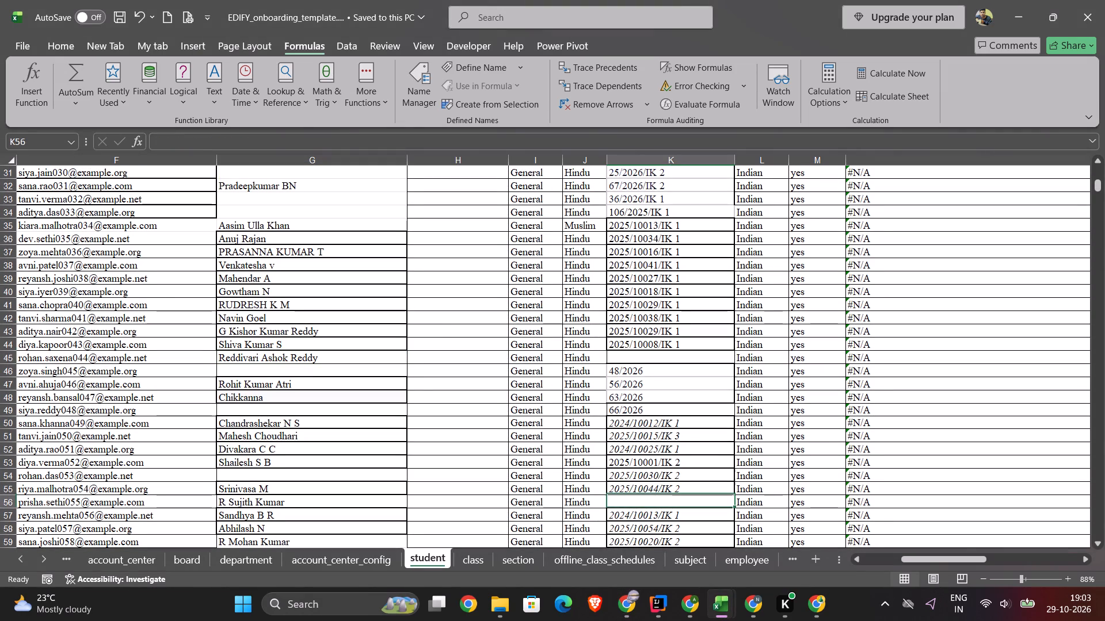
key(alt+Tab)
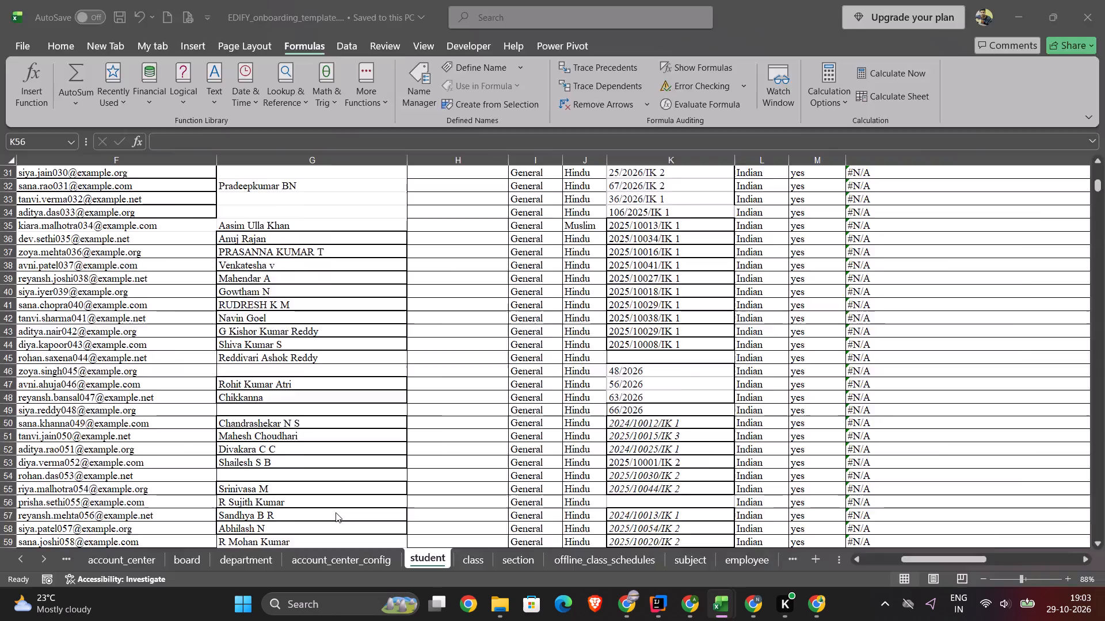
scroll(329, 425, down, 5)
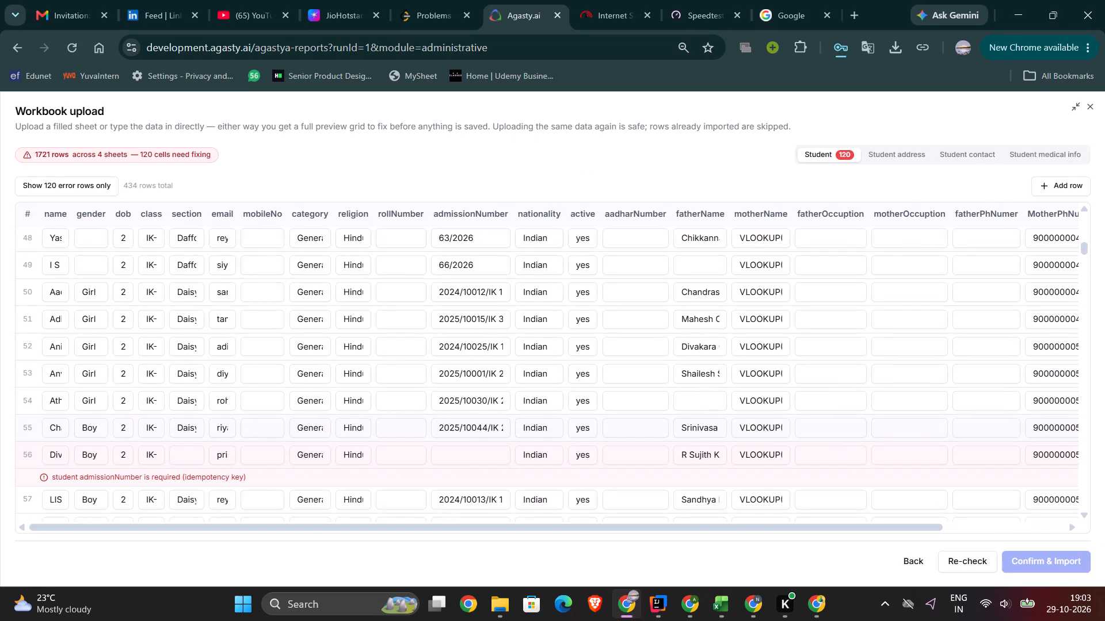
In the Excel student sheet, fill admissionNumber cell K45 from K44's series and replace the middle serial's last digit with 22.
key(alt+Tab)
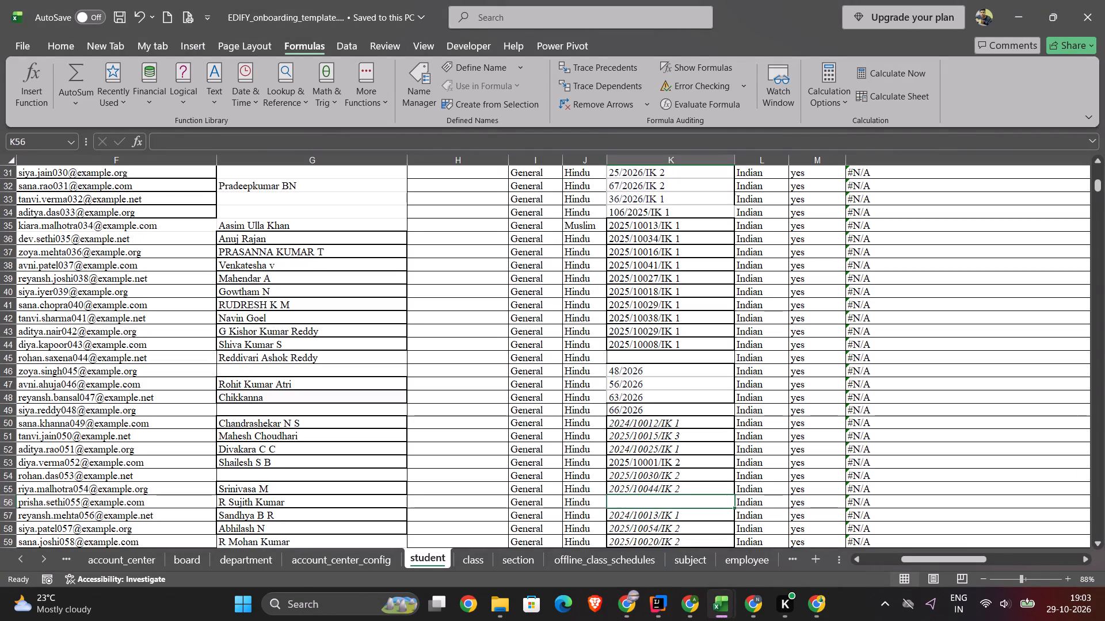
click(670, 252)
click(670, 346)
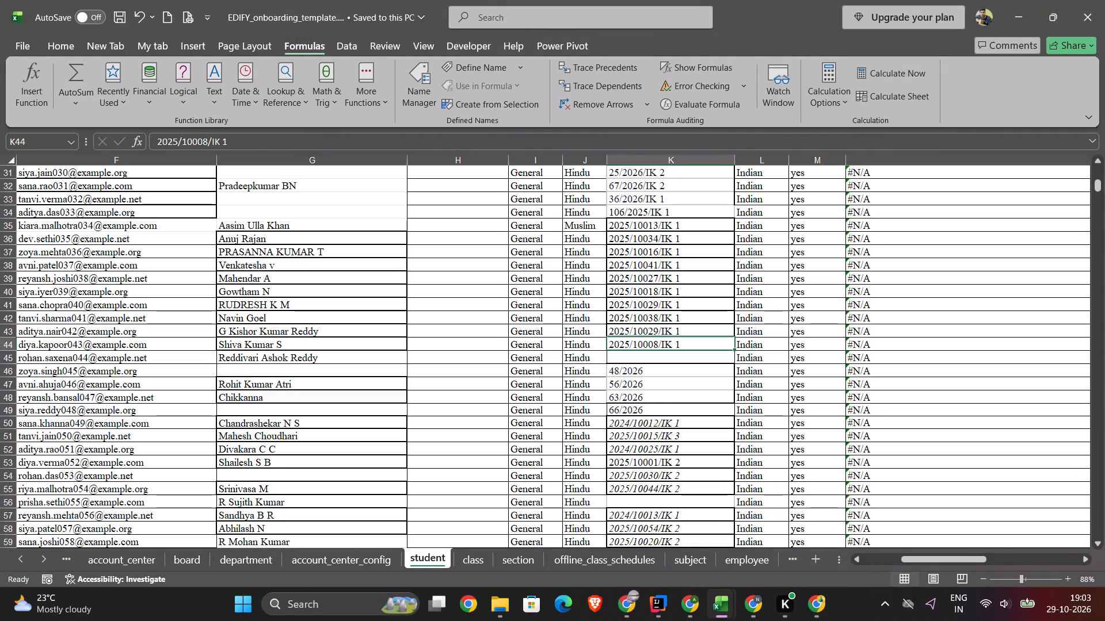
drag(734, 350, 730, 363)
triple_click(659, 359)
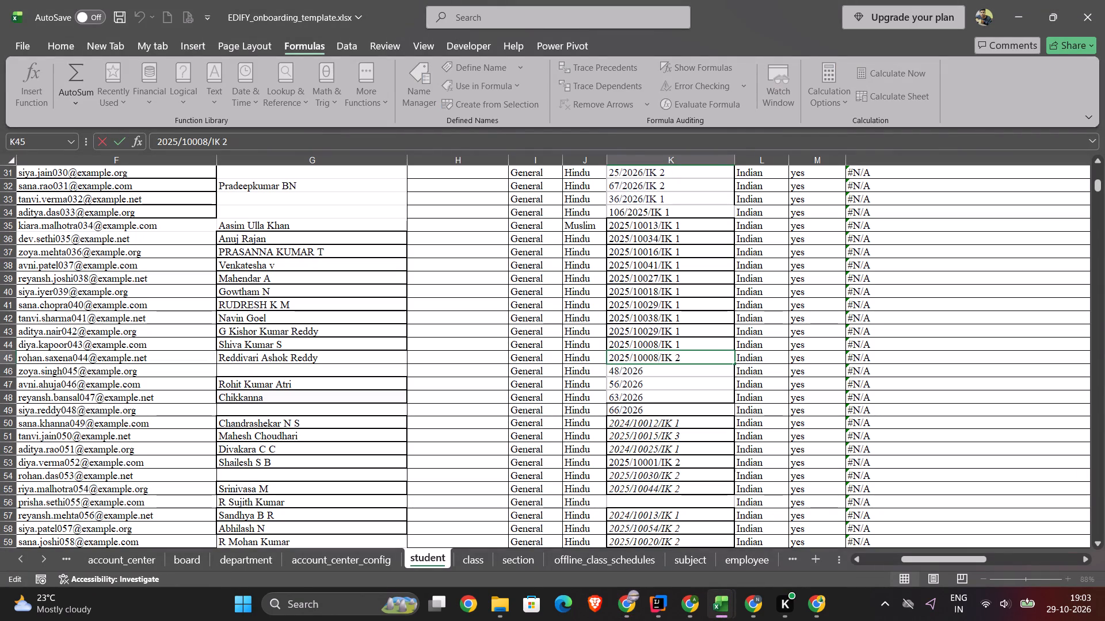
key(BackSpace)
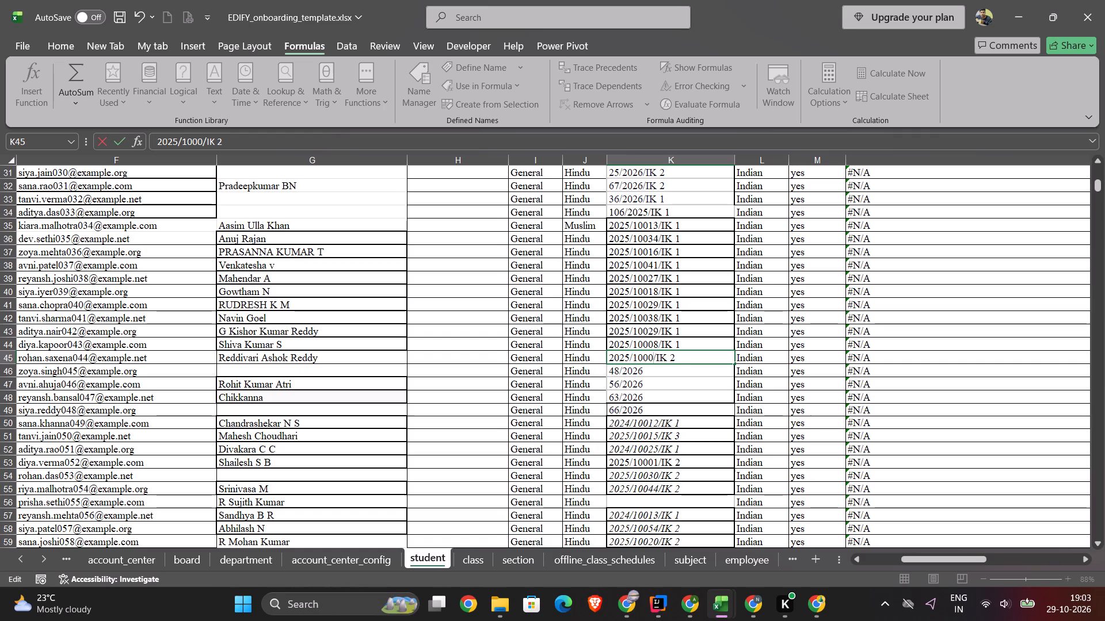
text(22)
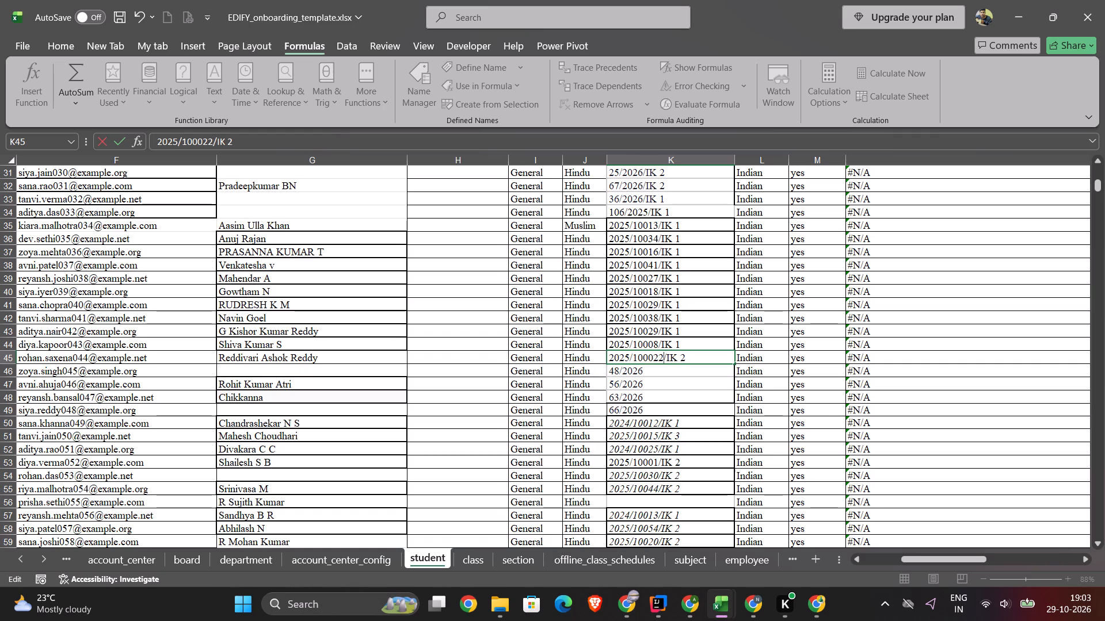
Fill the empty admissionNumber cell K56 by continuing the number series from K55.
click(629, 500)
triple_click(629, 500)
click(629, 500)
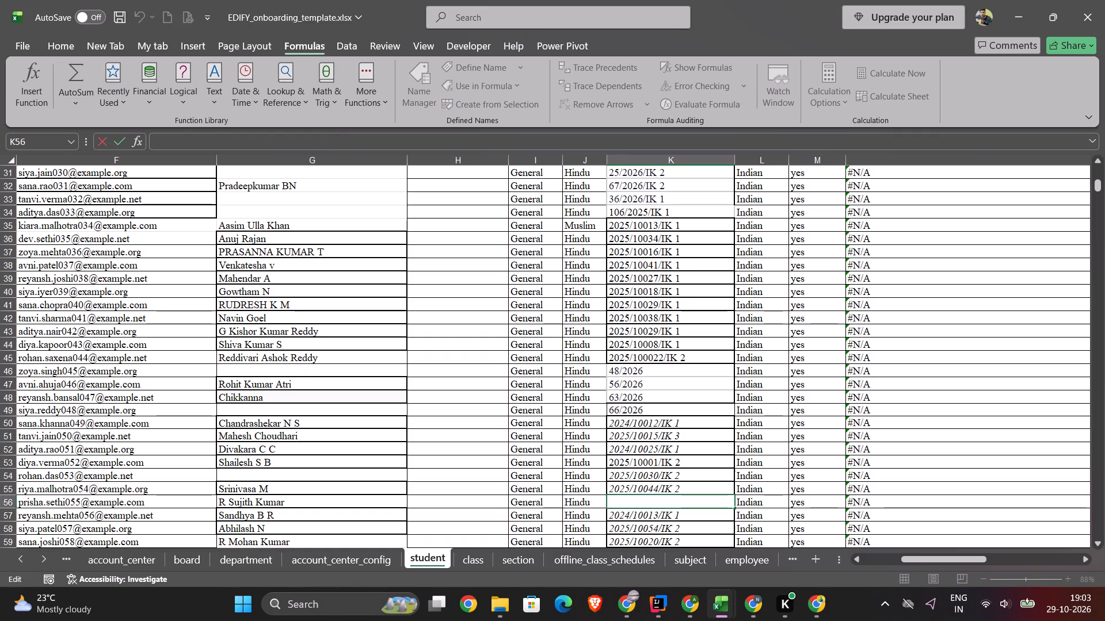
click(673, 489)
drag(732, 494, 731, 503)
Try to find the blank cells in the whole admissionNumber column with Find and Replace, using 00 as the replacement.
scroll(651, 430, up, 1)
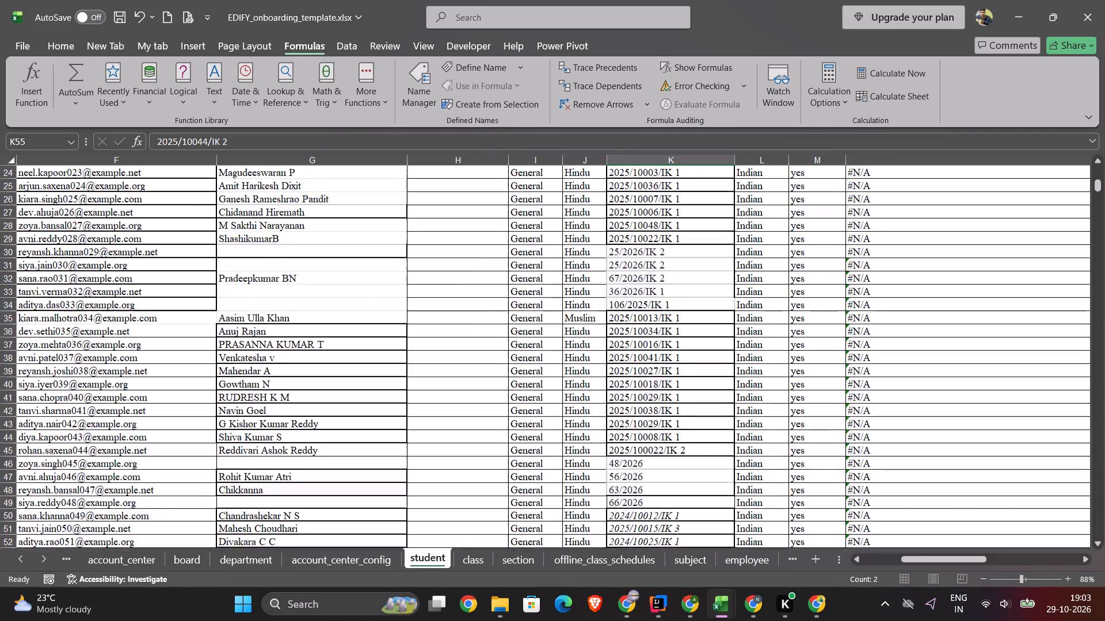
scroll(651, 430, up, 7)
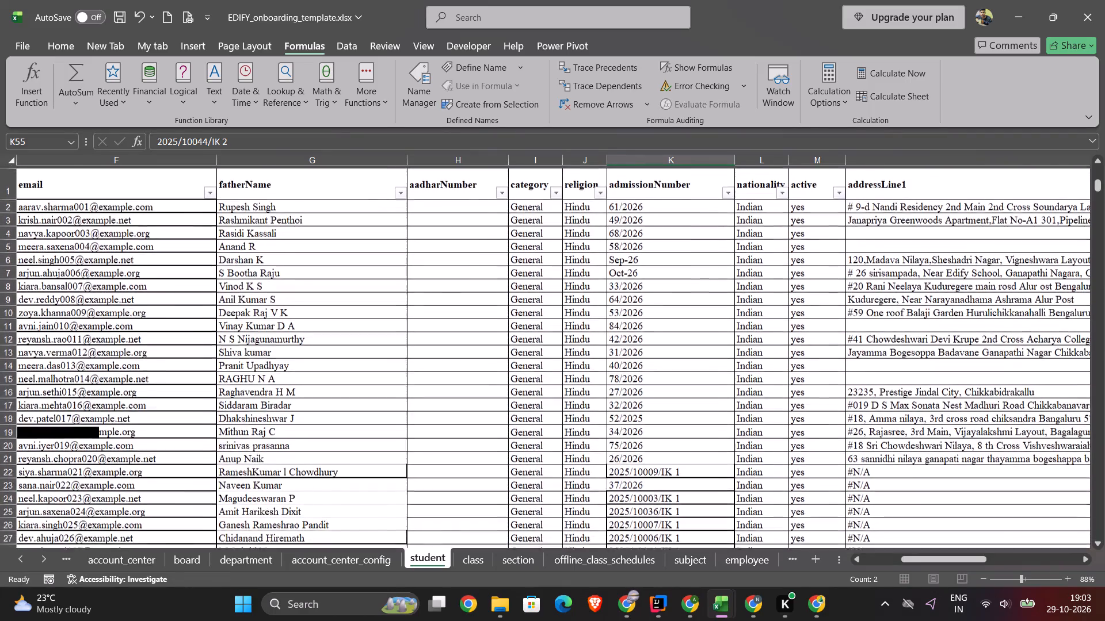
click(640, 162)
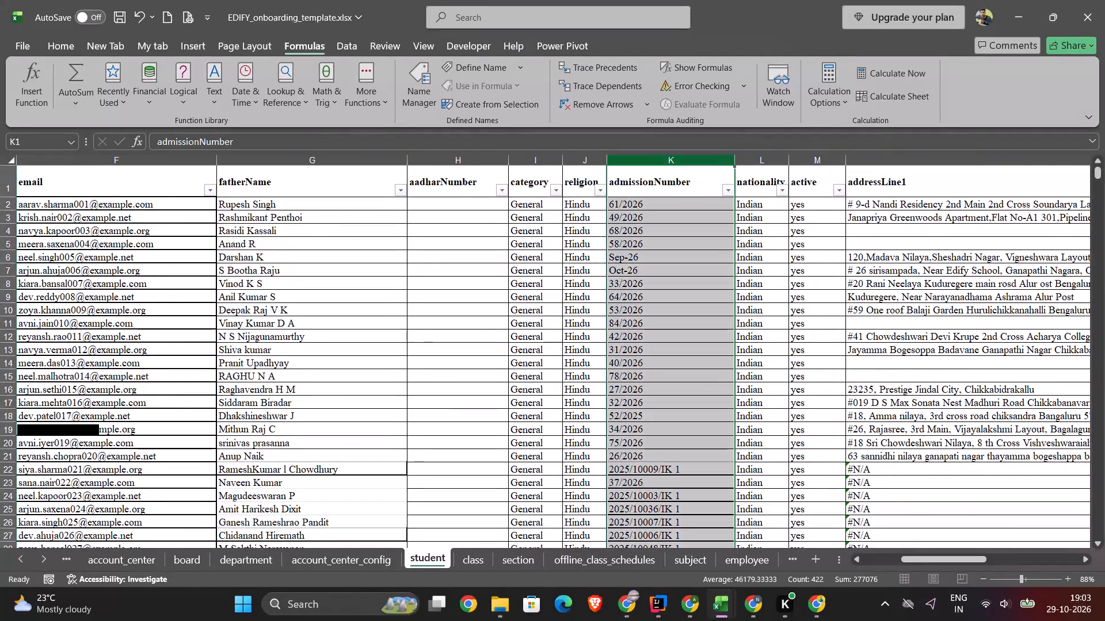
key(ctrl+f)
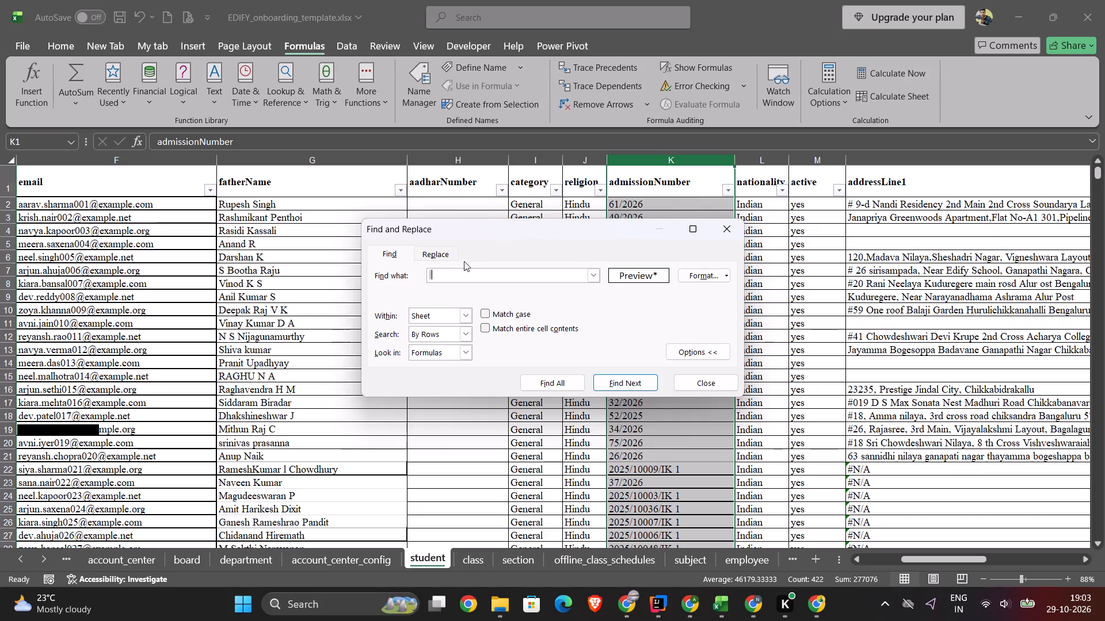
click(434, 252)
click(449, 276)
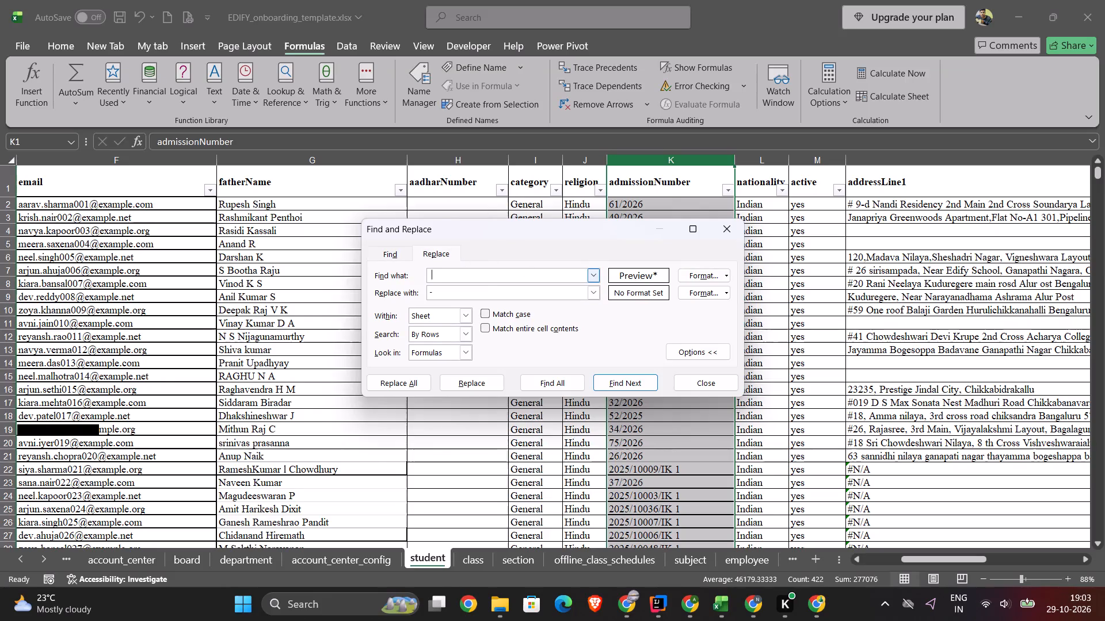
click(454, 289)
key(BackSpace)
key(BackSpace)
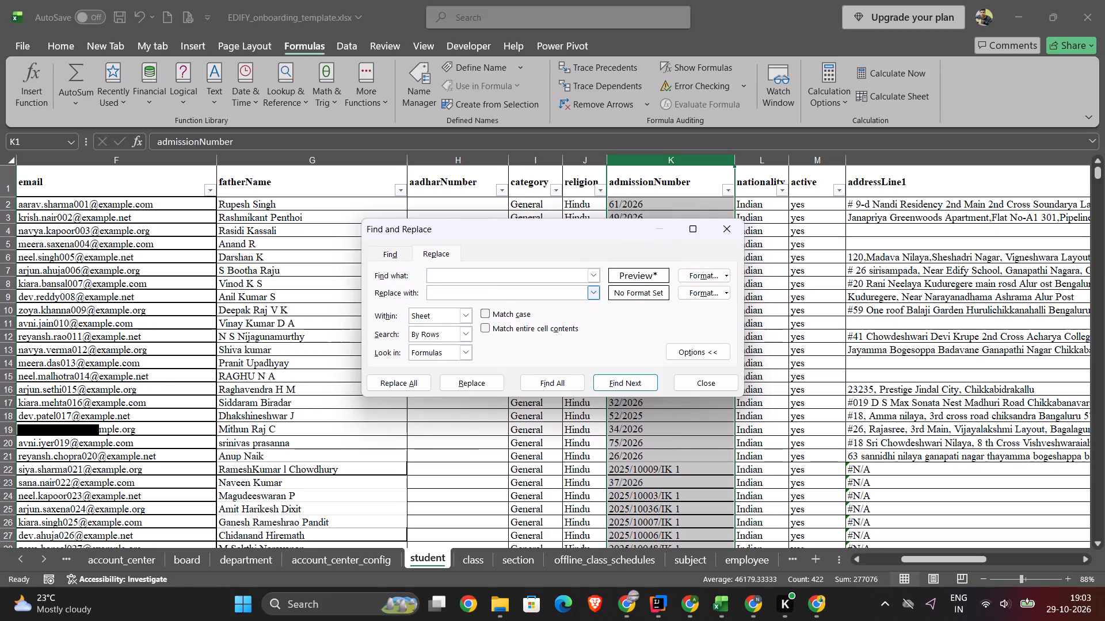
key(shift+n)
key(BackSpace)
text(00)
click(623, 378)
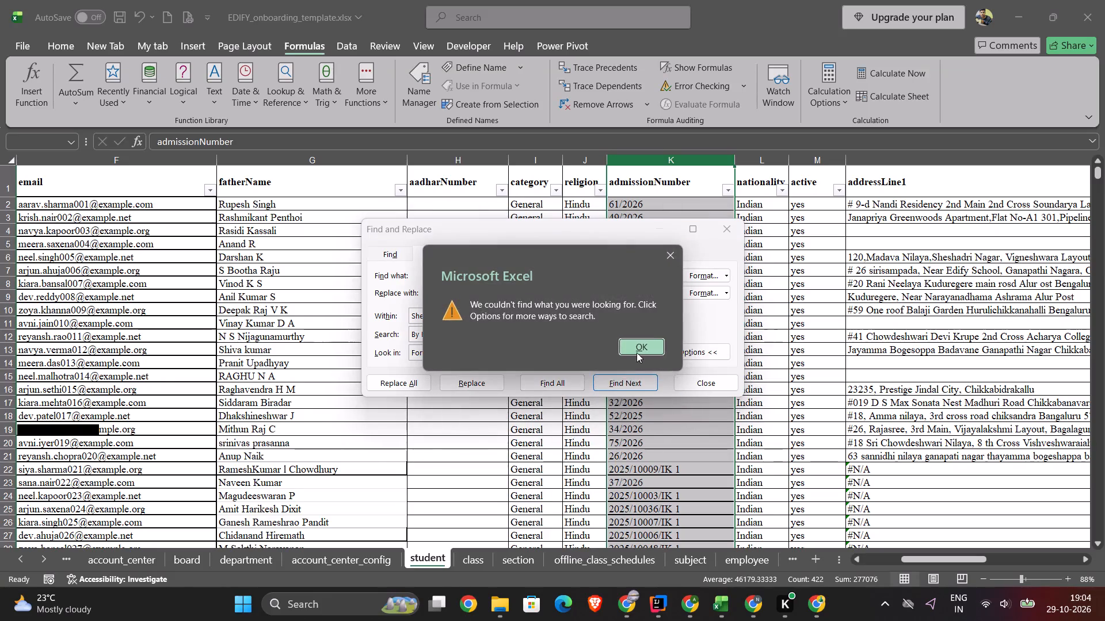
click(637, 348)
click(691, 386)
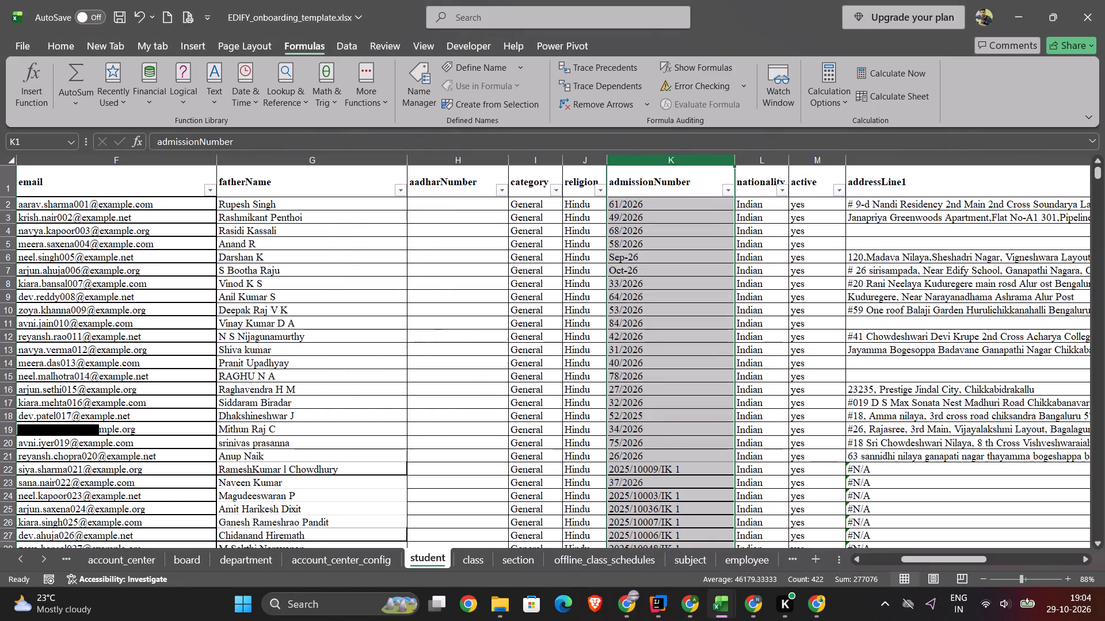
scroll(700, 313, down, 9)
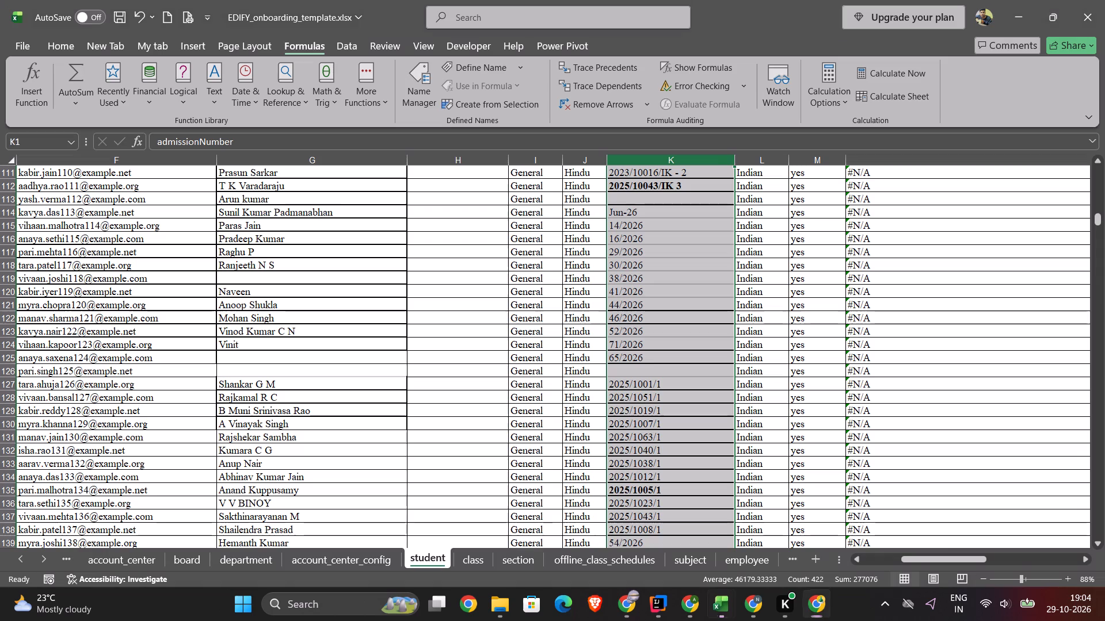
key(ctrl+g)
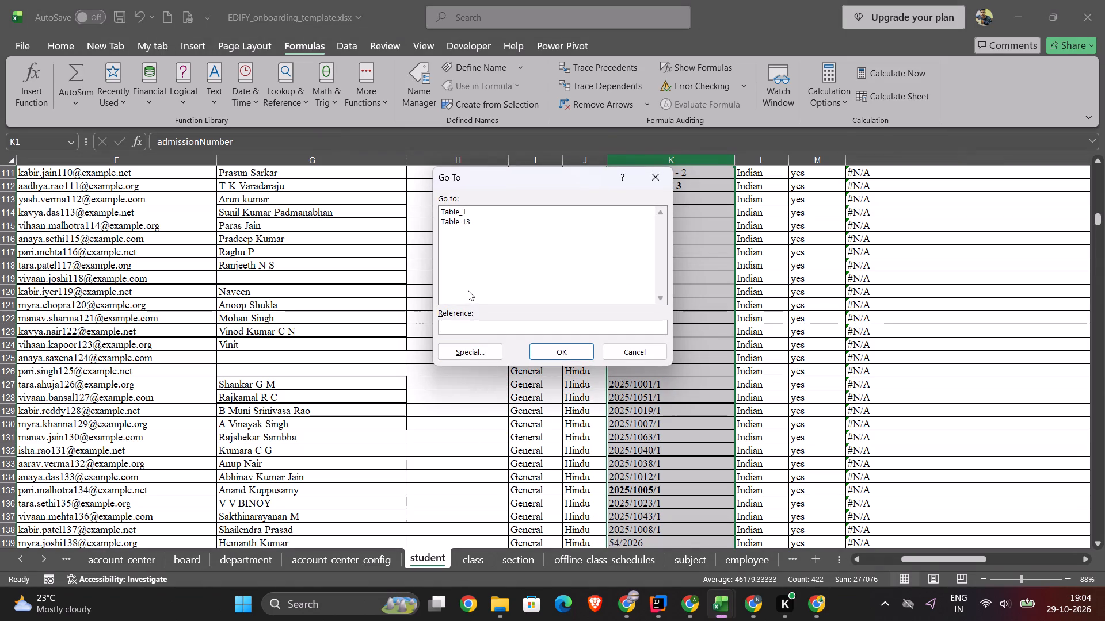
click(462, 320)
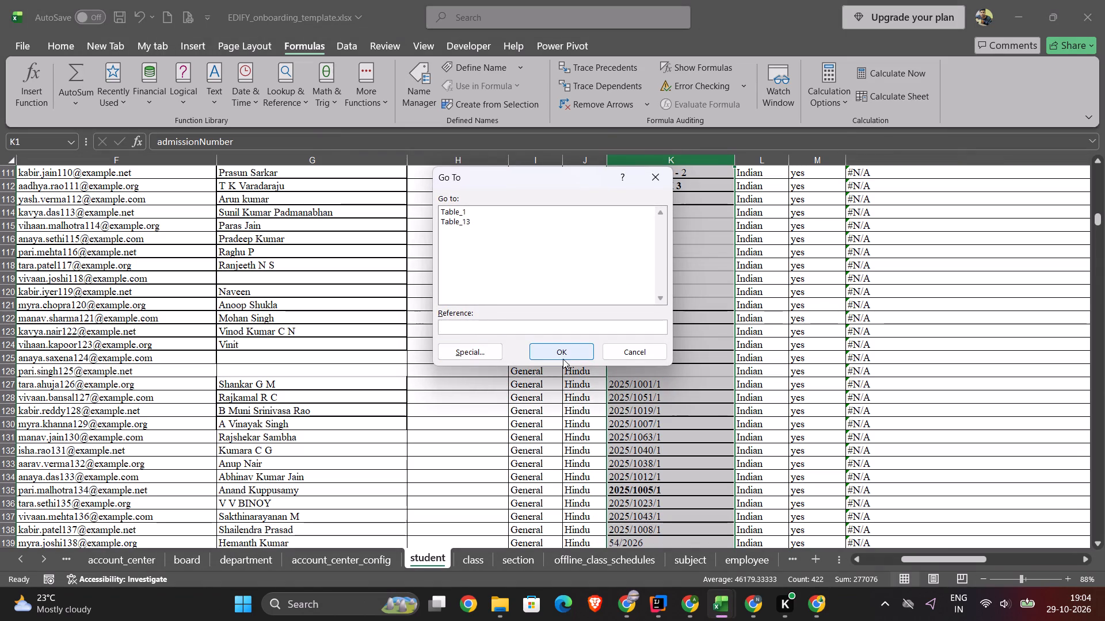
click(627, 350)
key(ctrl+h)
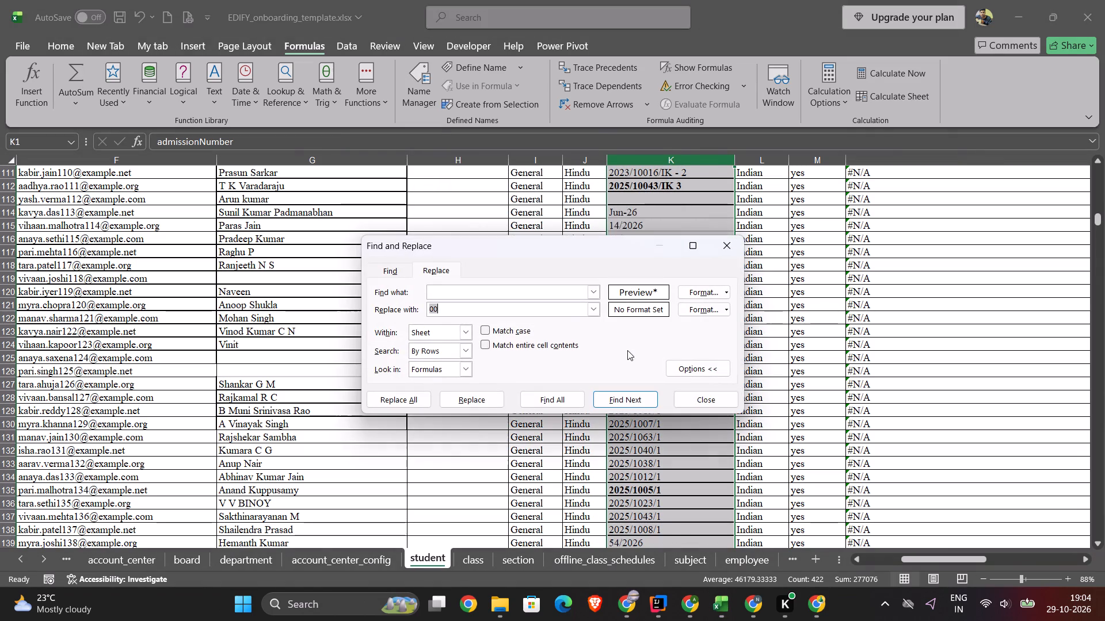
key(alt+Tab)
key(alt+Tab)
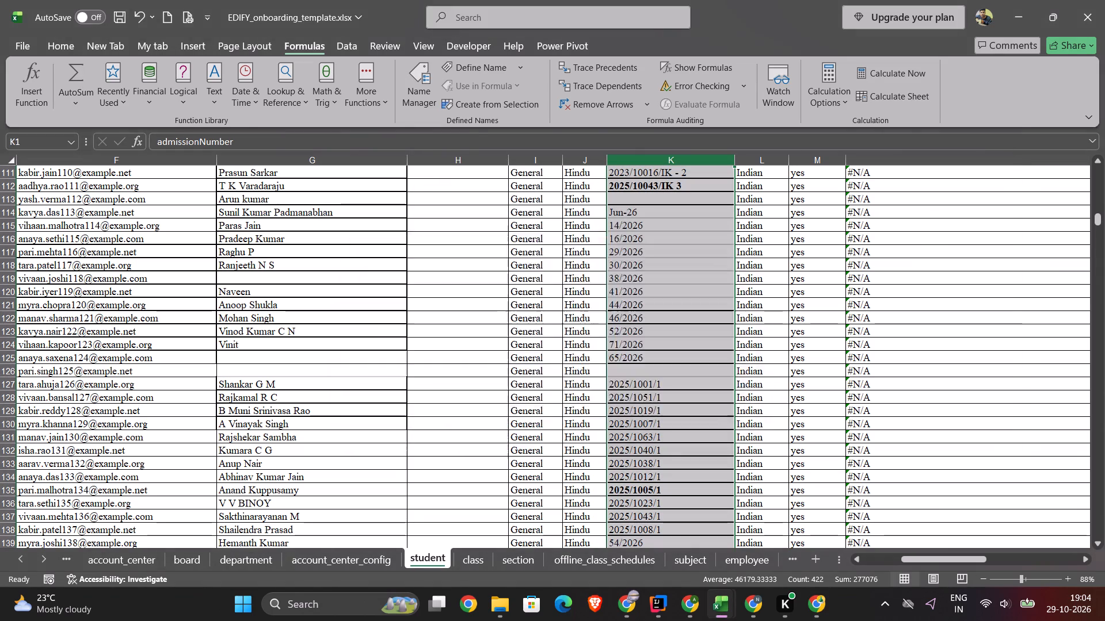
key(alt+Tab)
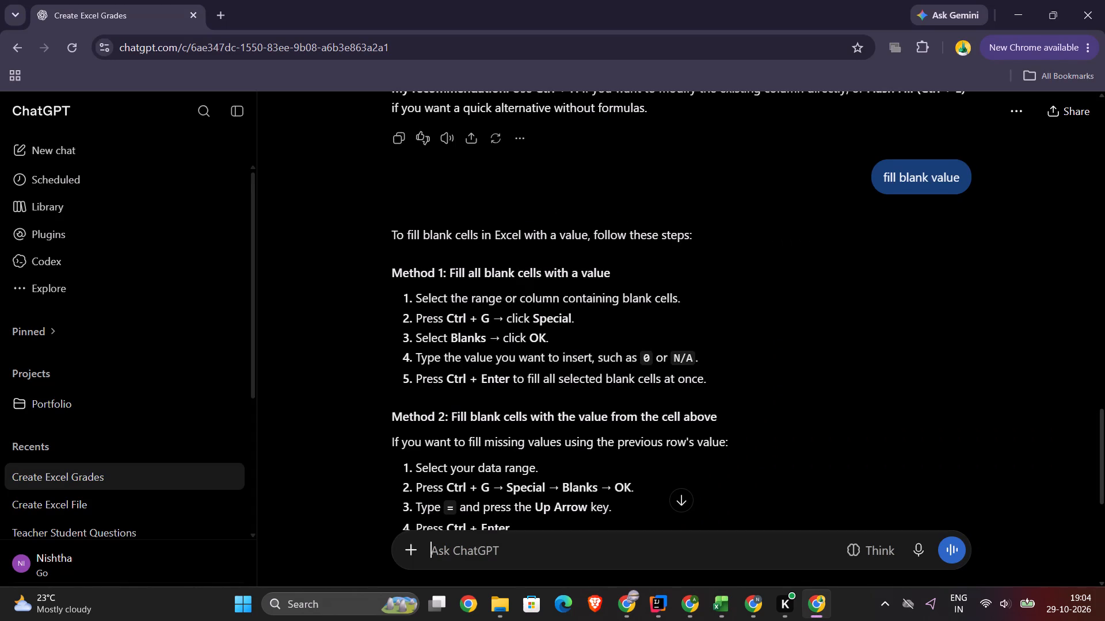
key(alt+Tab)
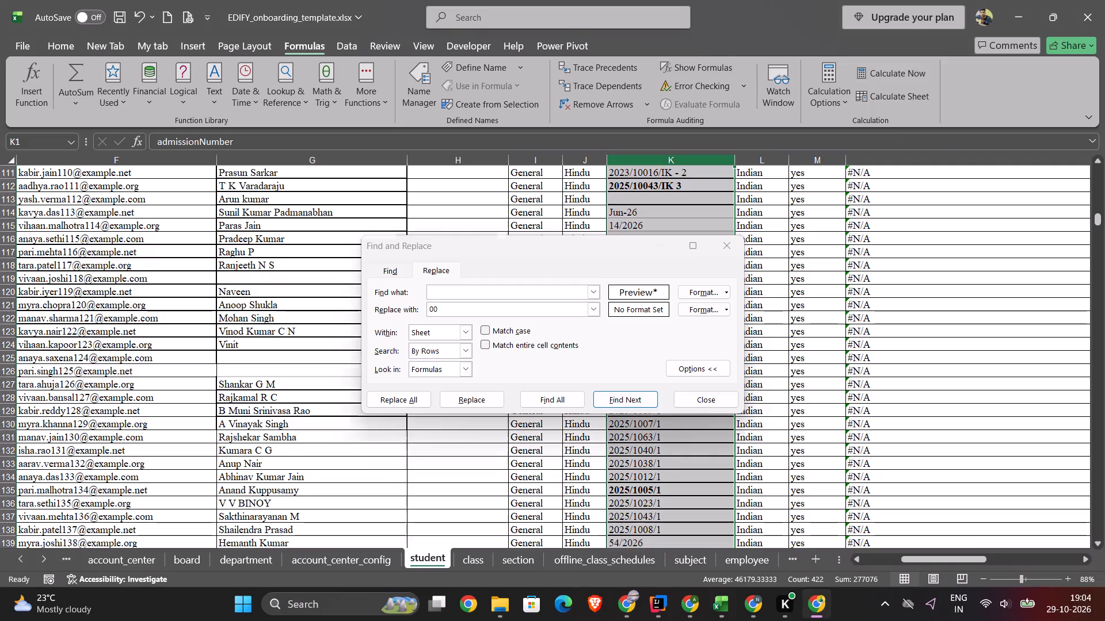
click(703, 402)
Select all blank cells in the admissionNumber column using Go To Special with the Blanks option.
key(ctrl+g)
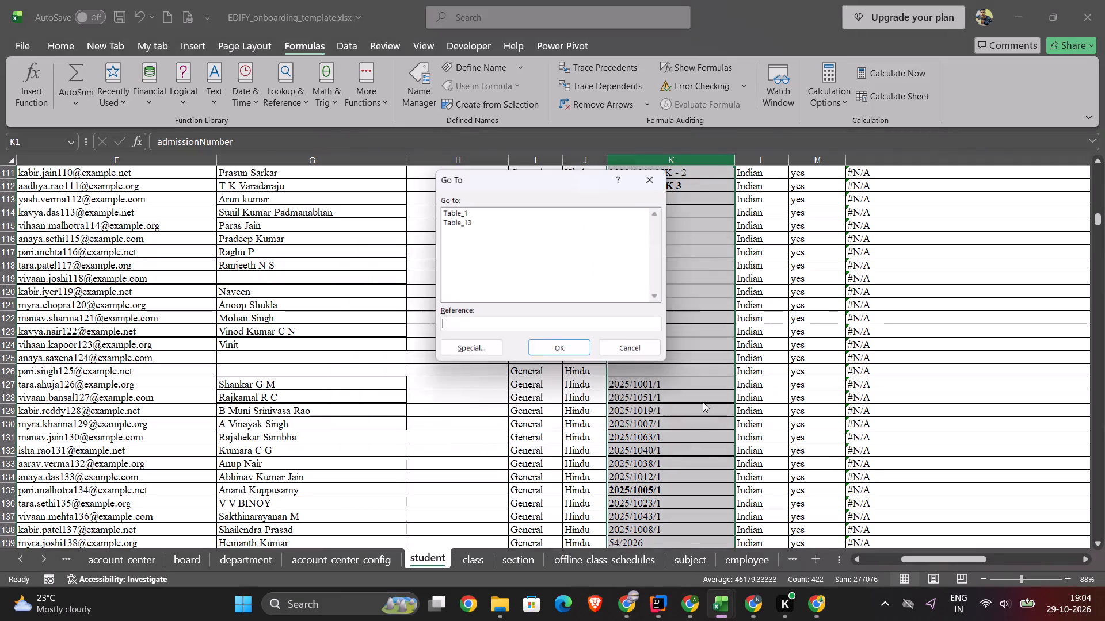
click(466, 355)
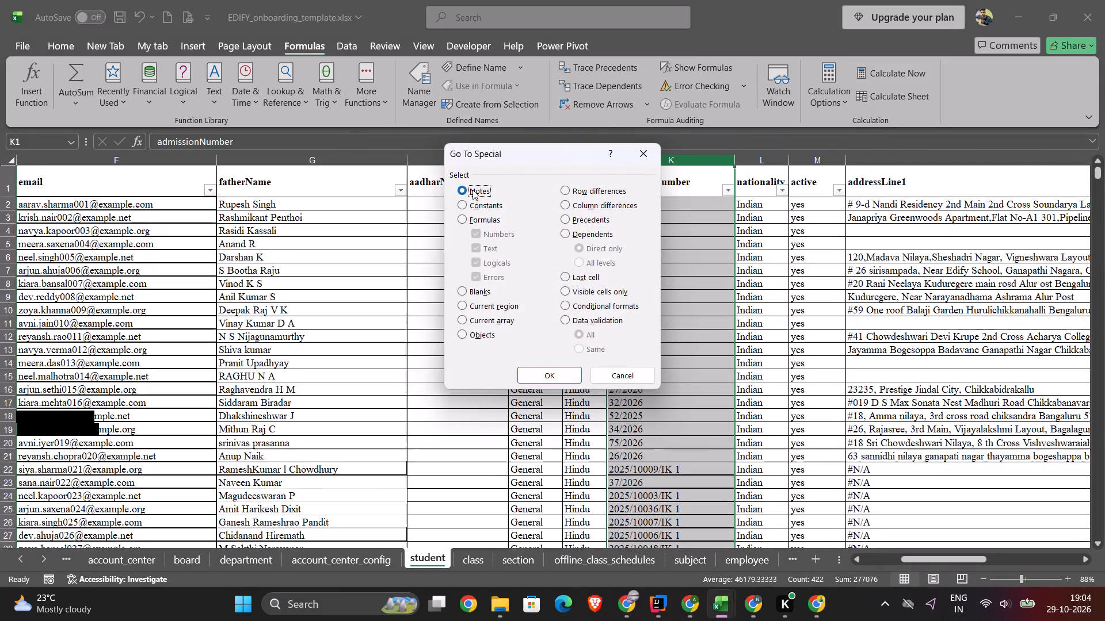
click(461, 292)
click(566, 381)
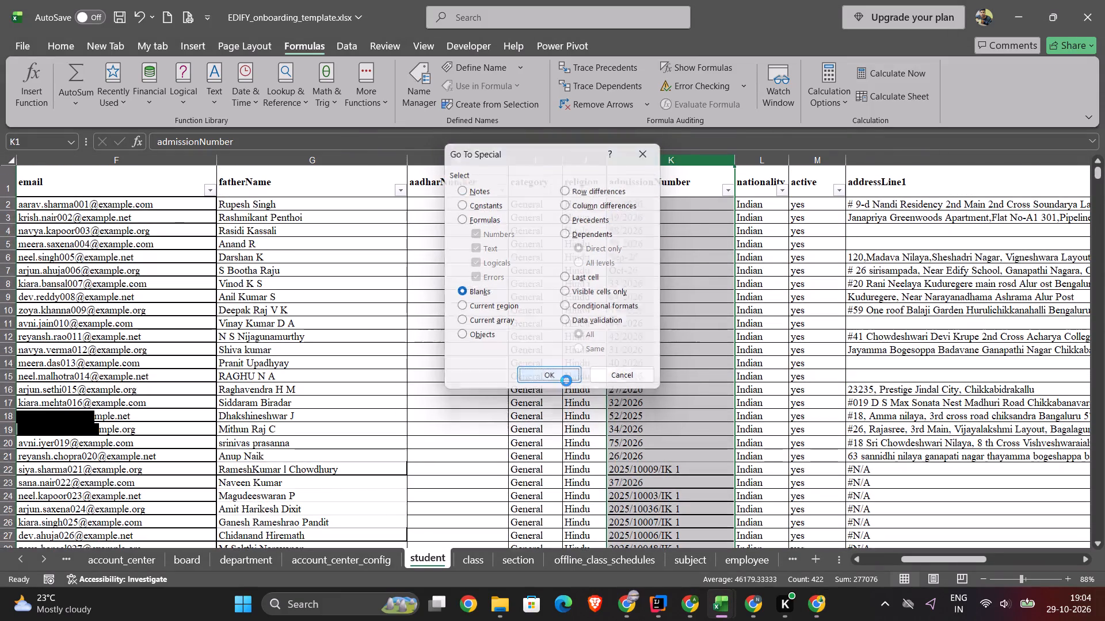
Step through the selected blank cells of the admissionNumber column to examine which student rows lack an admission number.
scroll(654, 314, down, 1)
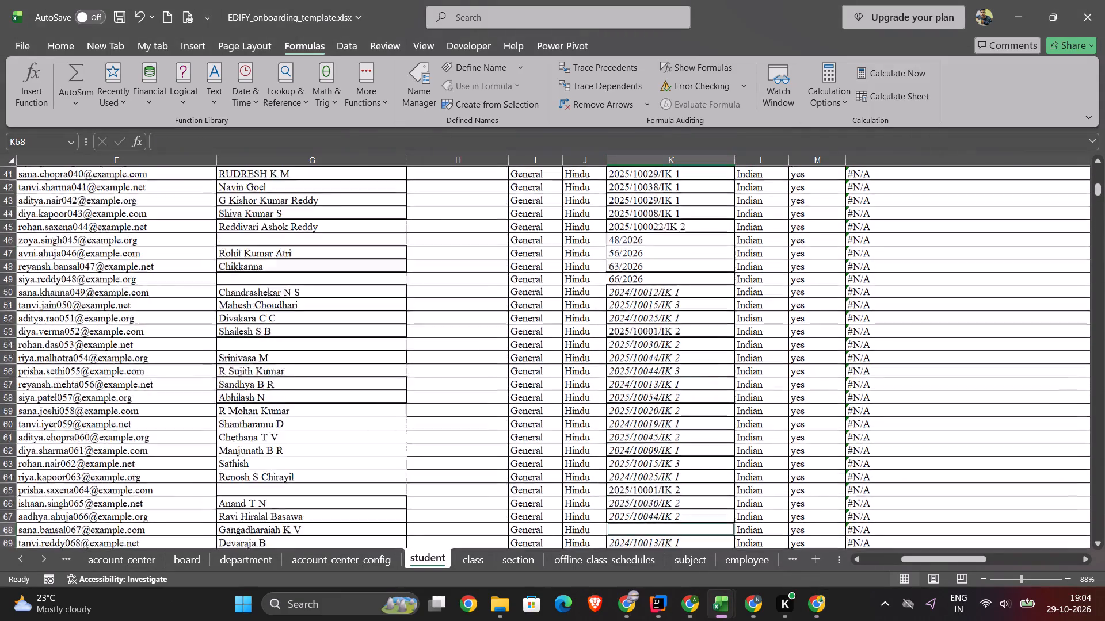
scroll(654, 314, down, 2)
key(Return)
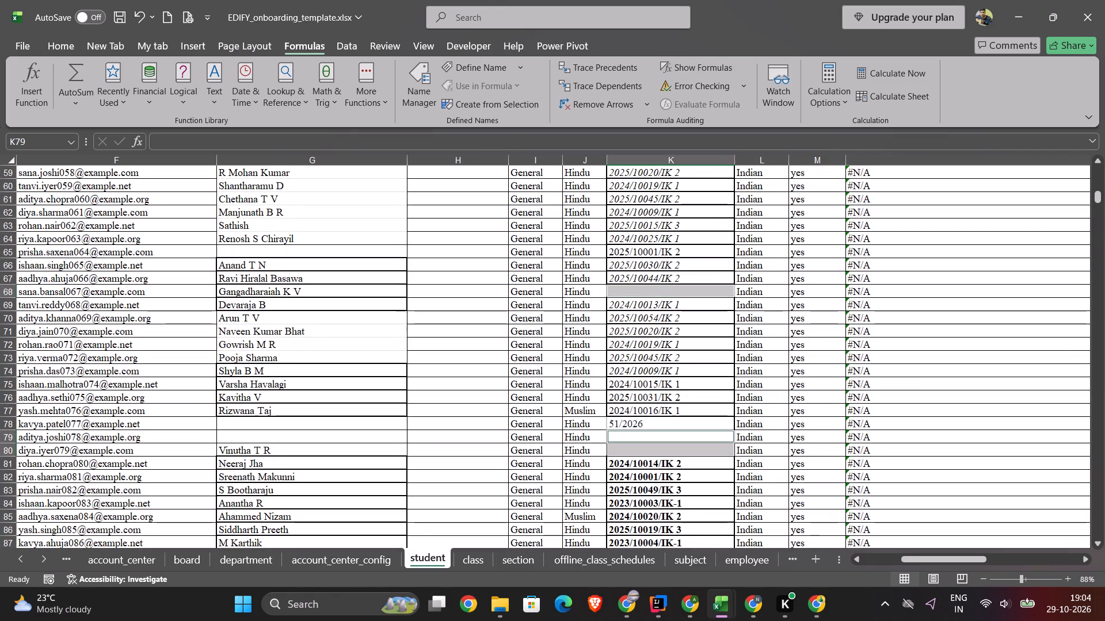
key(Return)
key(Return)
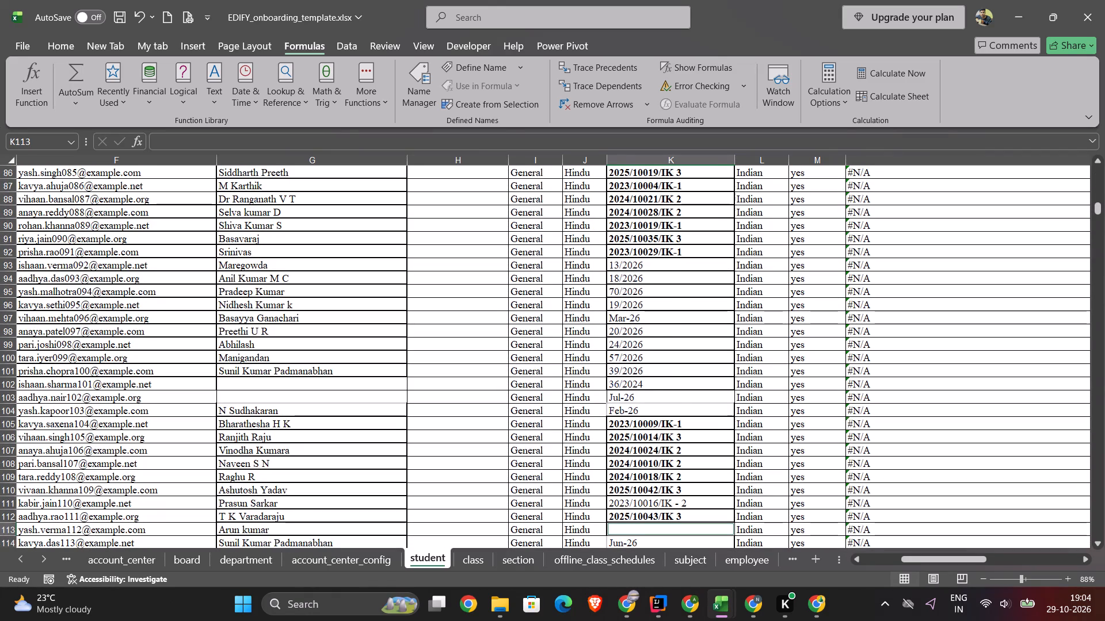
key(Return)
key(Return)
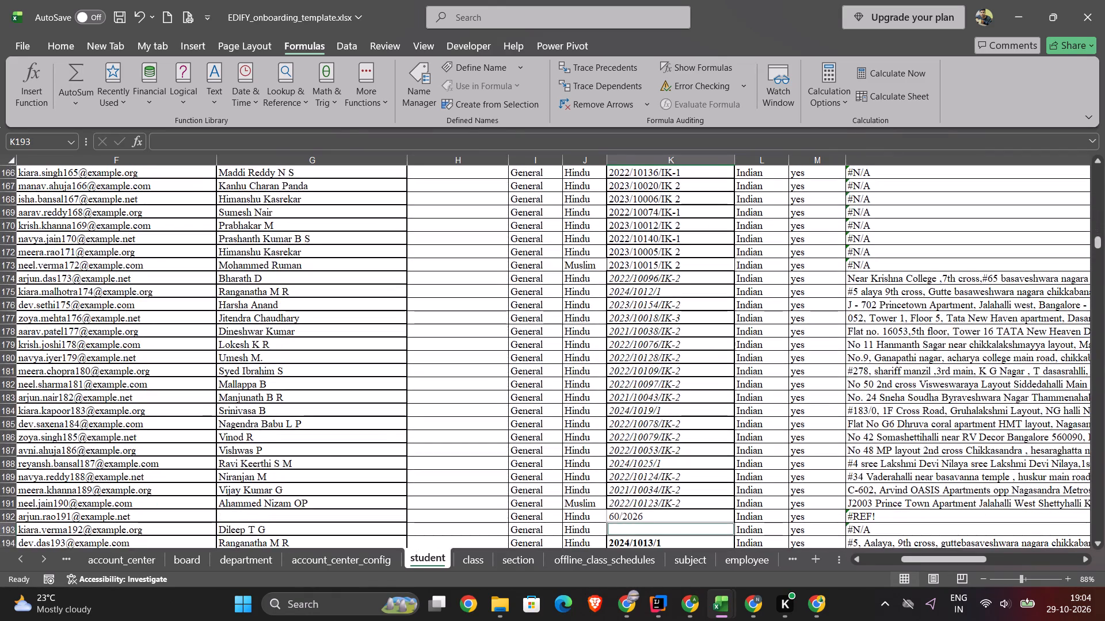
key(Return)
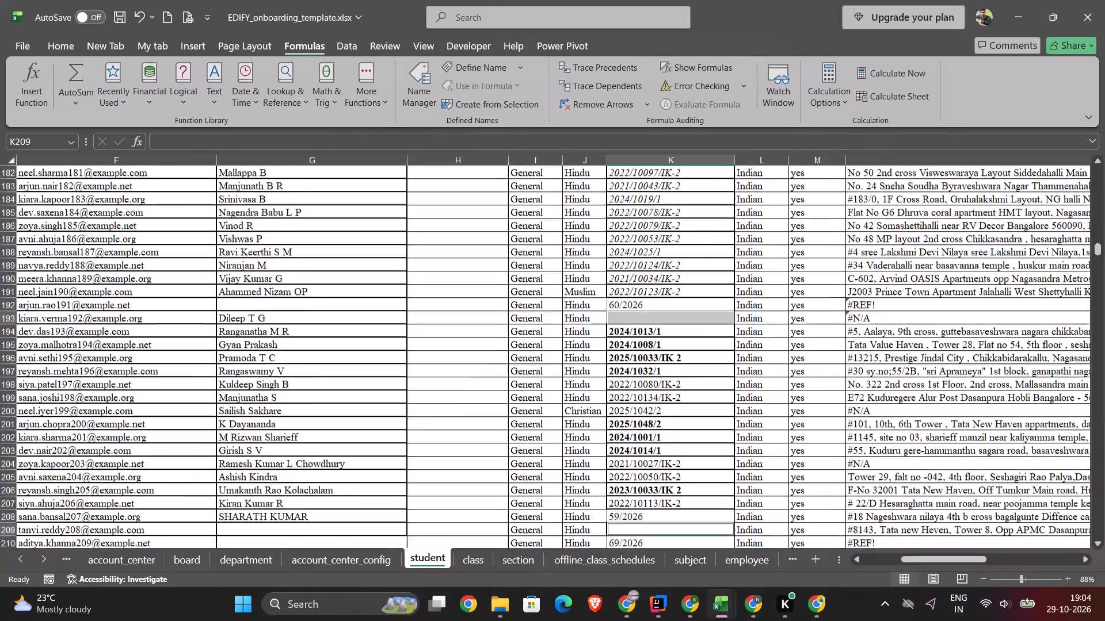
key(Return)
key(Return)
key(Return)
key(Return)
key(Return)
key(Return)
key(Return)
key(Return)
key(Return)
key(Return)
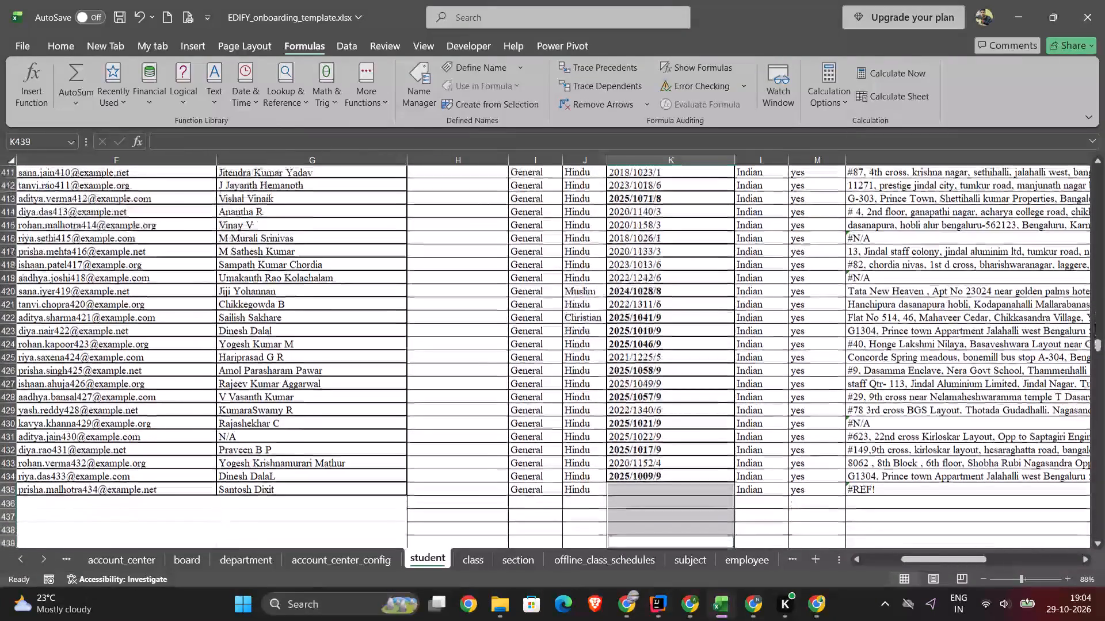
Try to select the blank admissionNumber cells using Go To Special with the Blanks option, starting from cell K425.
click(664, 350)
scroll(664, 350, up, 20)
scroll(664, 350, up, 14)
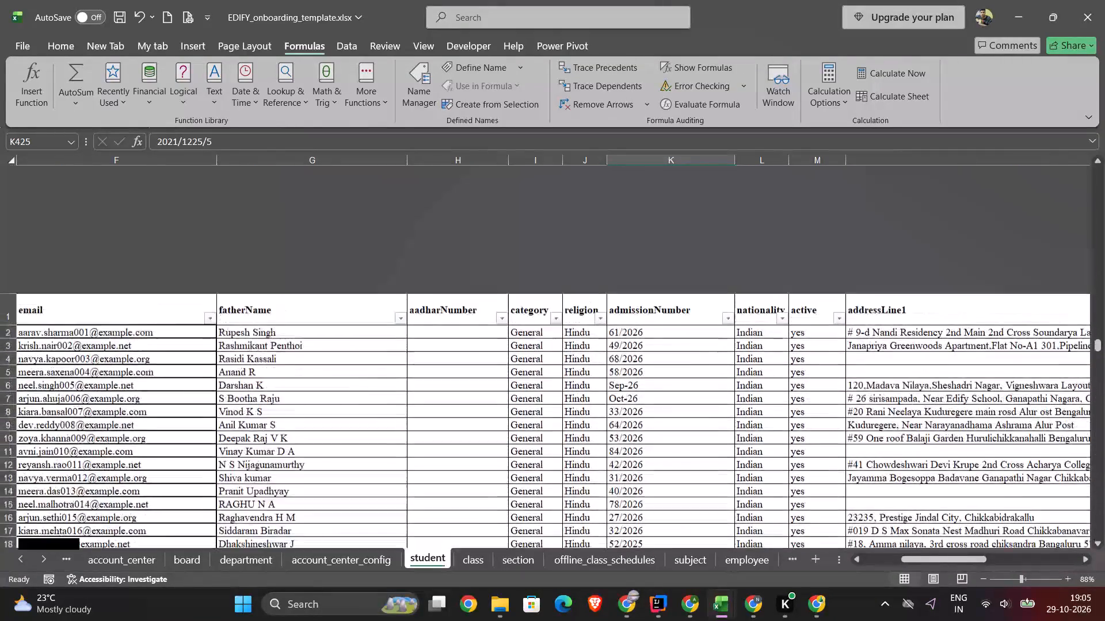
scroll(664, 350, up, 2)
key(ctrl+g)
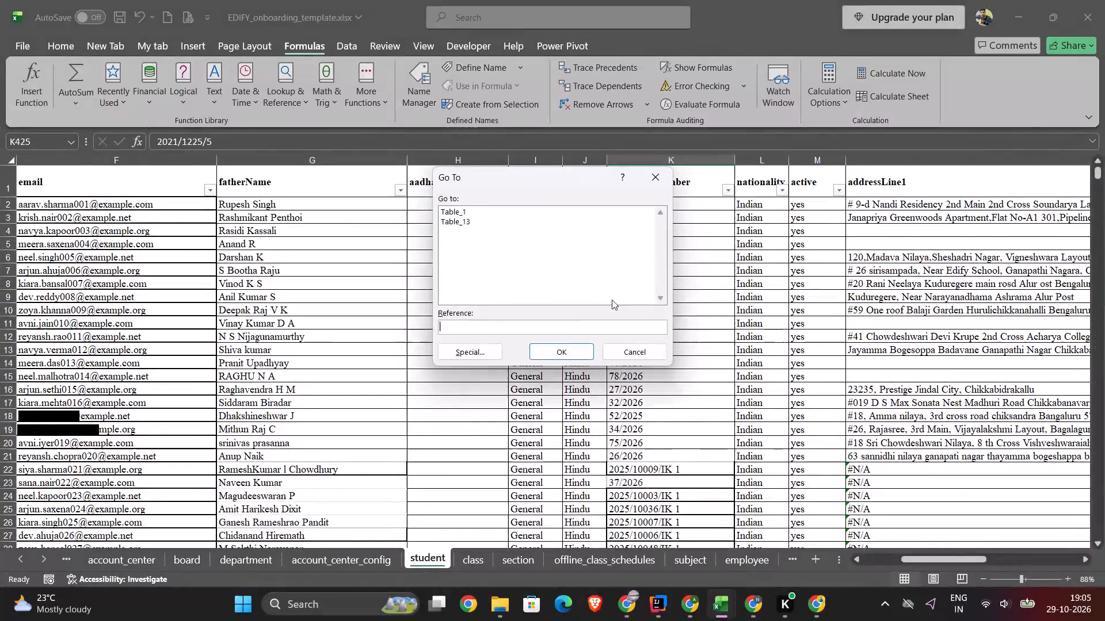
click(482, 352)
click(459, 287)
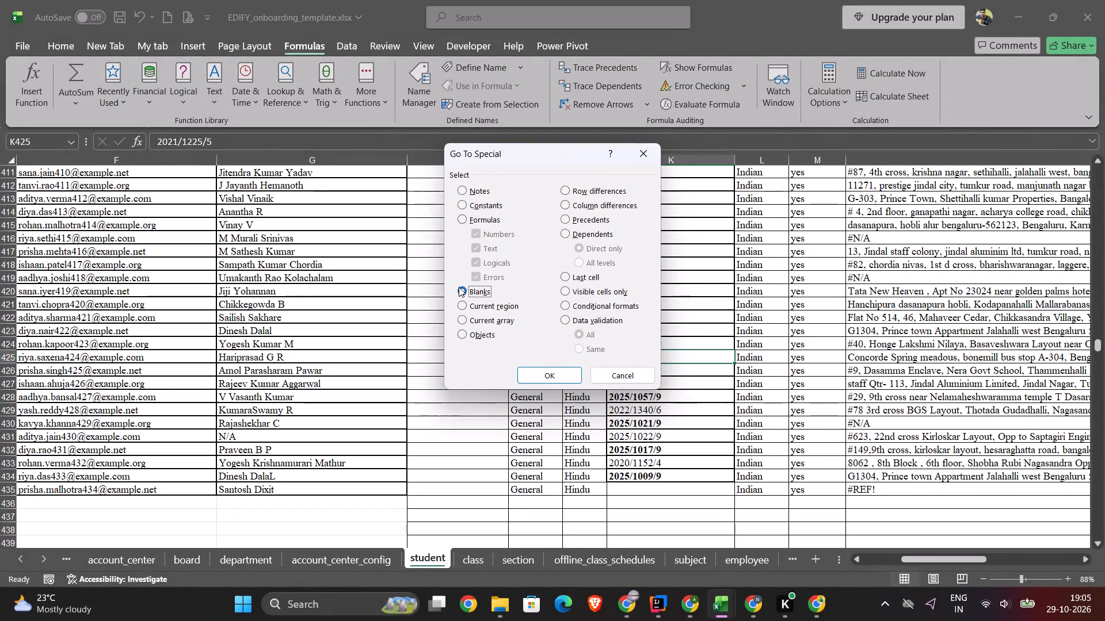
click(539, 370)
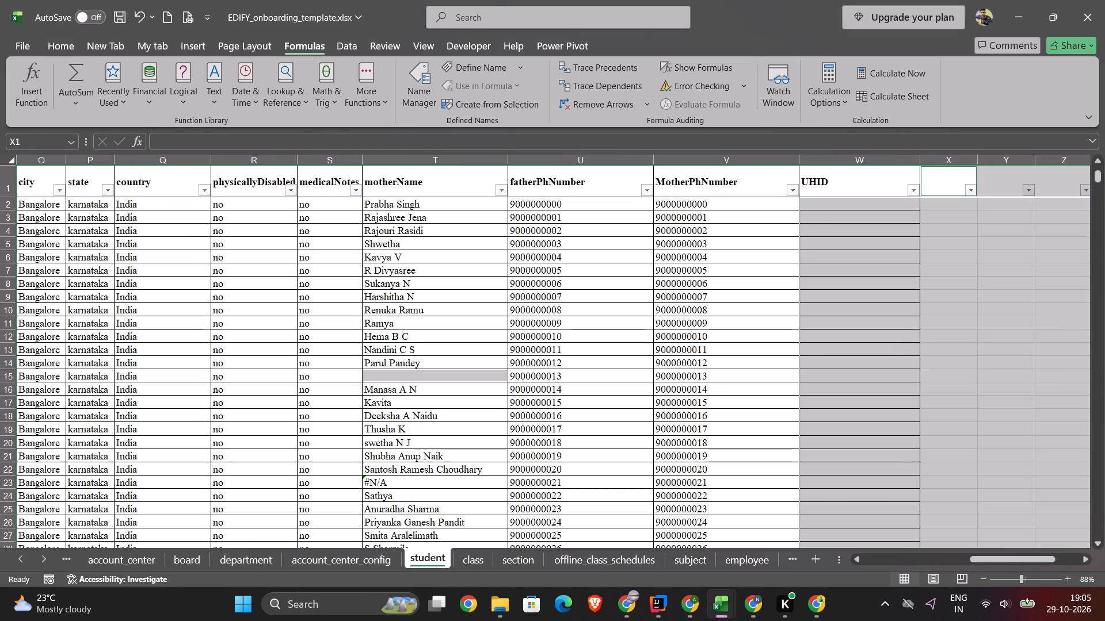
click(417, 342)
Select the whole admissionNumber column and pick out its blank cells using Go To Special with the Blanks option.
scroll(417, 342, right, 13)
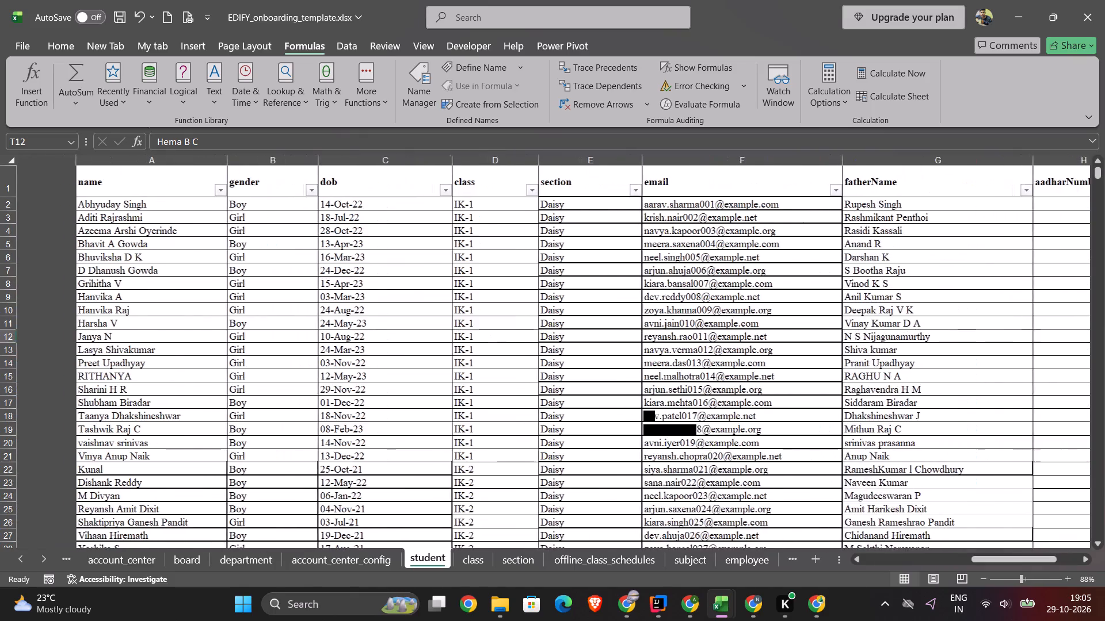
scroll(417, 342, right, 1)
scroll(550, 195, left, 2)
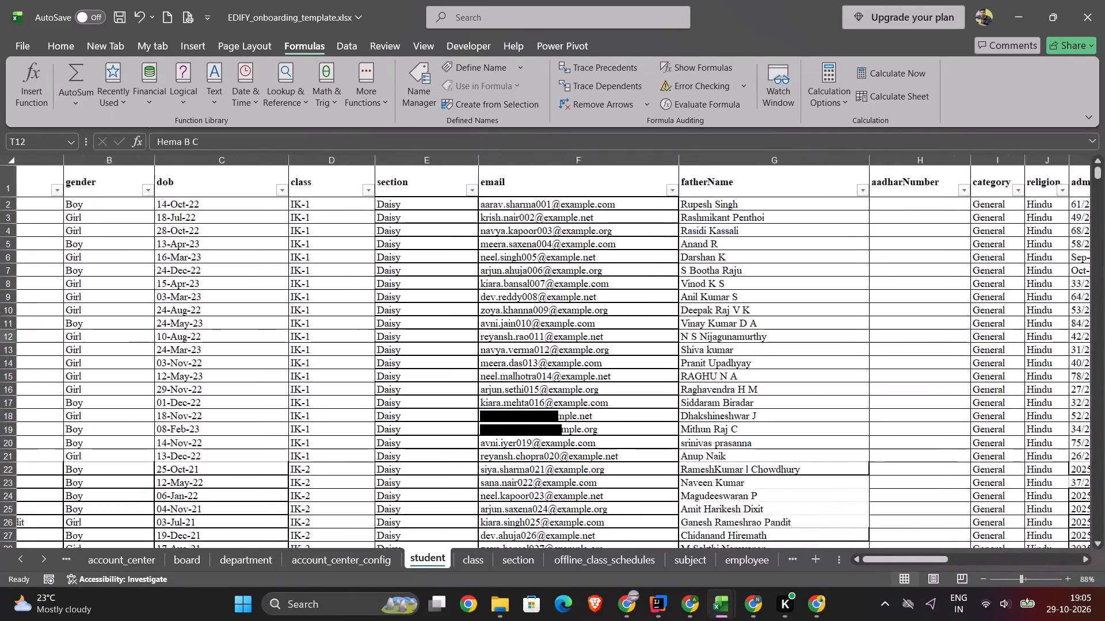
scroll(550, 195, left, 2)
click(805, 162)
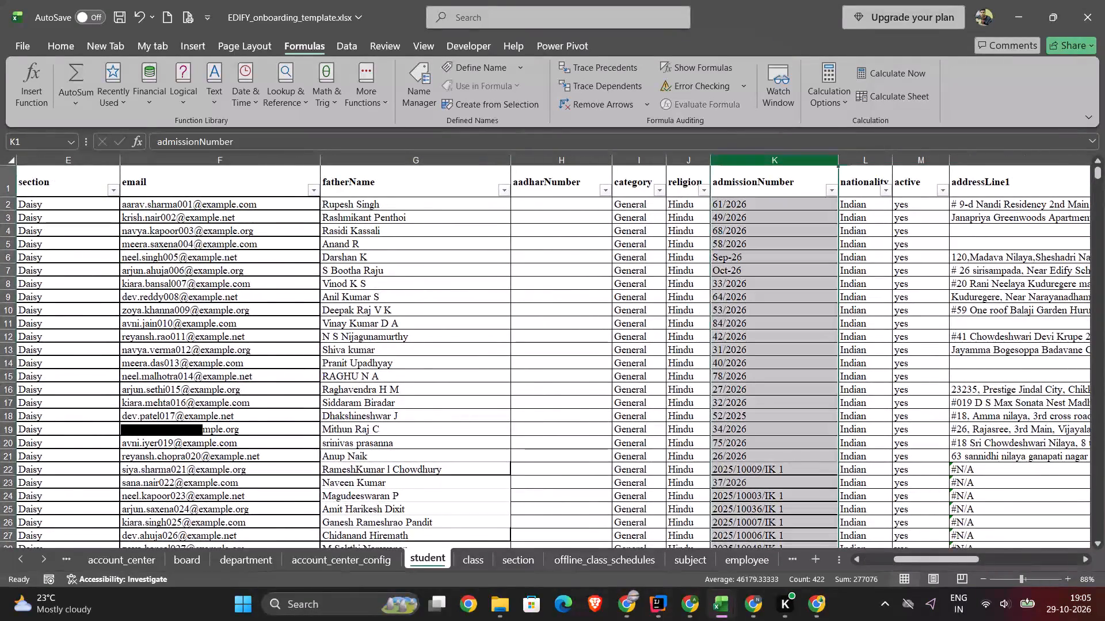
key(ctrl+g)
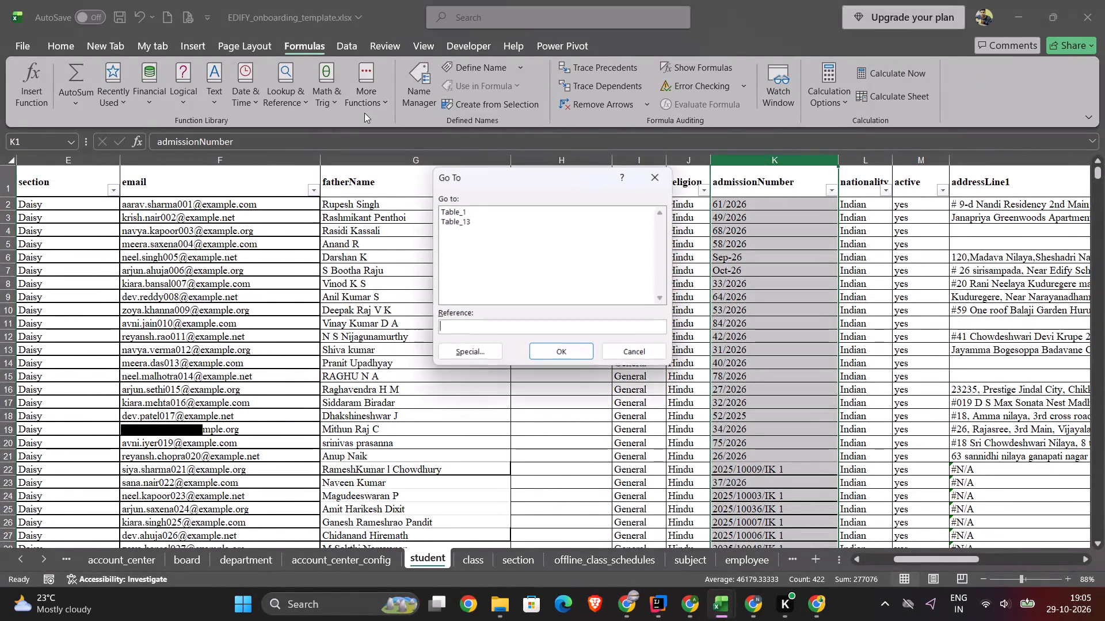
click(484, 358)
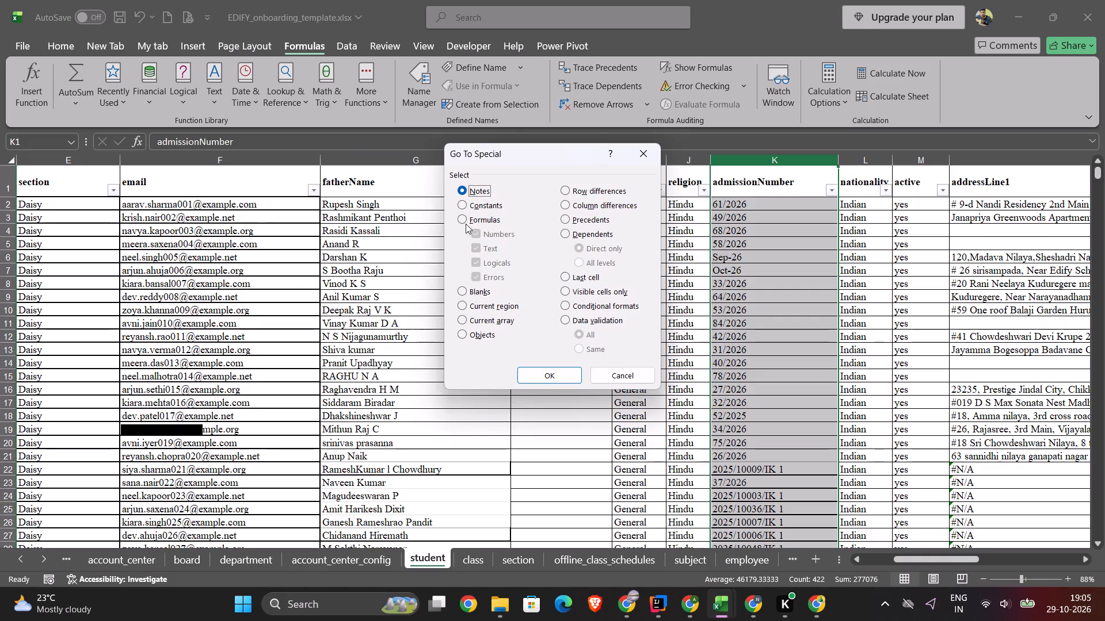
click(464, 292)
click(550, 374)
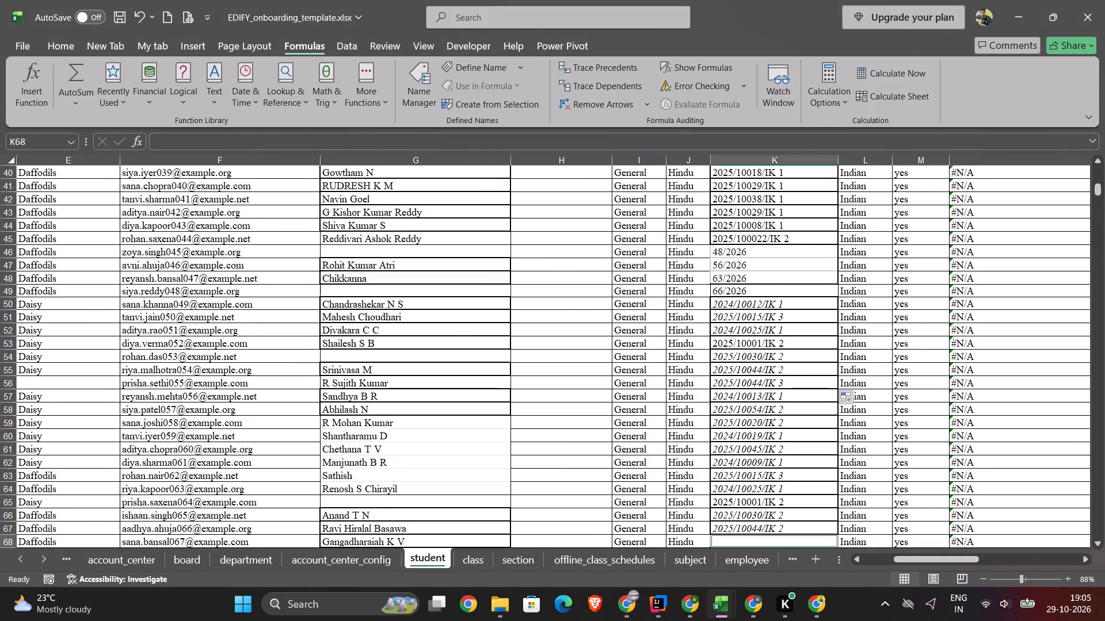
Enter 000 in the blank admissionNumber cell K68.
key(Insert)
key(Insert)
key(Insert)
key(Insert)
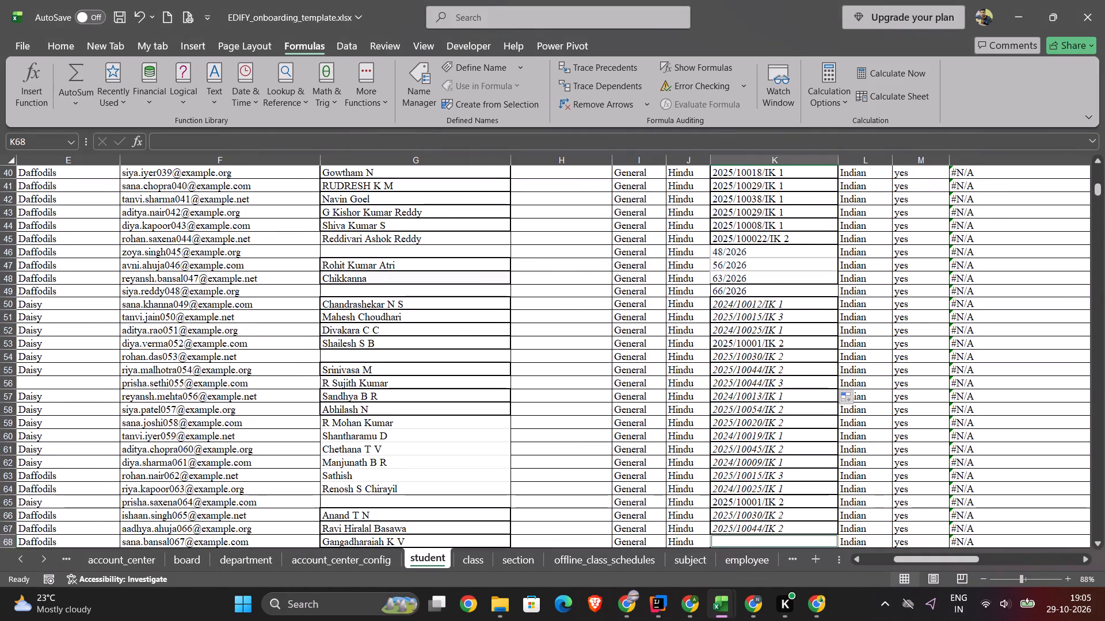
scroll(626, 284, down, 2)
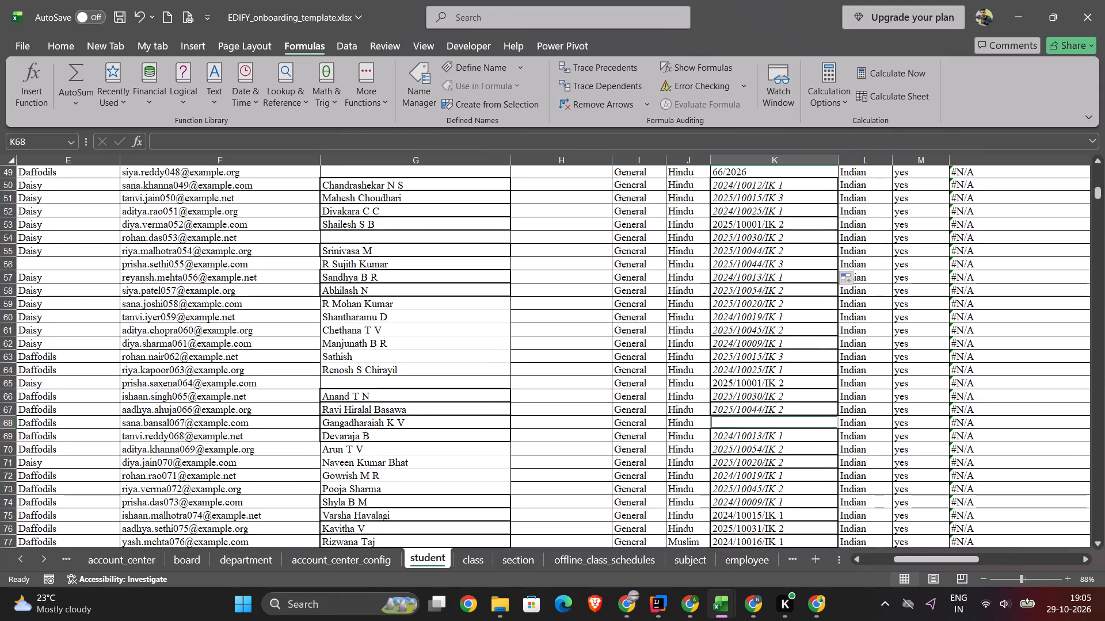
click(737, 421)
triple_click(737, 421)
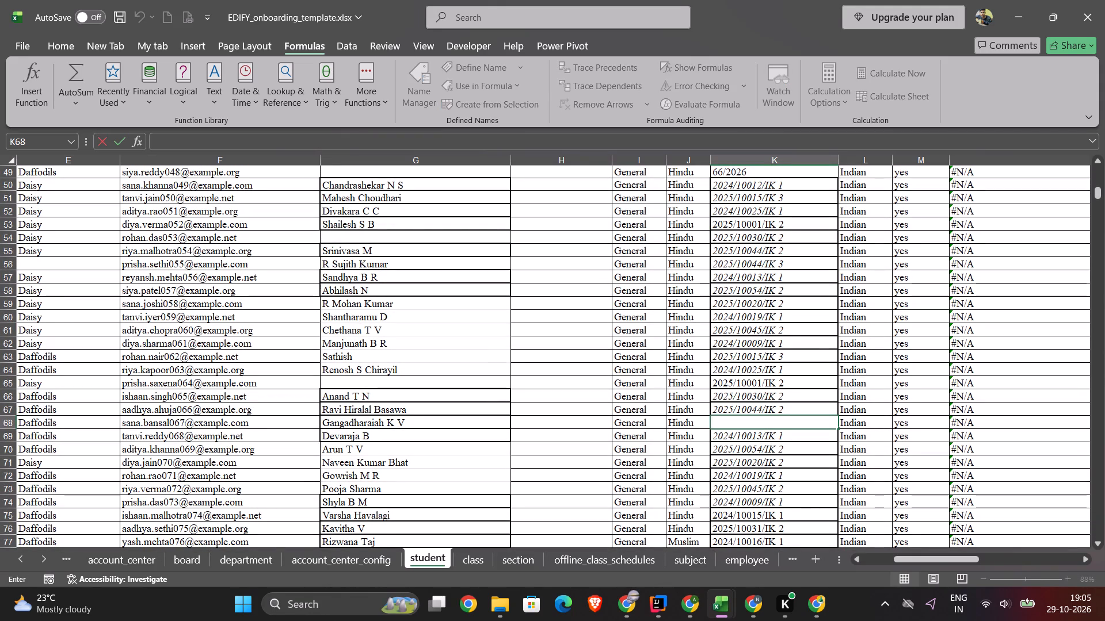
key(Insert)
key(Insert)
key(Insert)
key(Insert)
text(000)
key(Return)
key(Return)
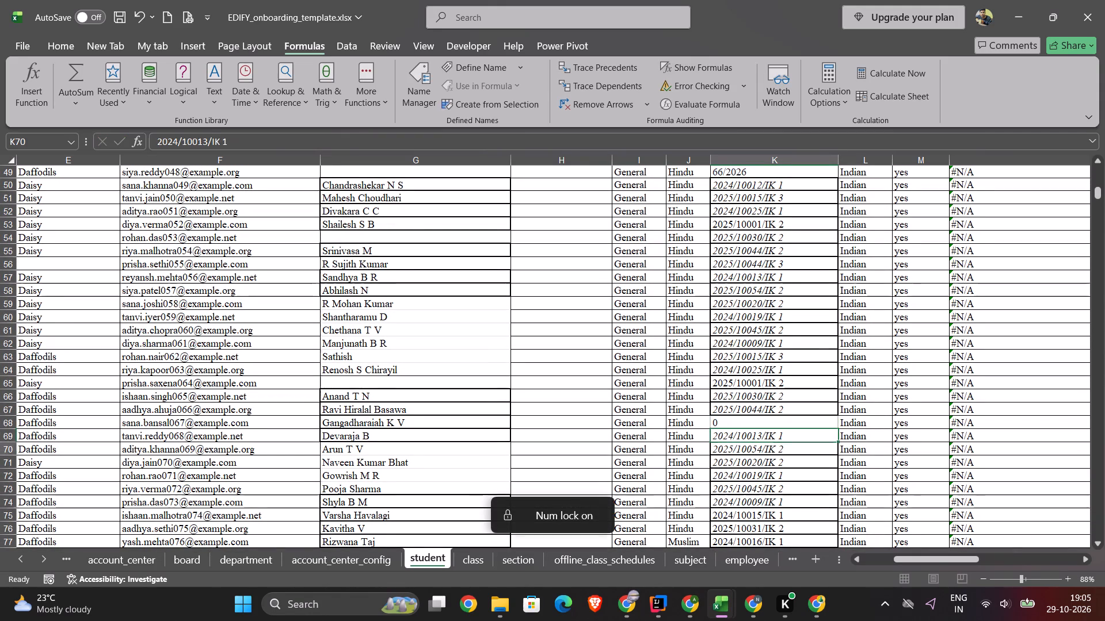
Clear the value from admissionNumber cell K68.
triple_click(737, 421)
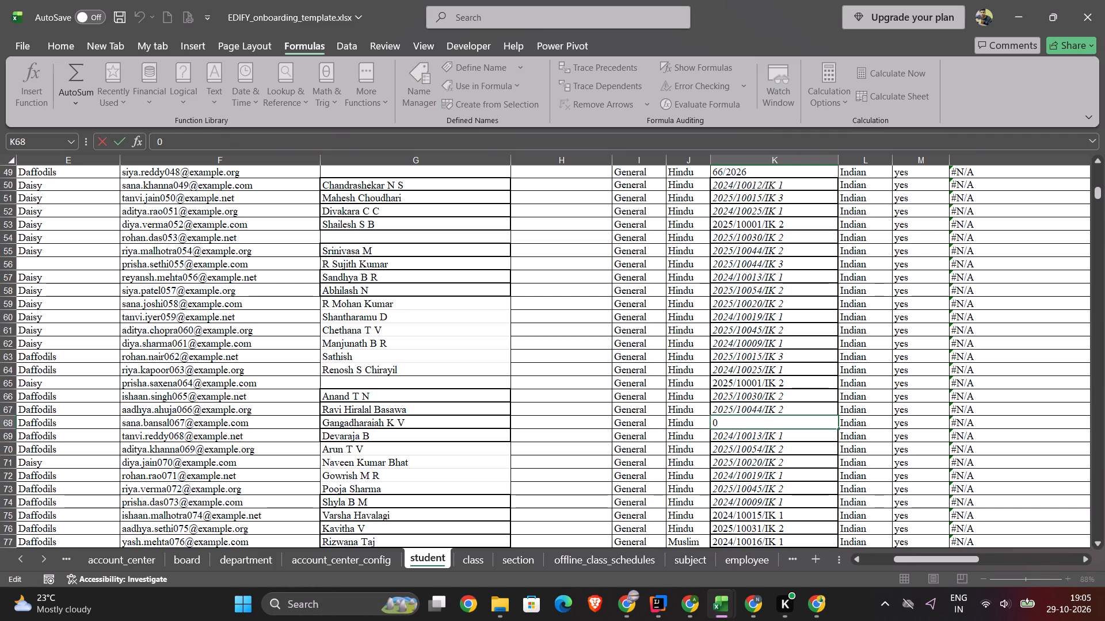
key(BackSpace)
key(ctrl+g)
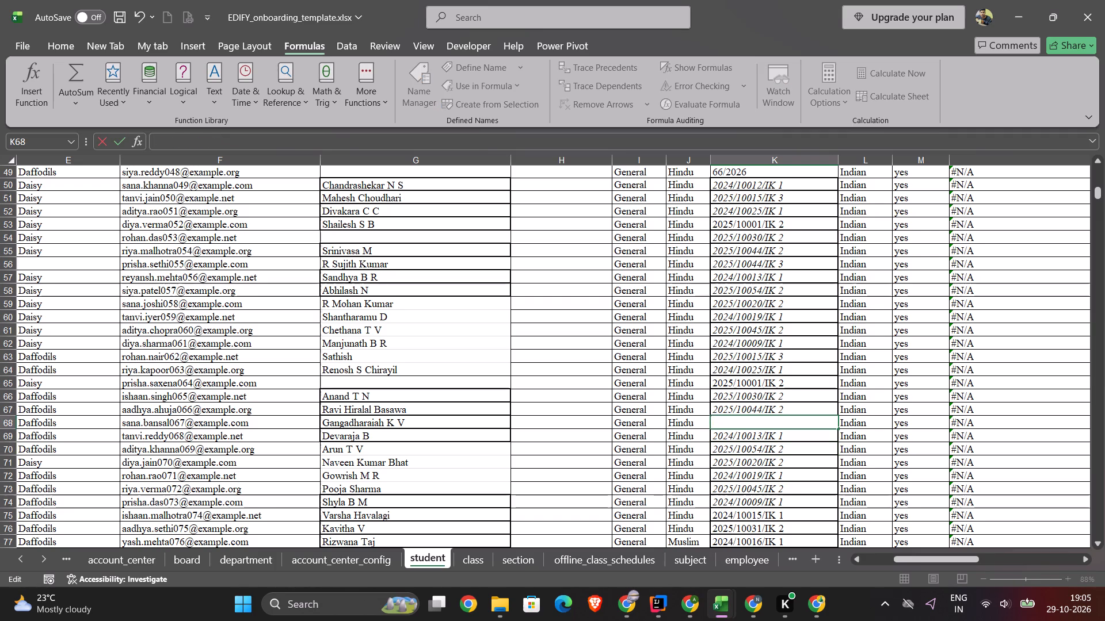
Select the admissionNumber column's blank cells with Go To Special's Blanks option and enter 0001 in the first one, K68.
click(753, 160)
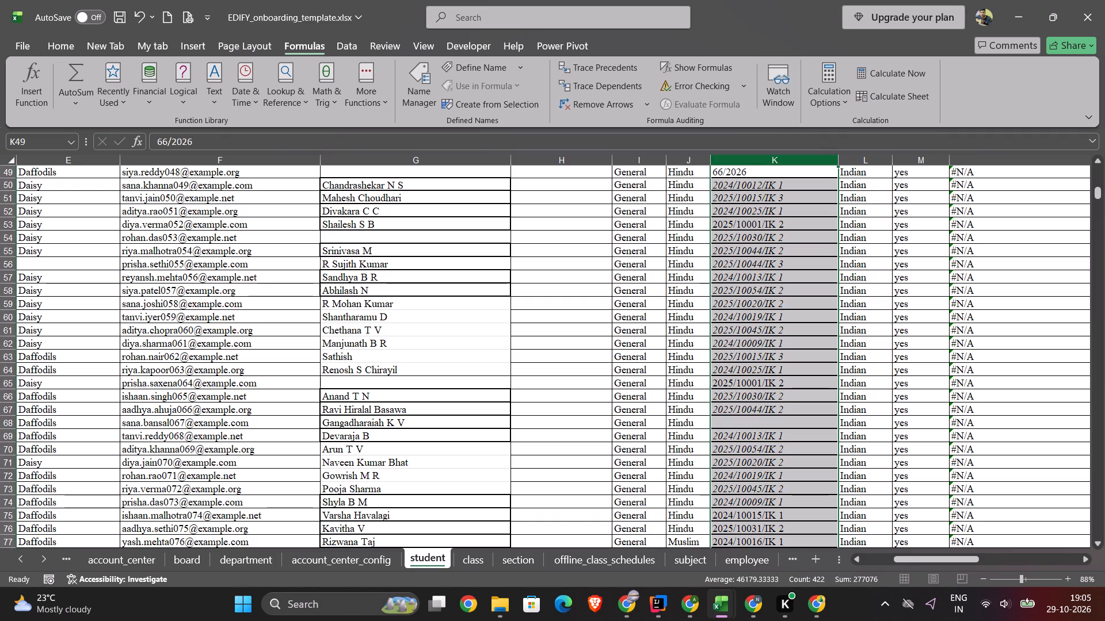
key(ctrl+g)
click(464, 351)
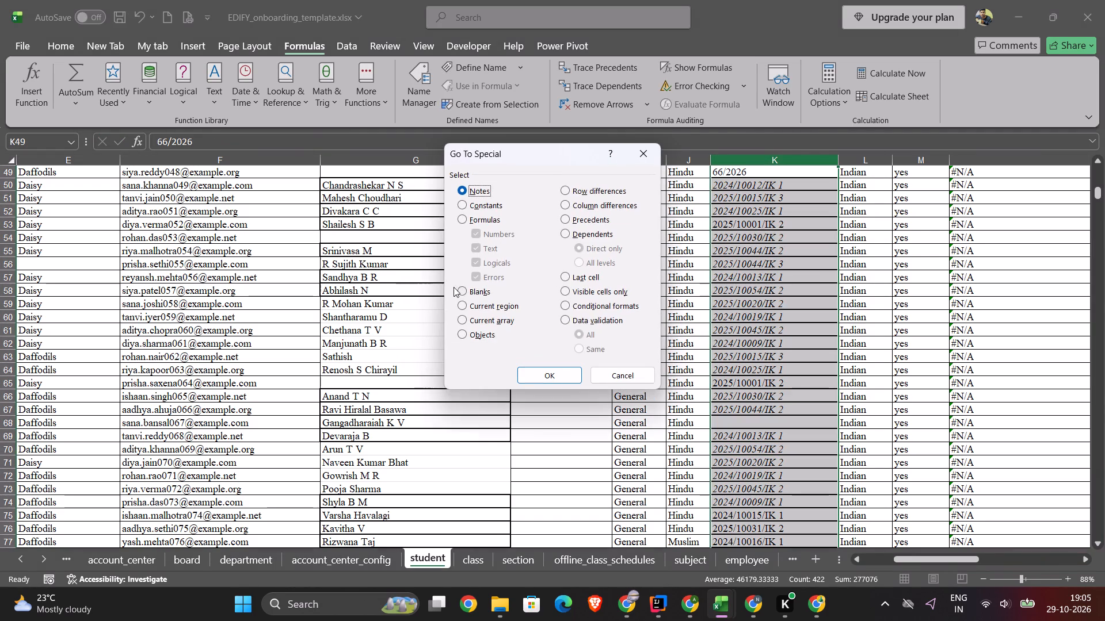
click(462, 291)
click(535, 372)
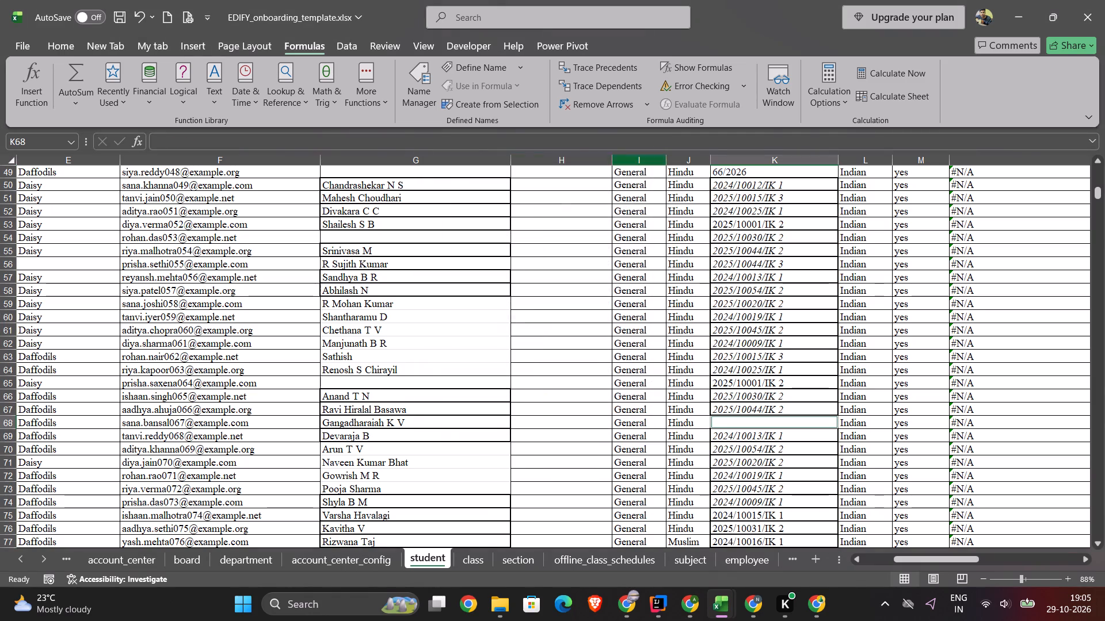
text(00)
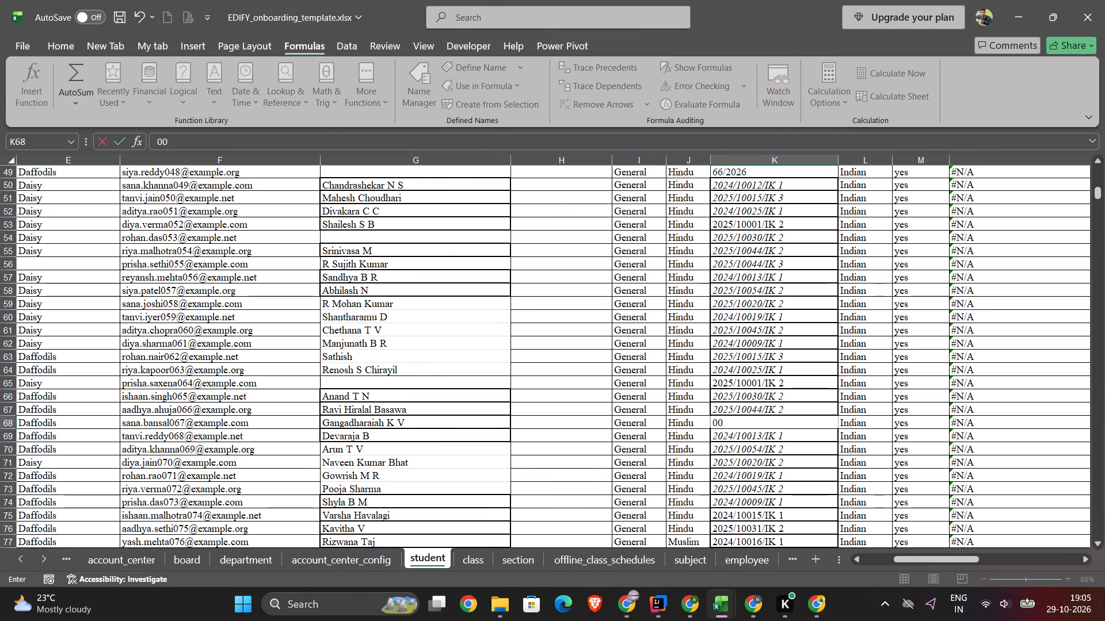
text(01)
key(Return)
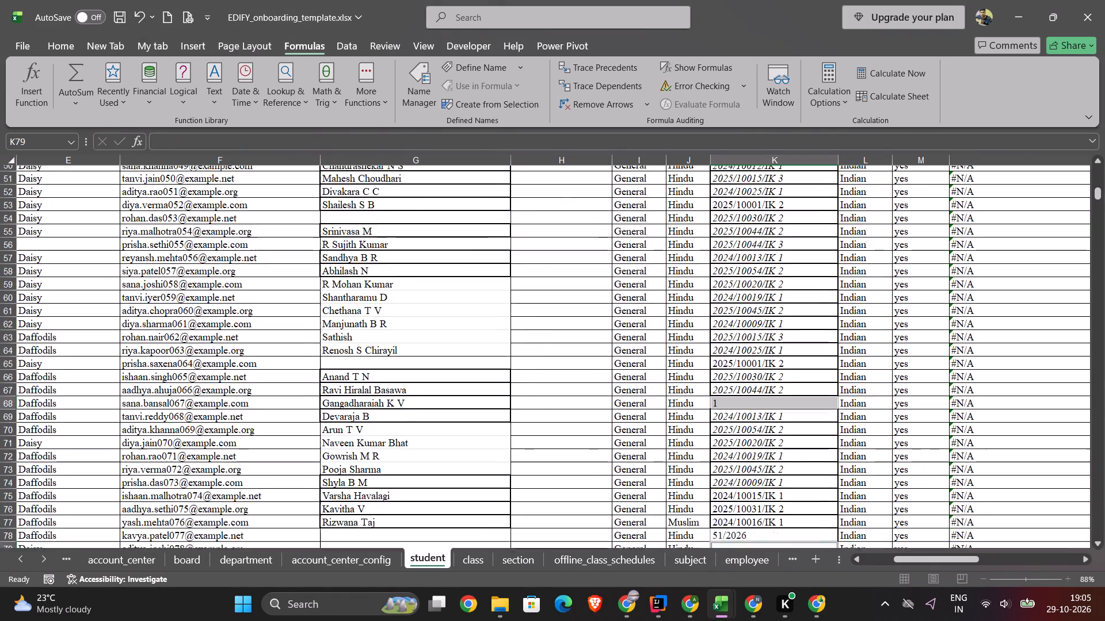
Step through the remaining selected blank admissionNumber cells down to the end of the student data to examine them.
key(Return)
key(Return)
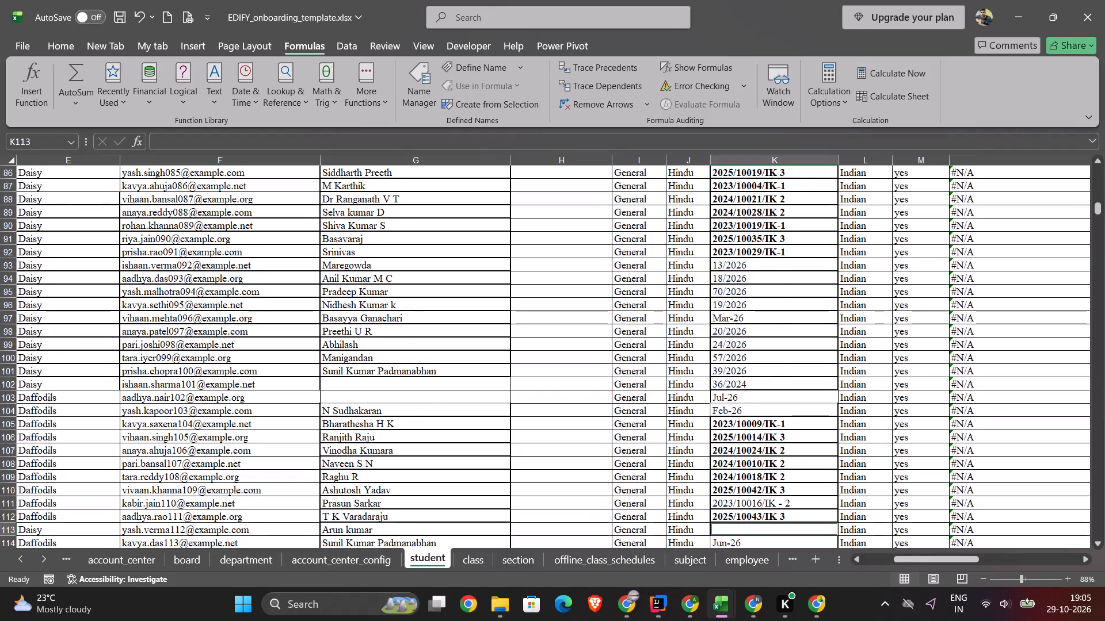
key(Return)
key(Return)
key(Return)
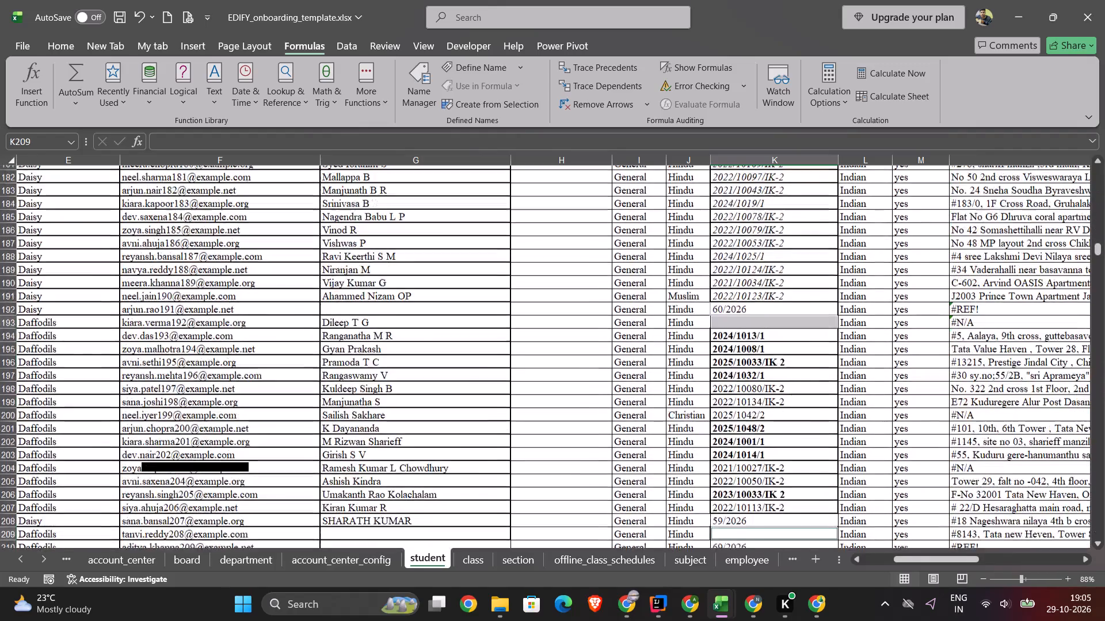
key(Return)
key(Return)
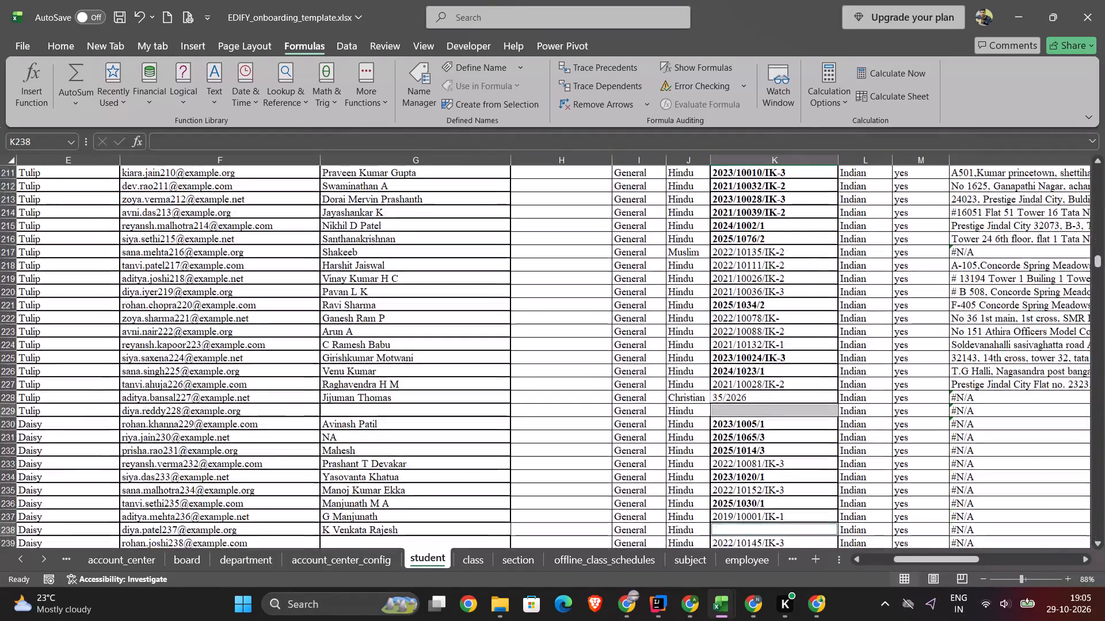
key(Return)
key(Return)
key(Return)
key(Return)
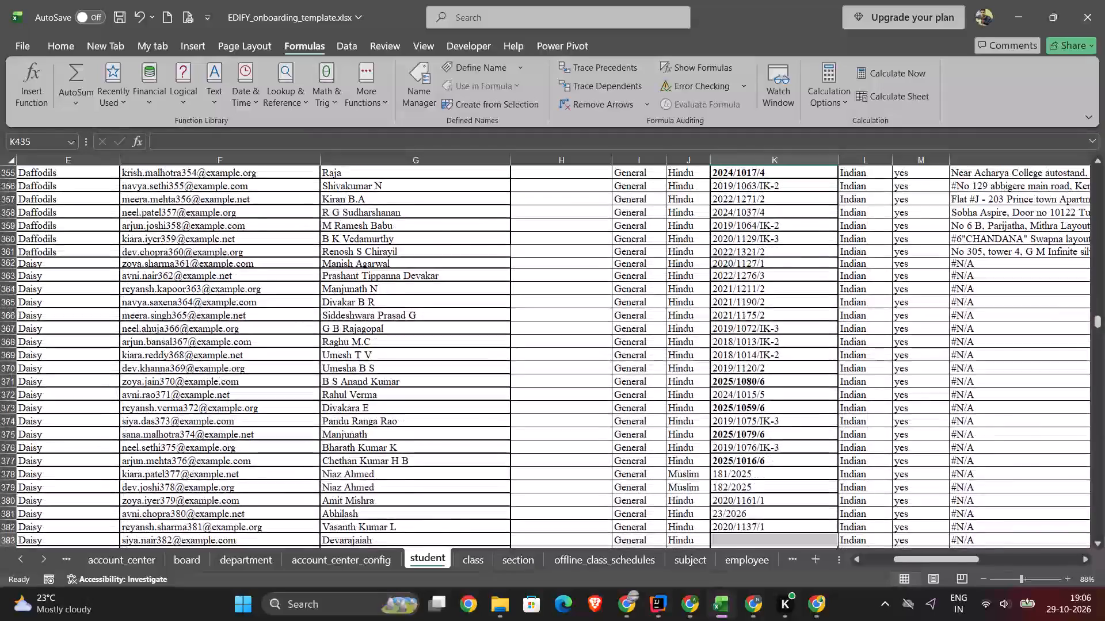
key(Return)
key(Return)
key(Return)
key(Return)
key(Return)
key(Return)
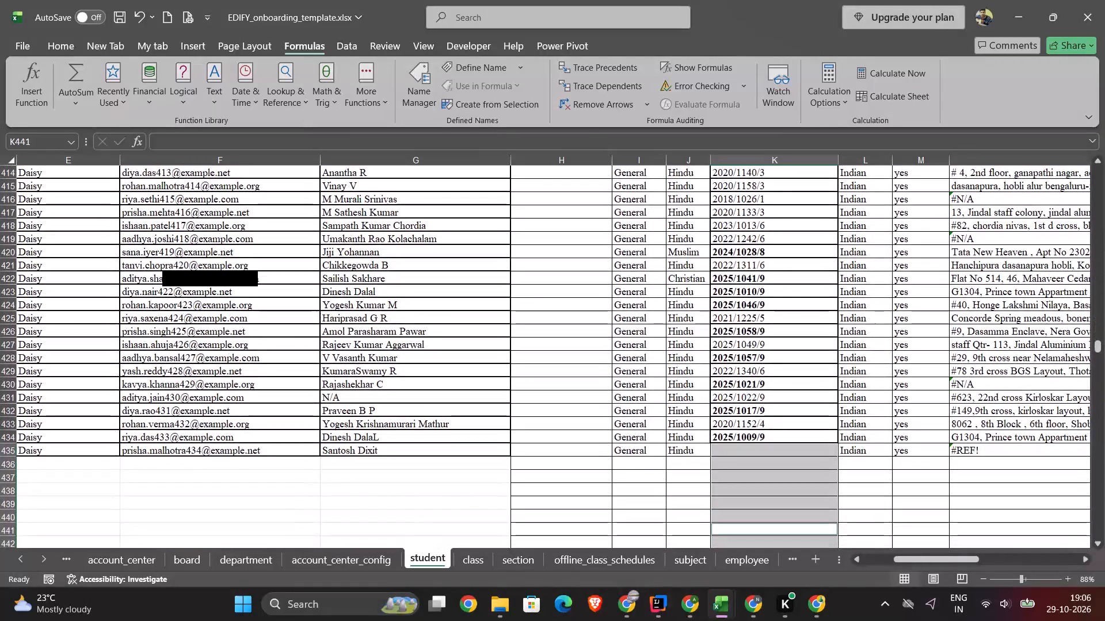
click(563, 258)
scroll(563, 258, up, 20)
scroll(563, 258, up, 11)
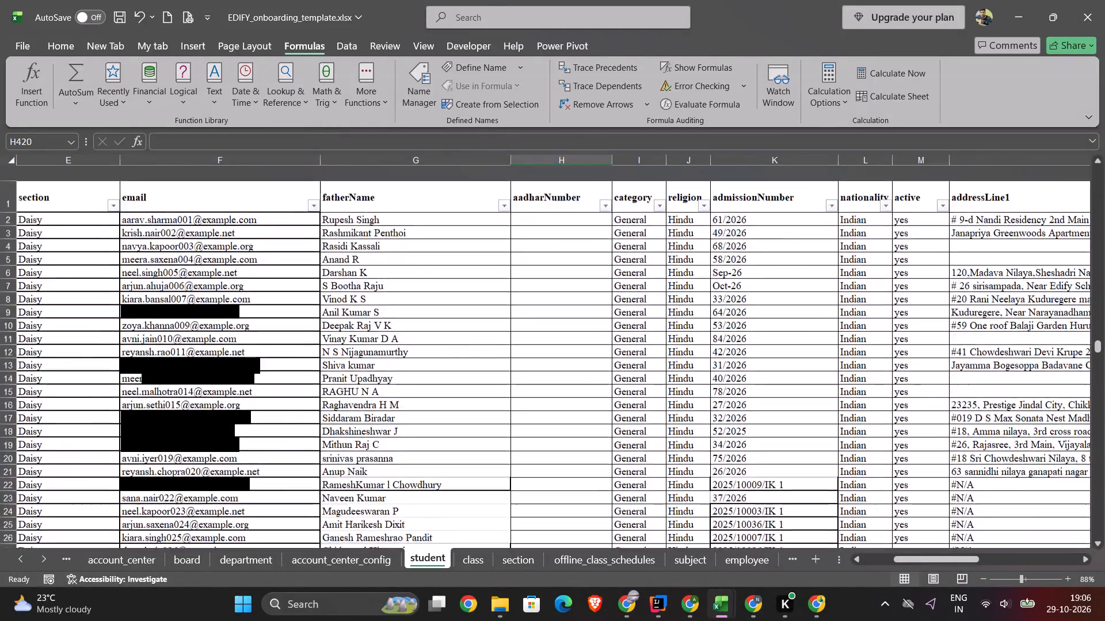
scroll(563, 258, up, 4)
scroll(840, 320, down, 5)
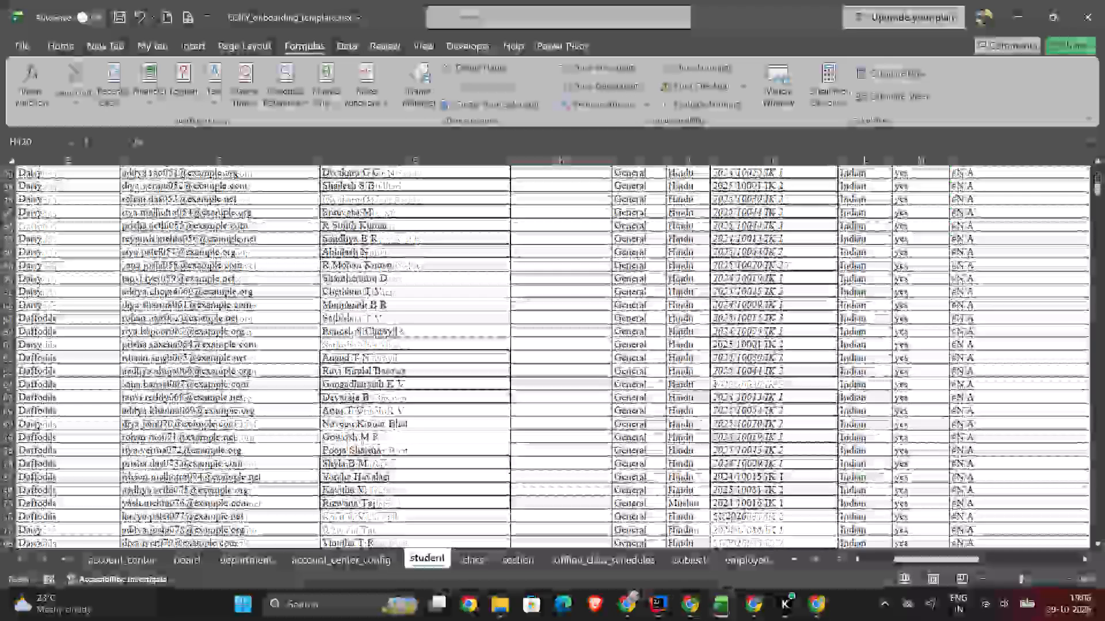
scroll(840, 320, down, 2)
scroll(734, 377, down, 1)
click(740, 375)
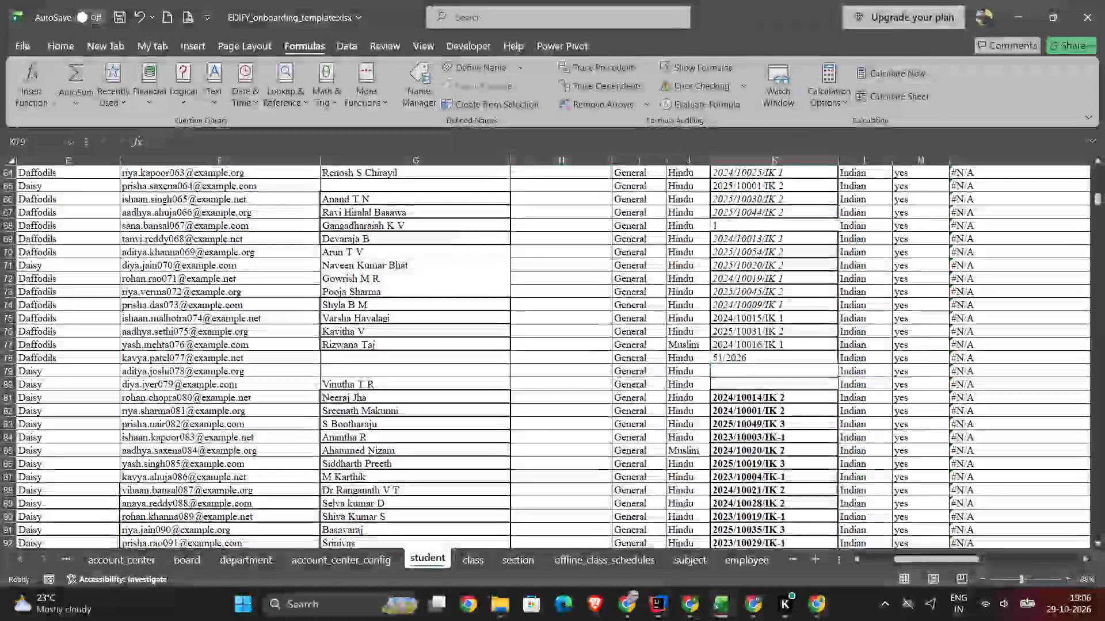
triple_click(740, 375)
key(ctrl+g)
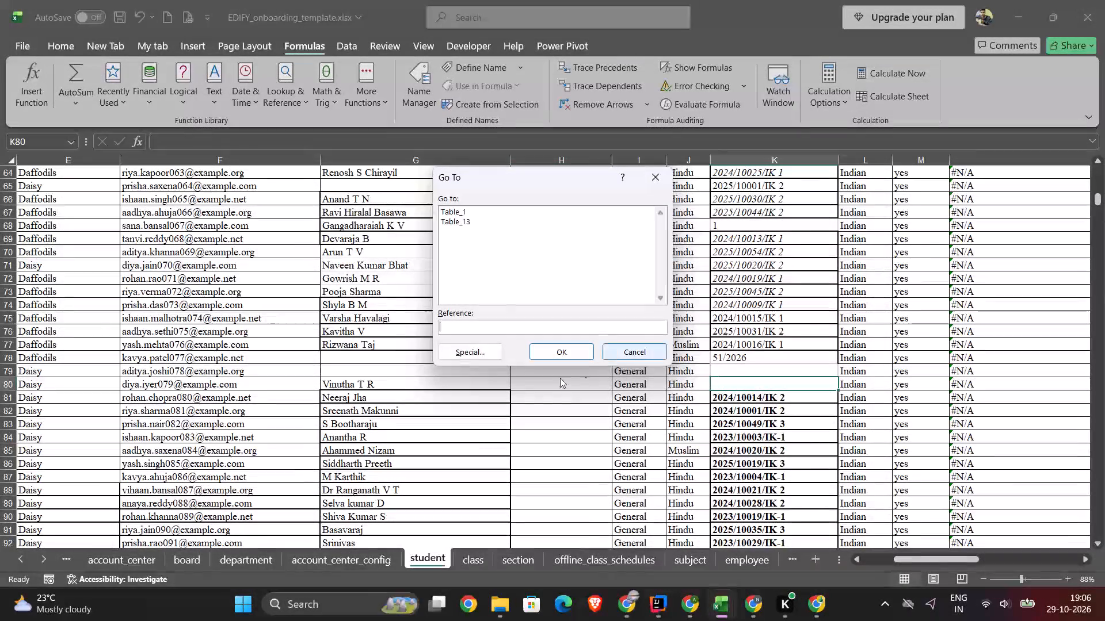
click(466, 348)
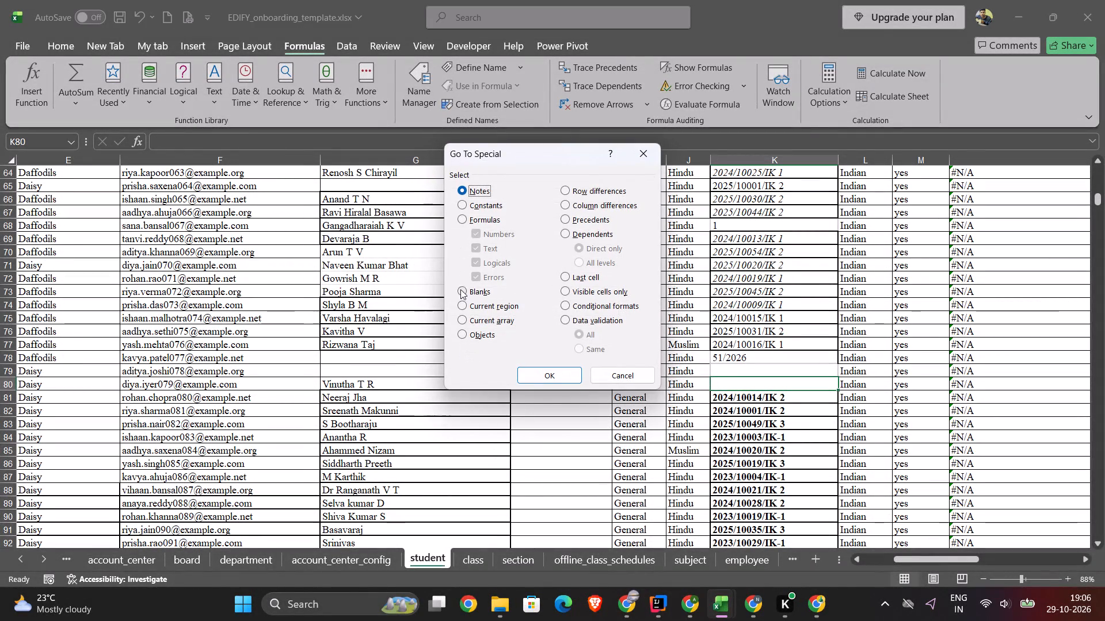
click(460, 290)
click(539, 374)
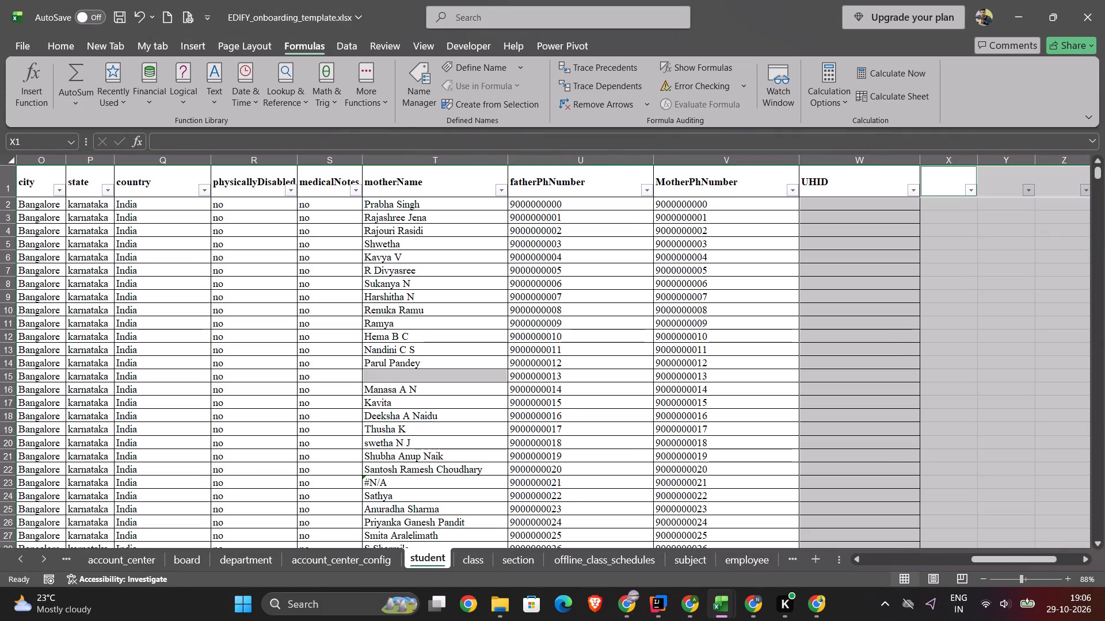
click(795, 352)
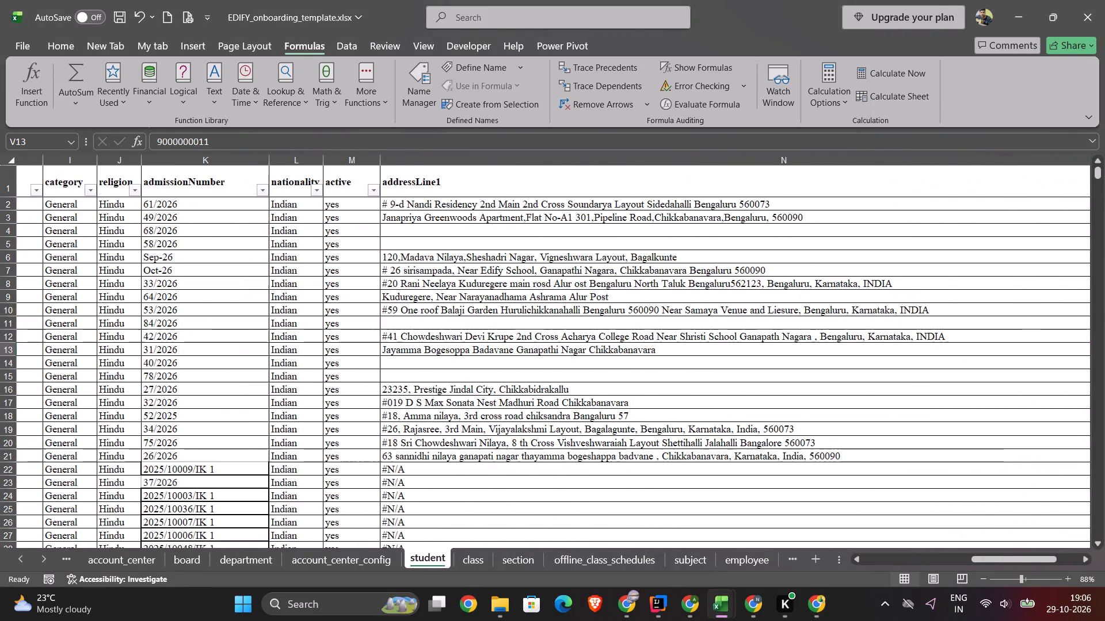
scroll(328, 252, right, 3)
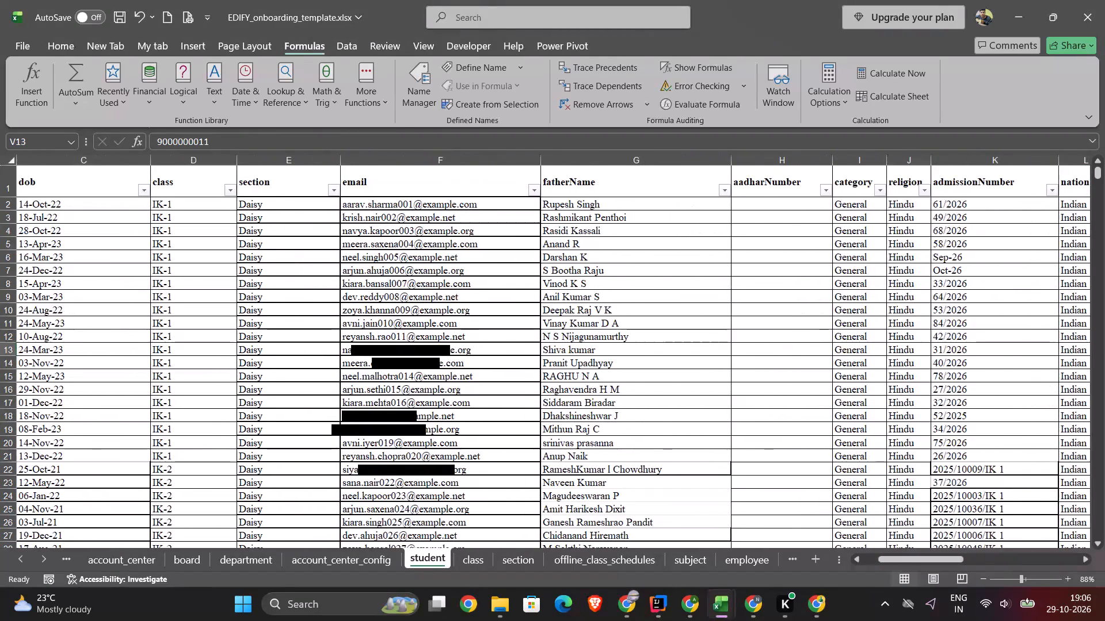
scroll(597, 228, left, 2)
click(767, 162)
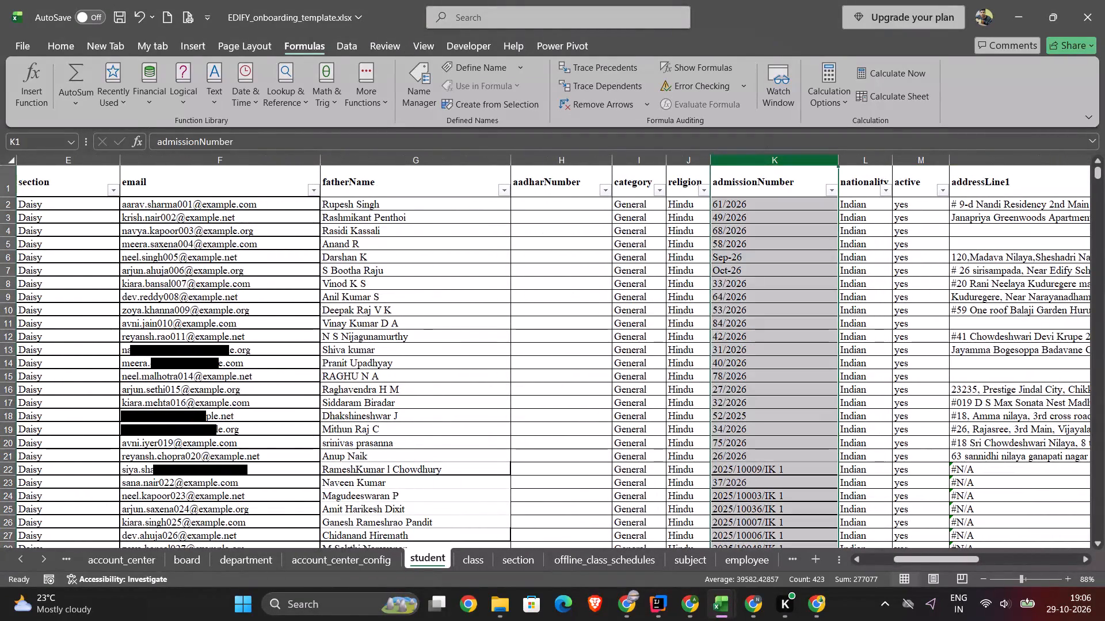
key(ctrl+g)
click(452, 344)
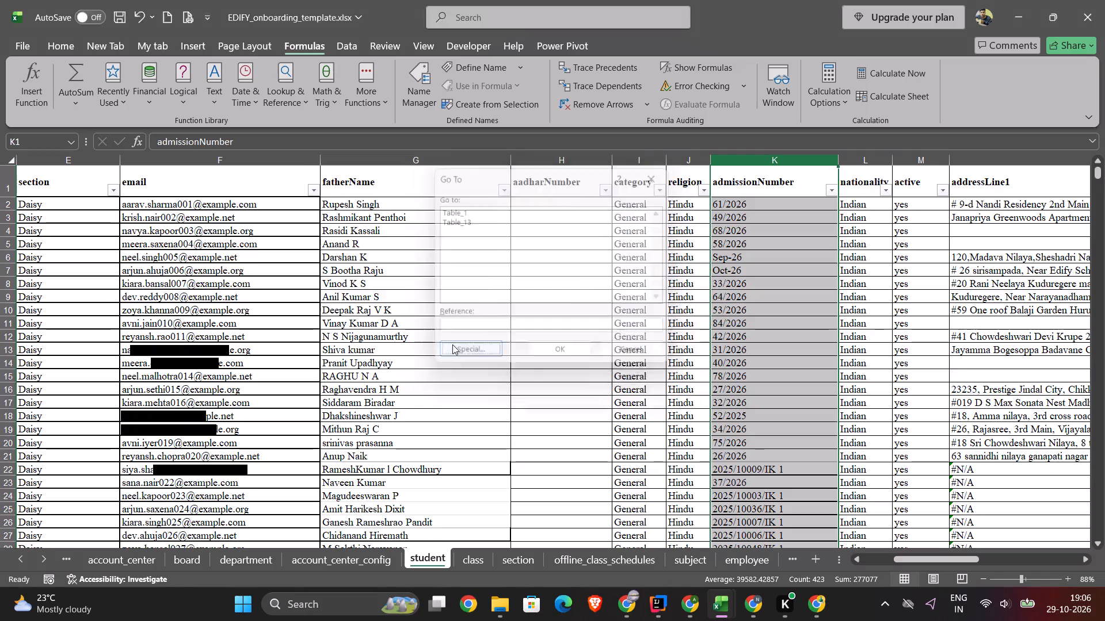
click(457, 292)
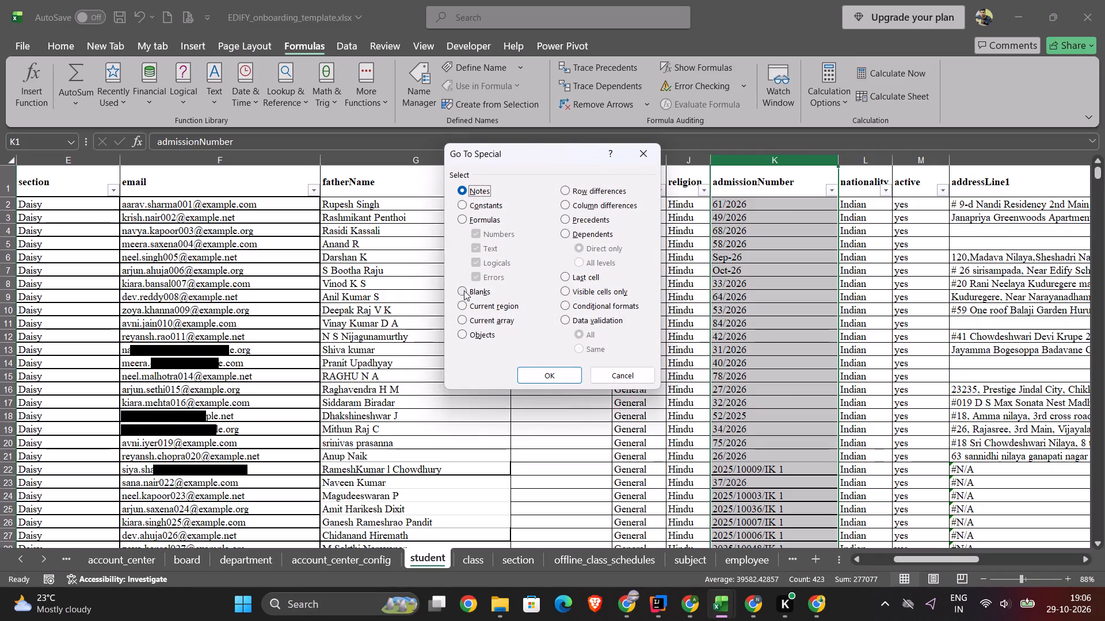
click(464, 290)
click(547, 377)
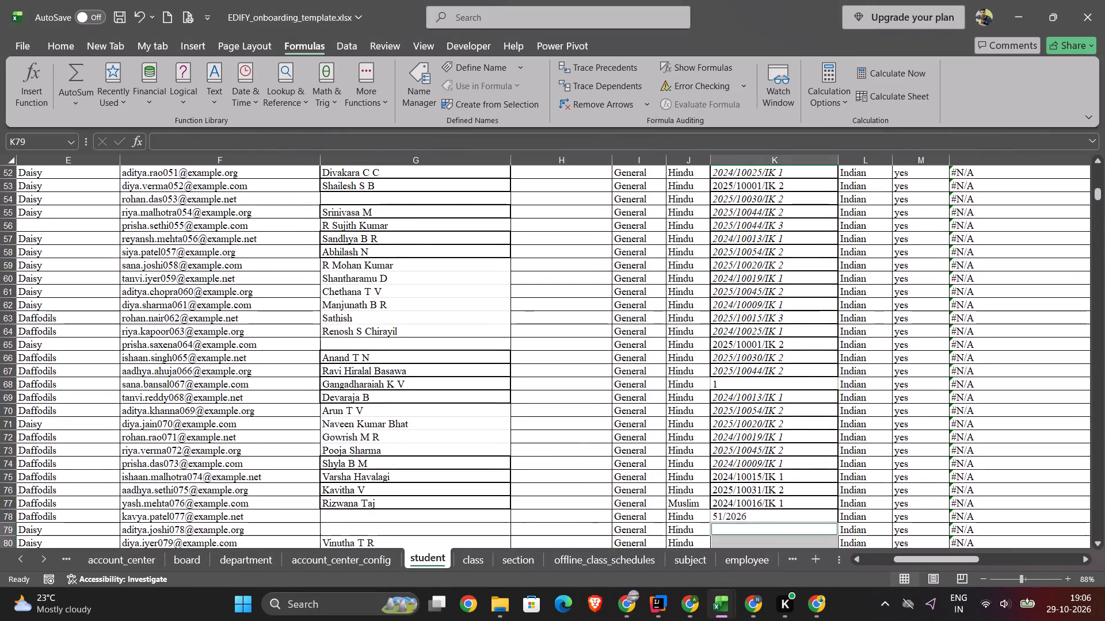
text(145)
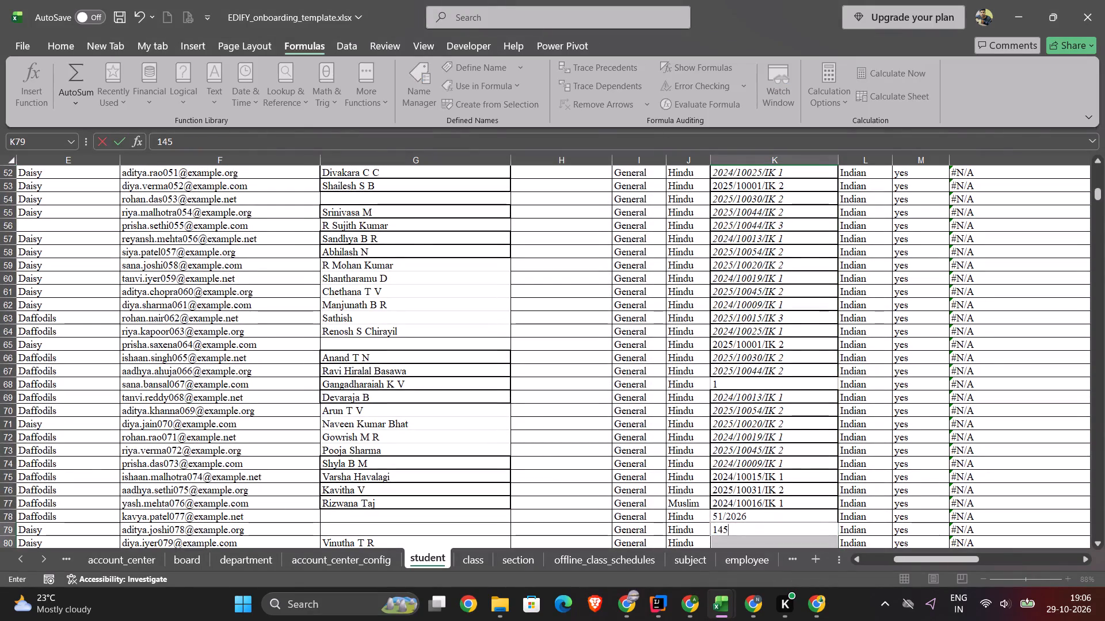
key(ctrl+Return)
scroll(658, 408, down, 2)
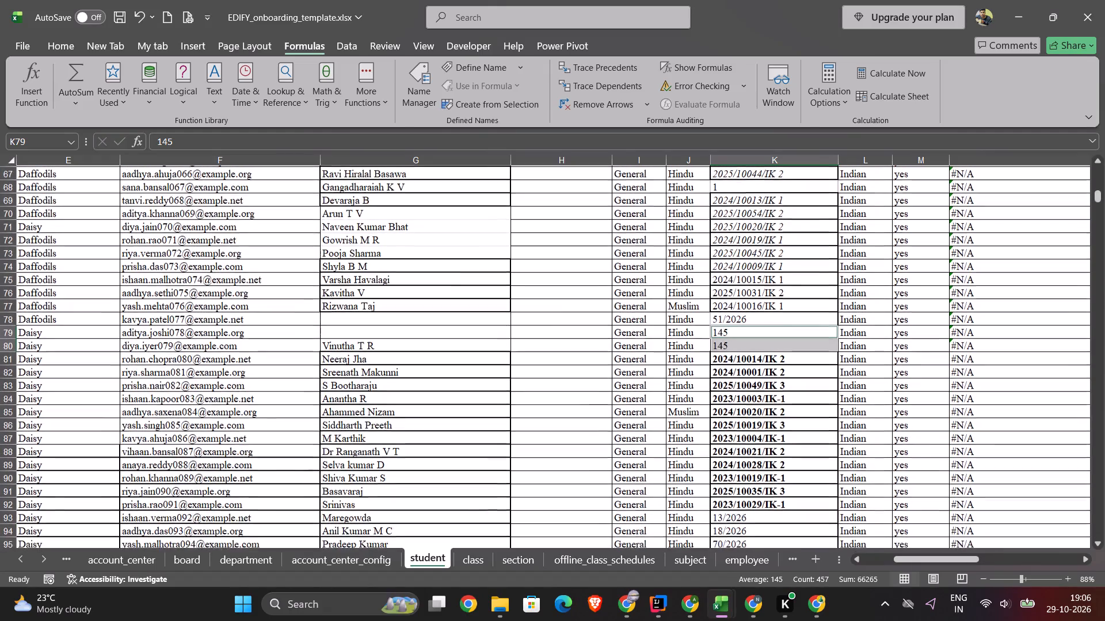
key(ctrl+Return)
key(ctrl+Return)
key(ctrl+Return)
key(ctrl+Return)
key(ctrl+Return)
key(ctrl+Return)
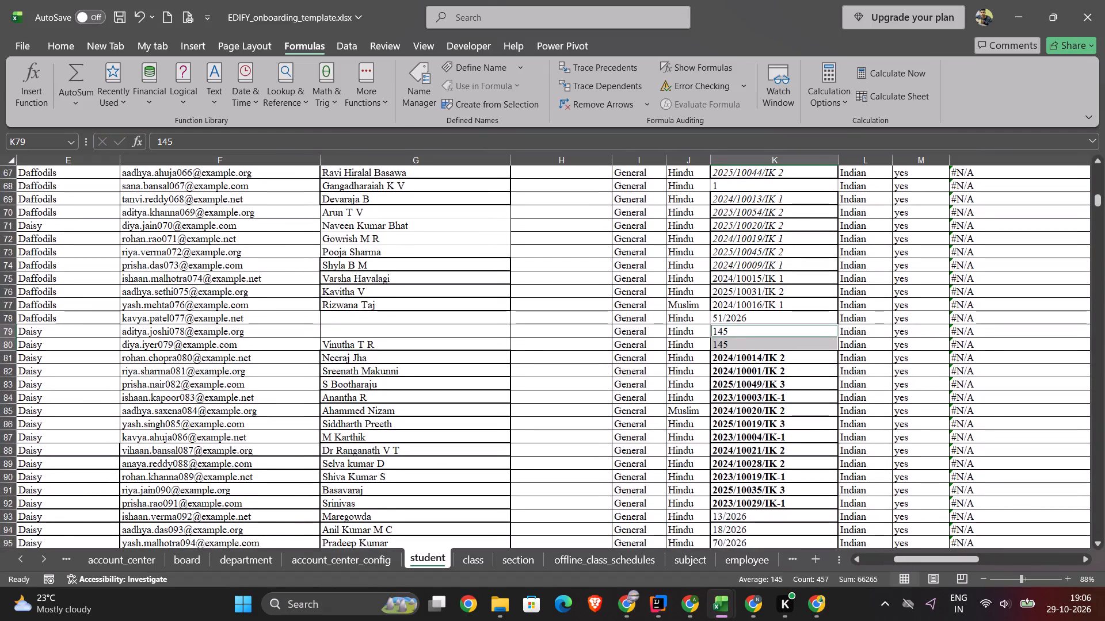
Check the filled admissionNumber cells further down the student sheet and save the workbook.
scroll(799, 392, down, 15)
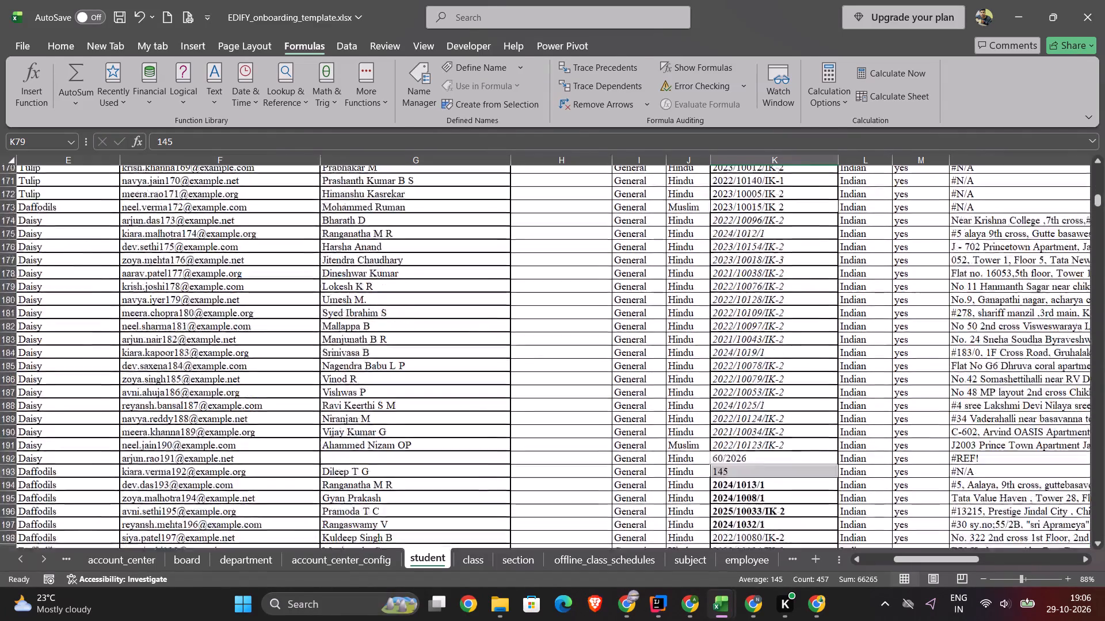
scroll(799, 392, down, 3)
click(715, 379)
key(ctrl+s)
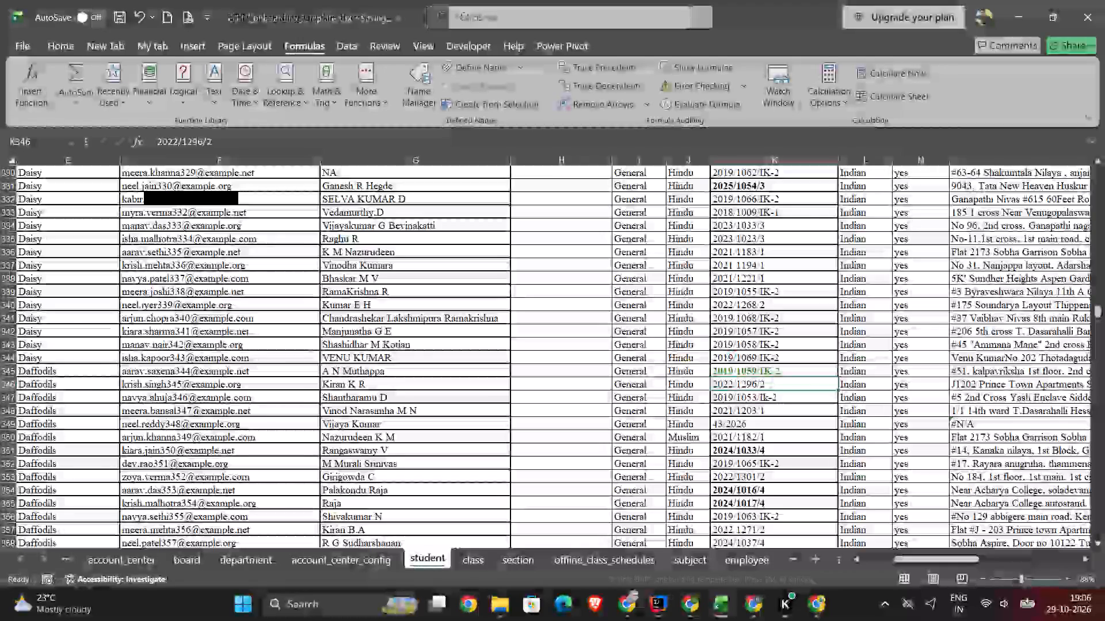
key(ctrl+s)
key(ctrl+s)
Switch to Agasty.ai in Chrome, return to the workbook upload form and reselect the saved EDIFY_onboarding_template.xlsx from Downloads.
key(alt+Tab)
key(alt+Tab)
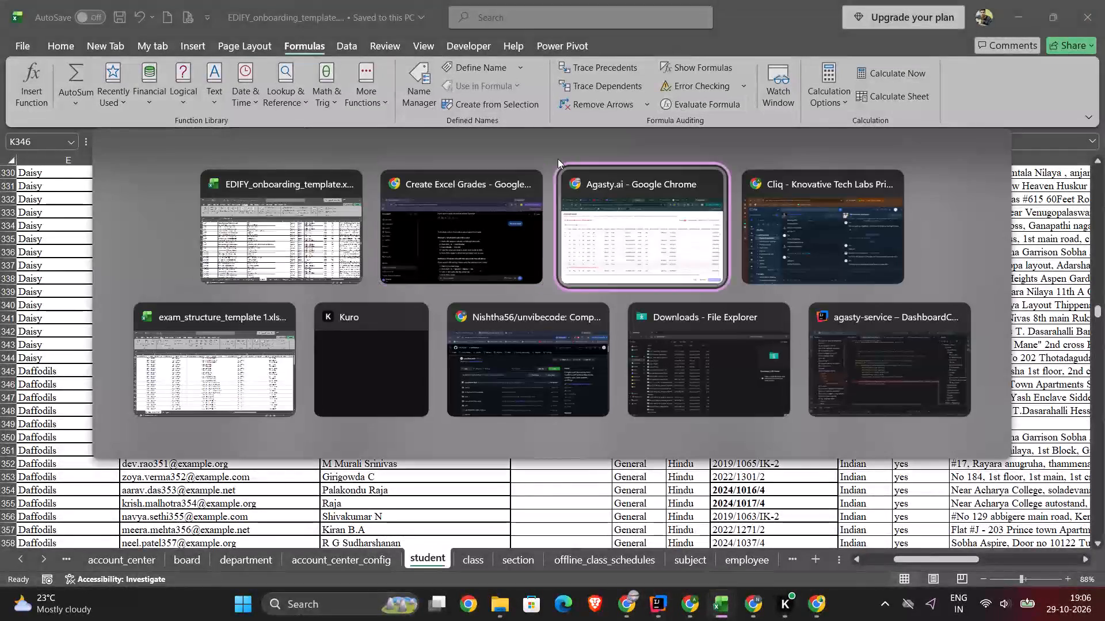
click(925, 561)
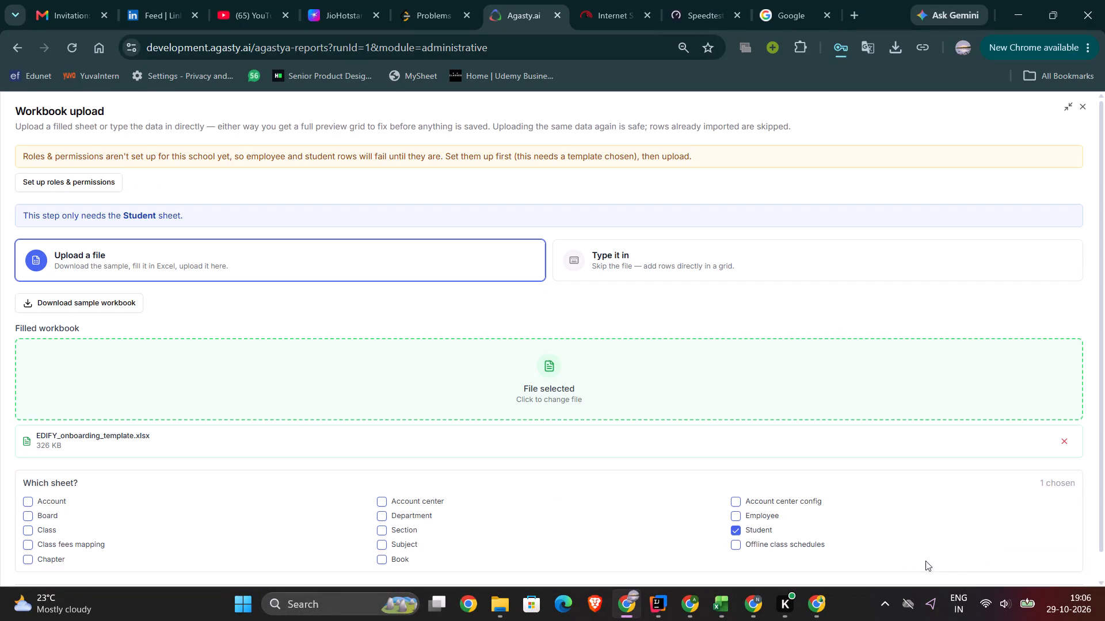
click(506, 390)
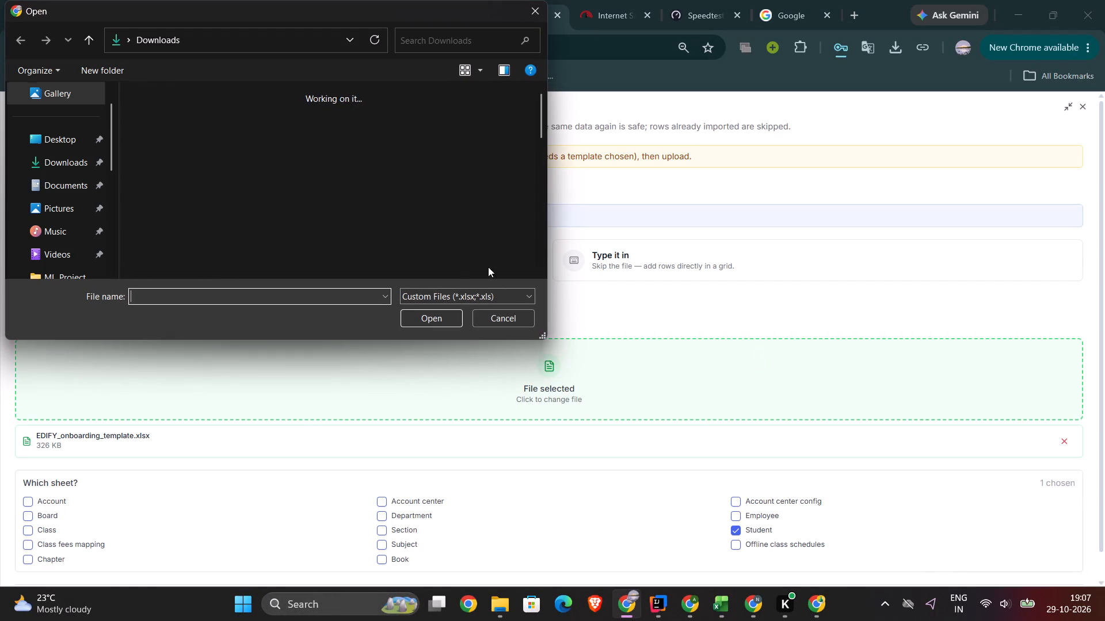
click(158, 160)
click(424, 317)
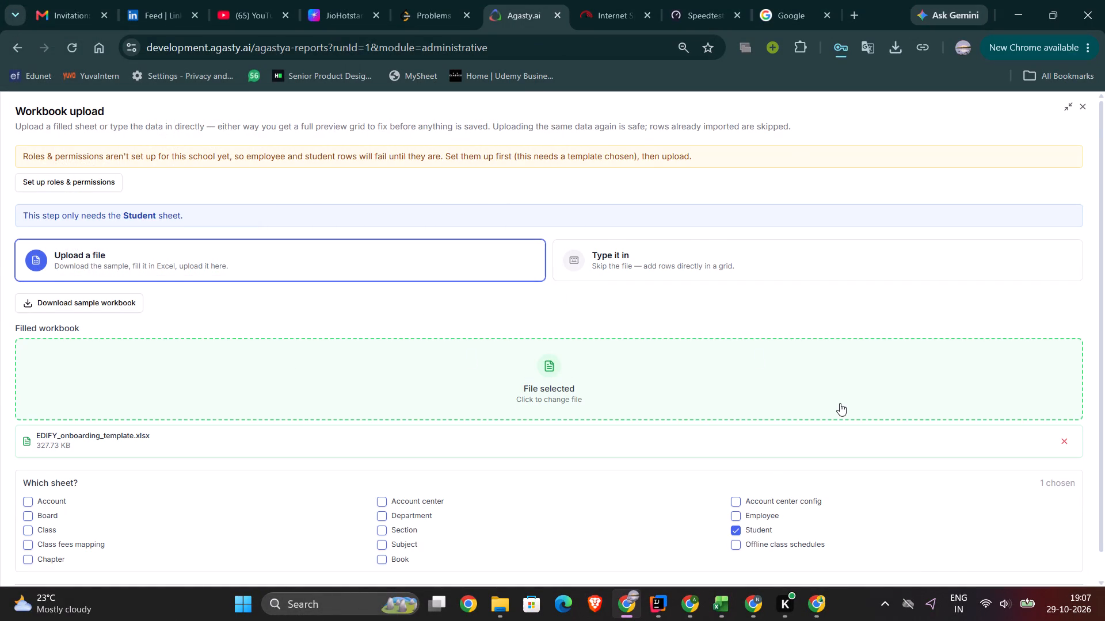
Request the upload preview for the Student sheet and dismiss the notice notification covering the form.
scroll(840, 403, down, 4)
click(1045, 563)
click(1041, 568)
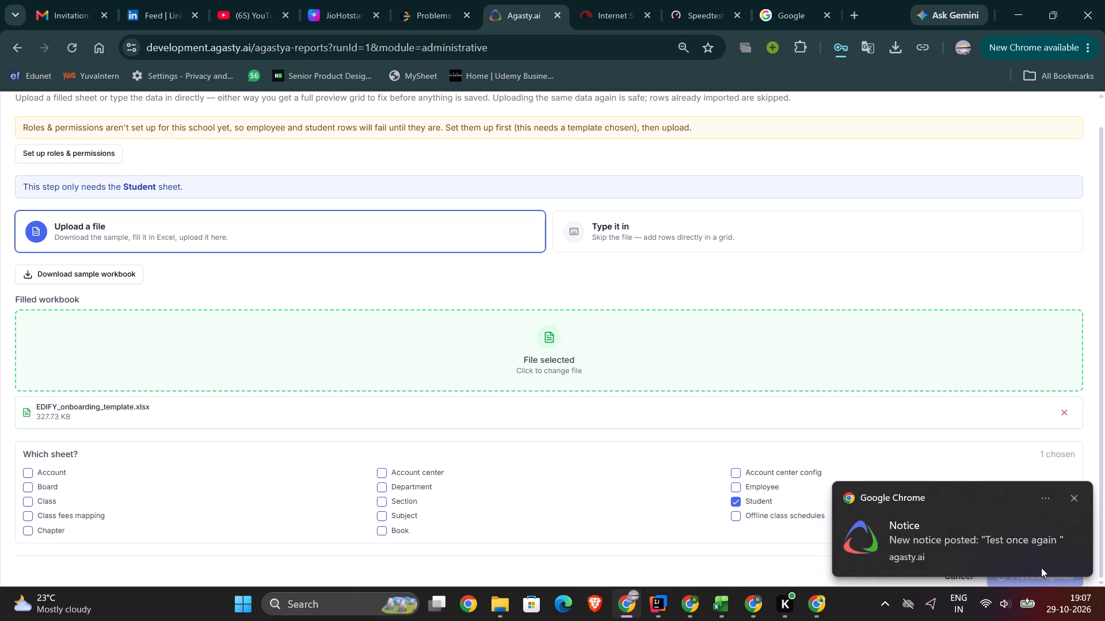
click(1079, 490)
click(769, 556)
click(1072, 495)
scroll(1046, 561, down, 2)
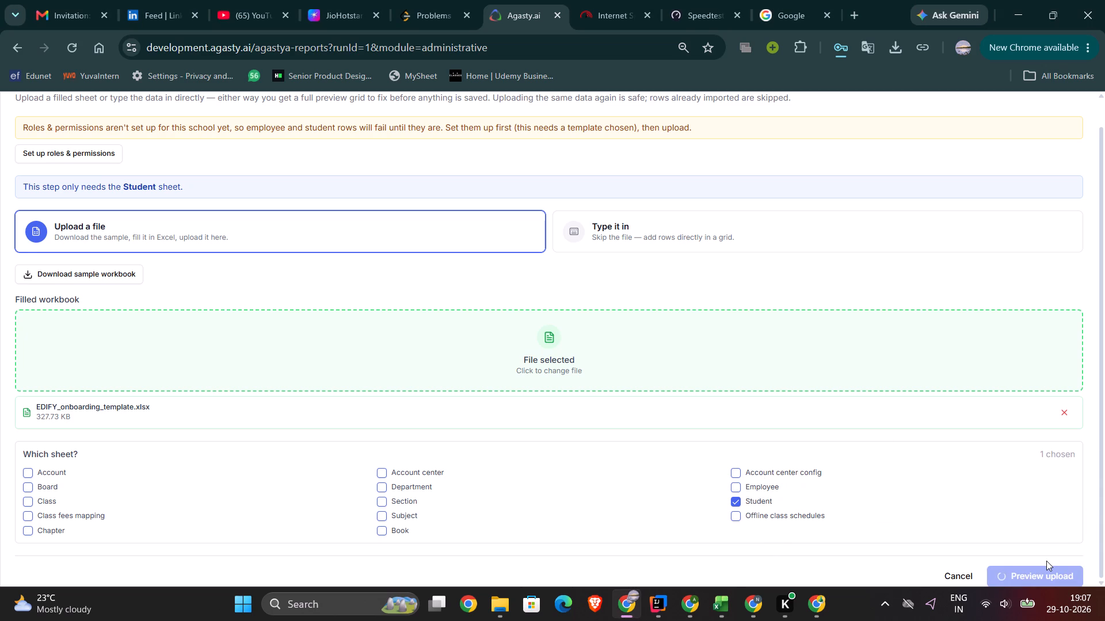
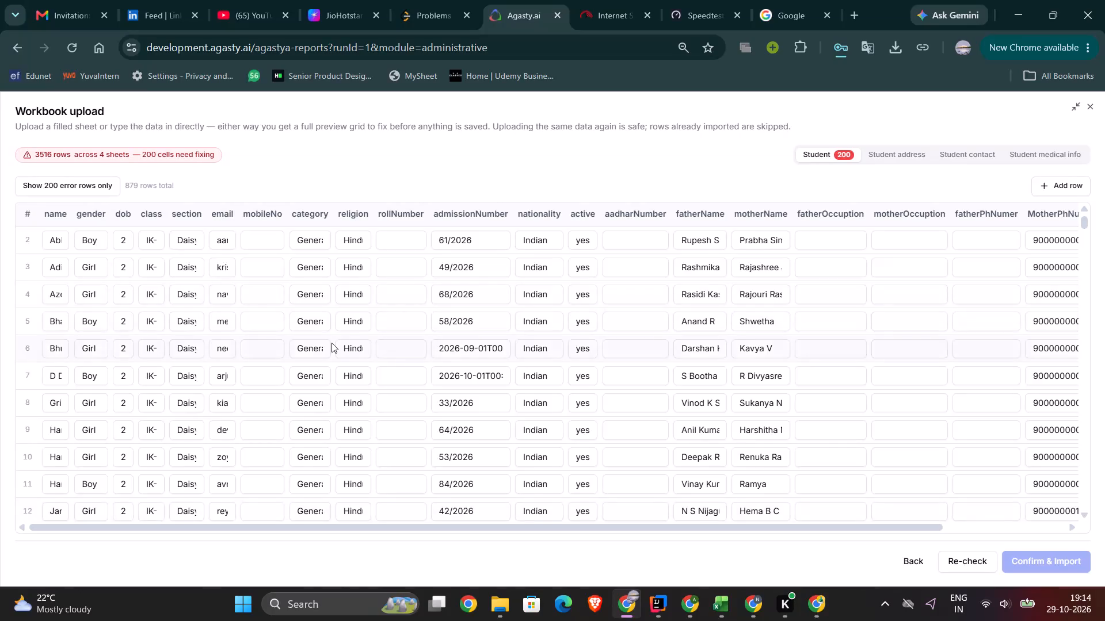
Look through the first hundred or so rows of the Student sheet preview for rows flagged with errors.
scroll(331, 343, down, 15)
scroll(331, 343, up, 2)
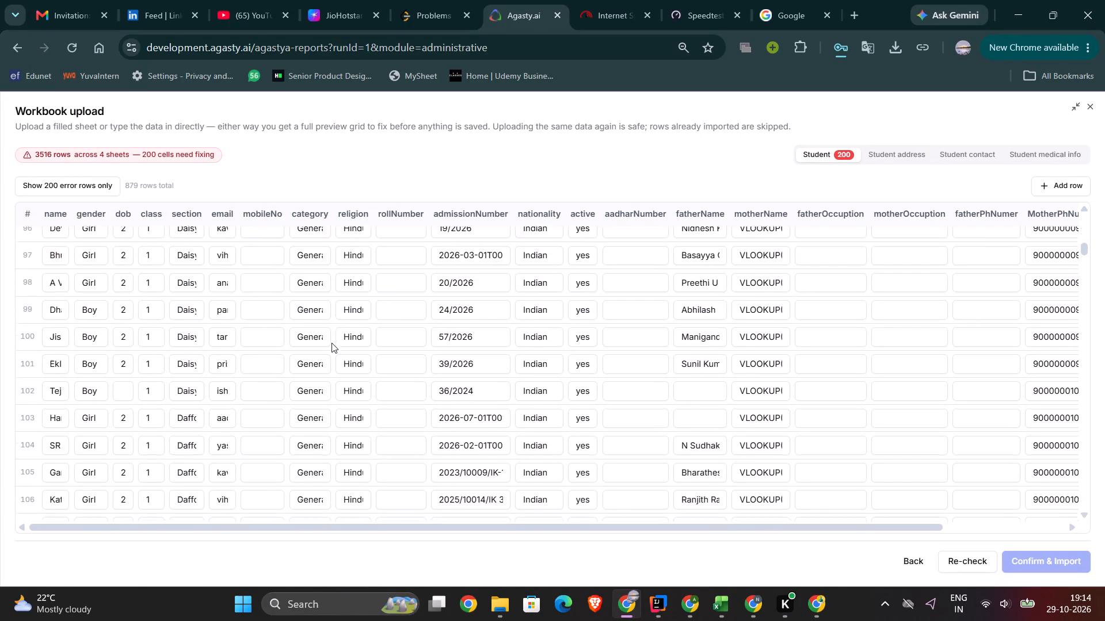
scroll(331, 343, up, 8)
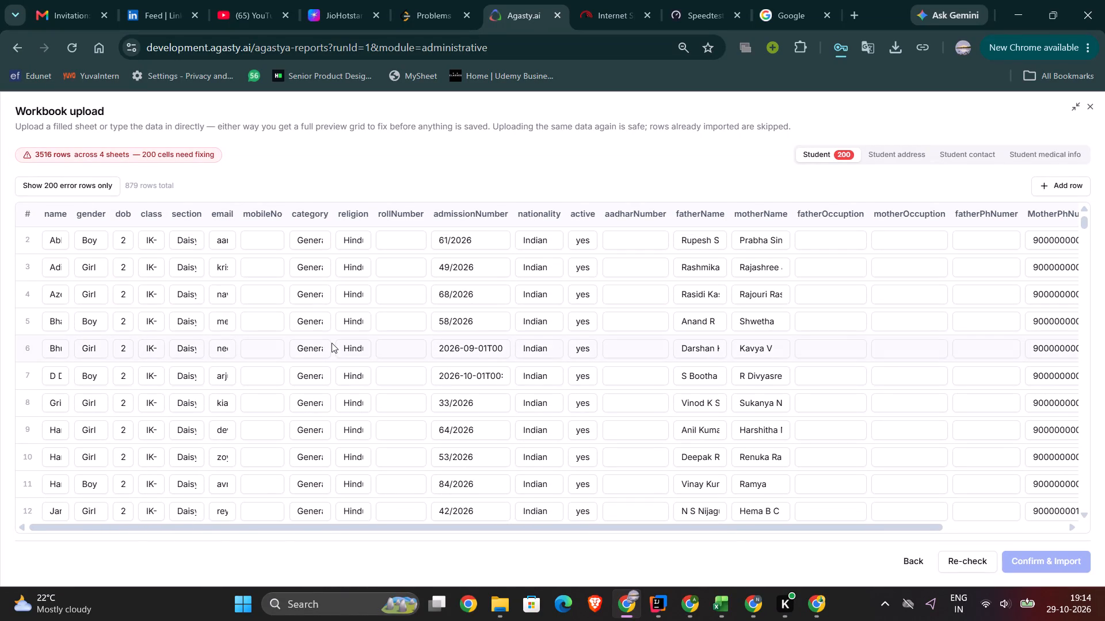
scroll(331, 343, up, 2)
scroll(177, 277, up, 4)
scroll(177, 277, down, 8)
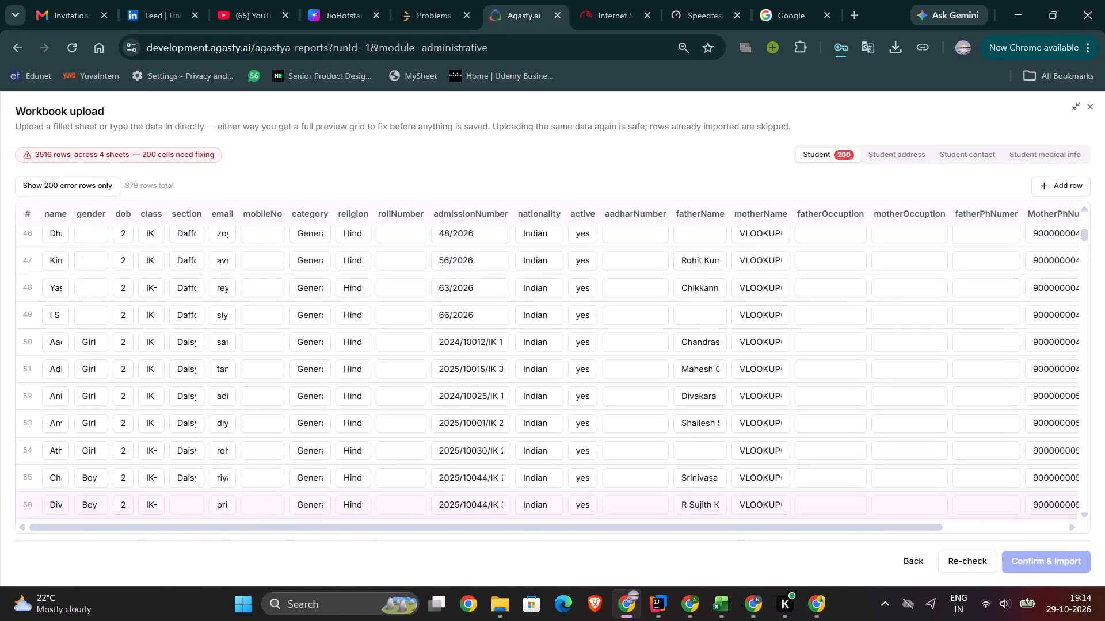
scroll(177, 277, down, 1)
scroll(172, 322, up, 4)
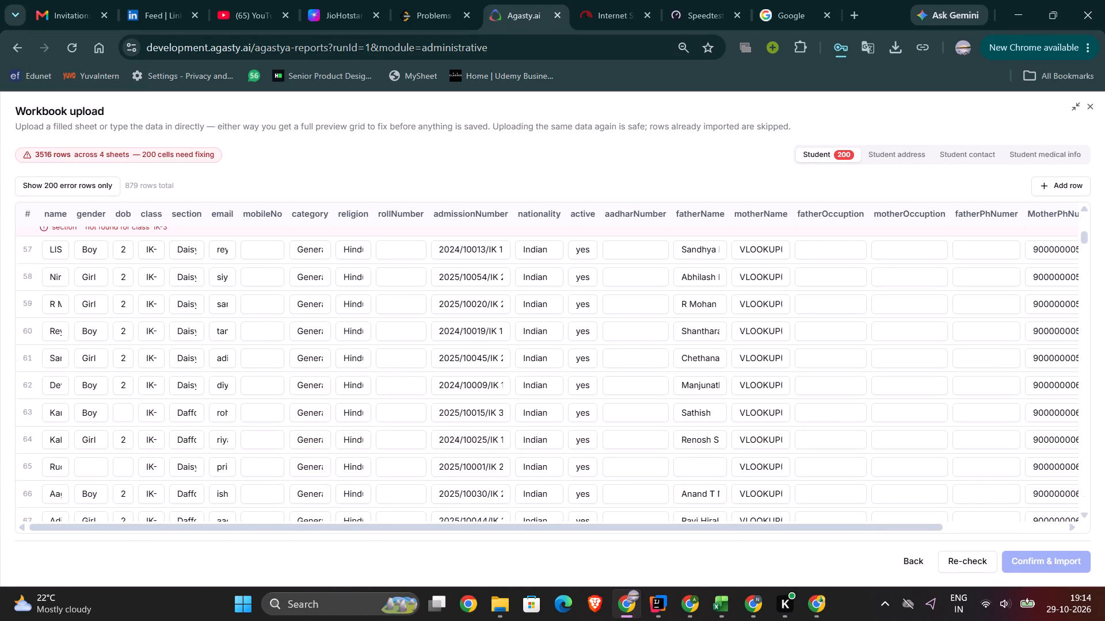
scroll(172, 322, up, 1)
scroll(138, 208, up, 1)
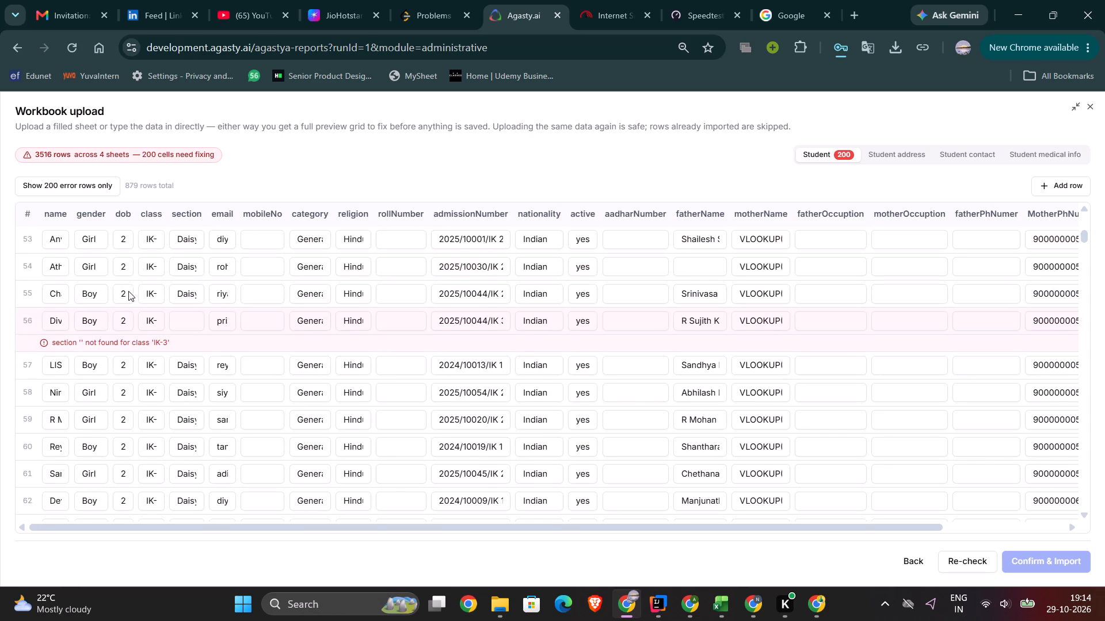
scroll(128, 291, up, 1)
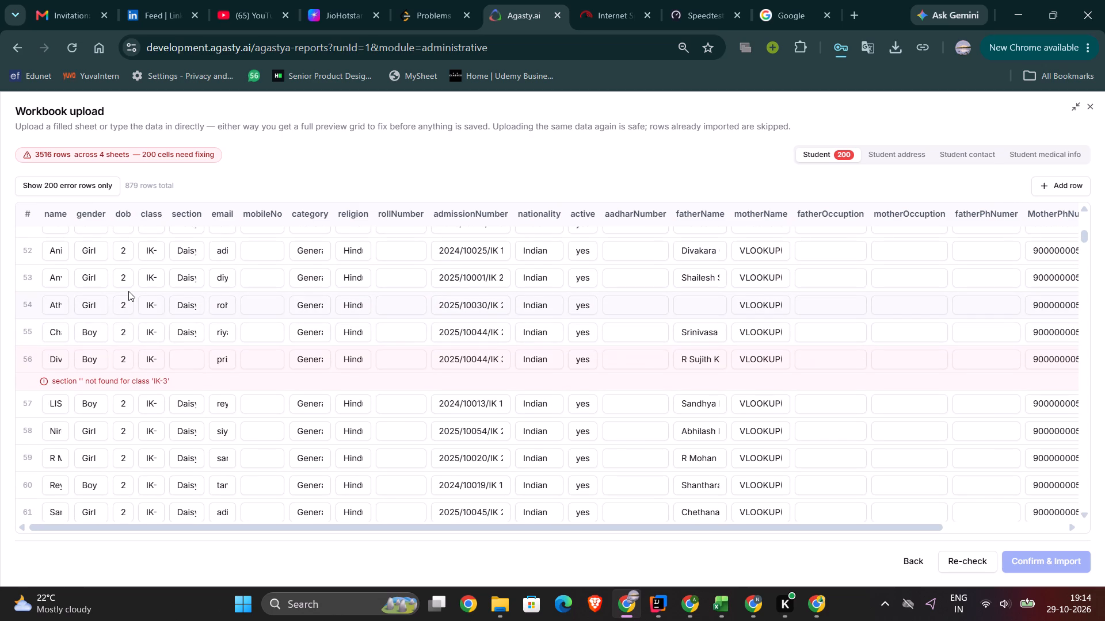
scroll(128, 291, up, 1)
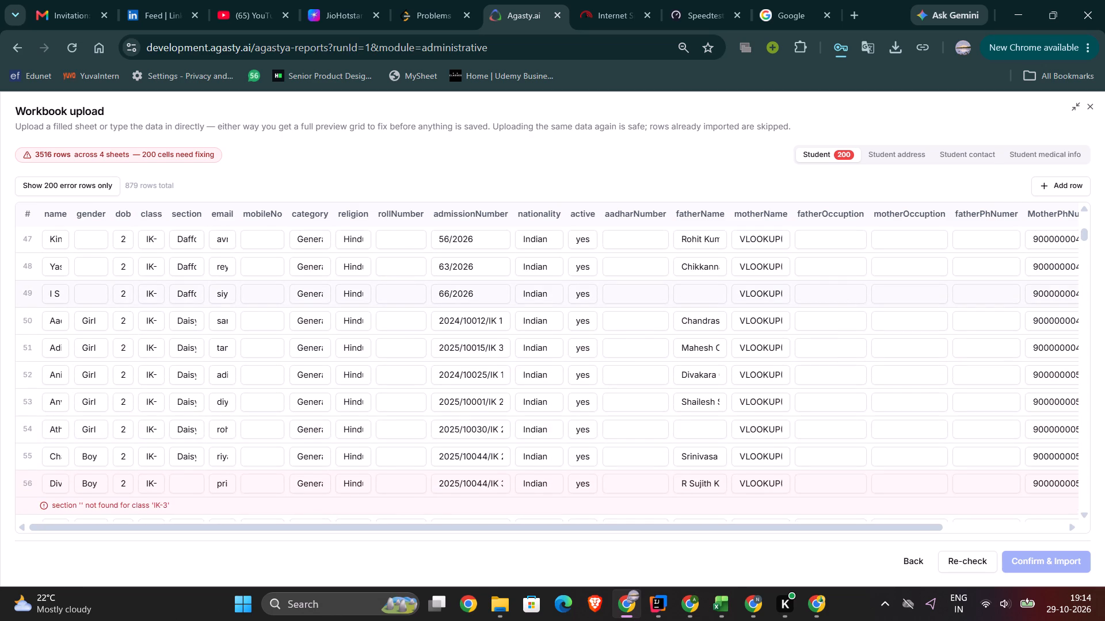
scroll(157, 355, up, 3)
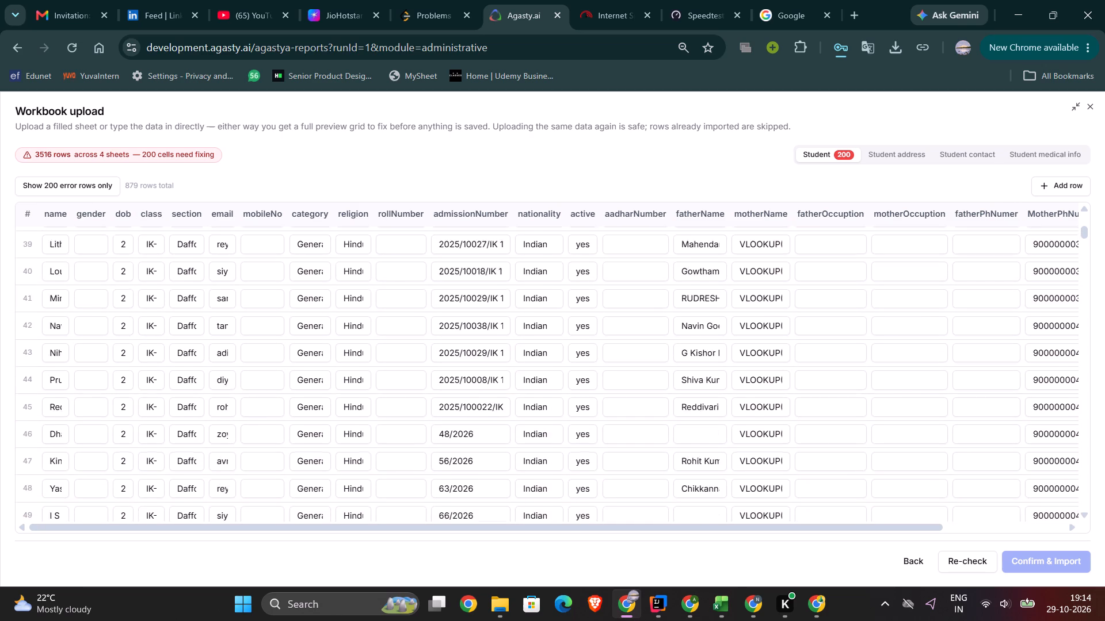
scroll(157, 355, up, 3)
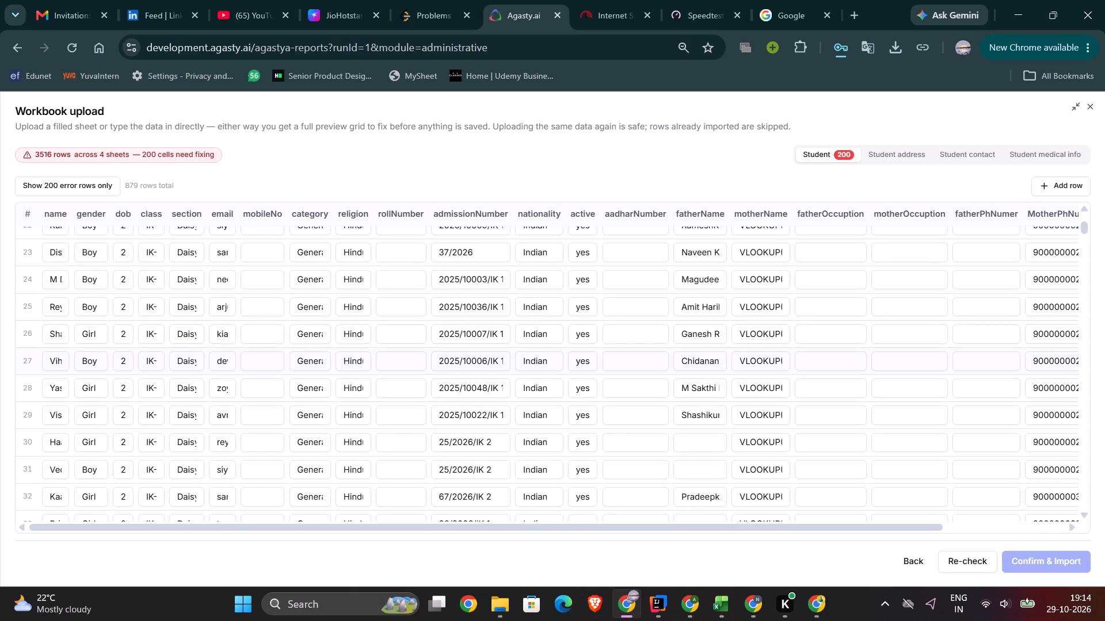
scroll(157, 355, down, 12)
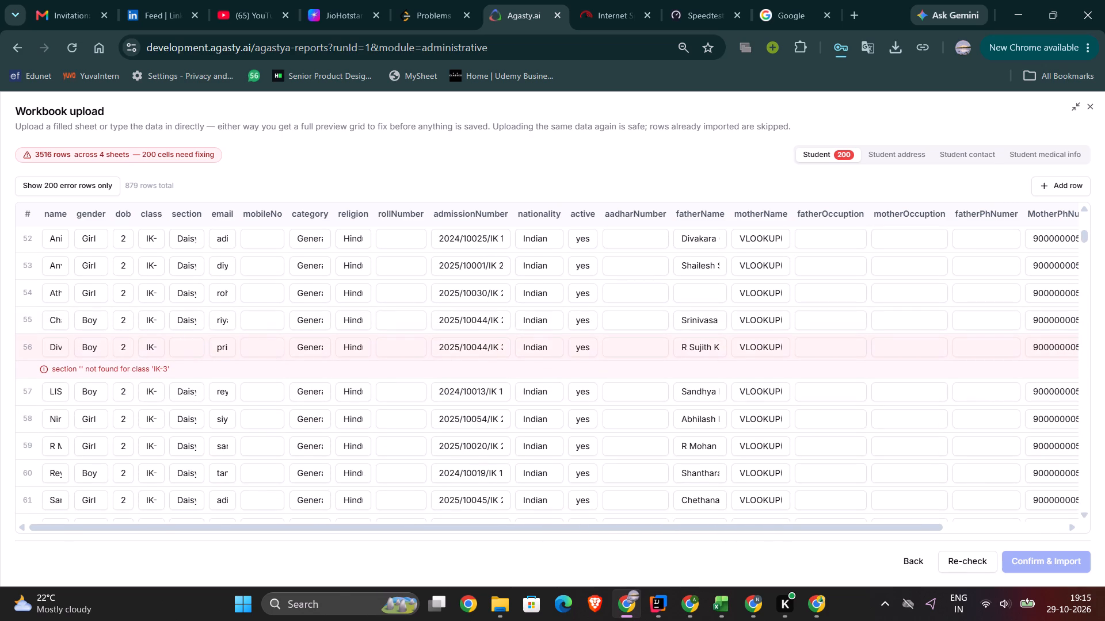
click(150, 348)
key(Right)
key(Right)
key(Right)
key(Right)
key(Right)
key(Right)
key(Up)
click(148, 320)
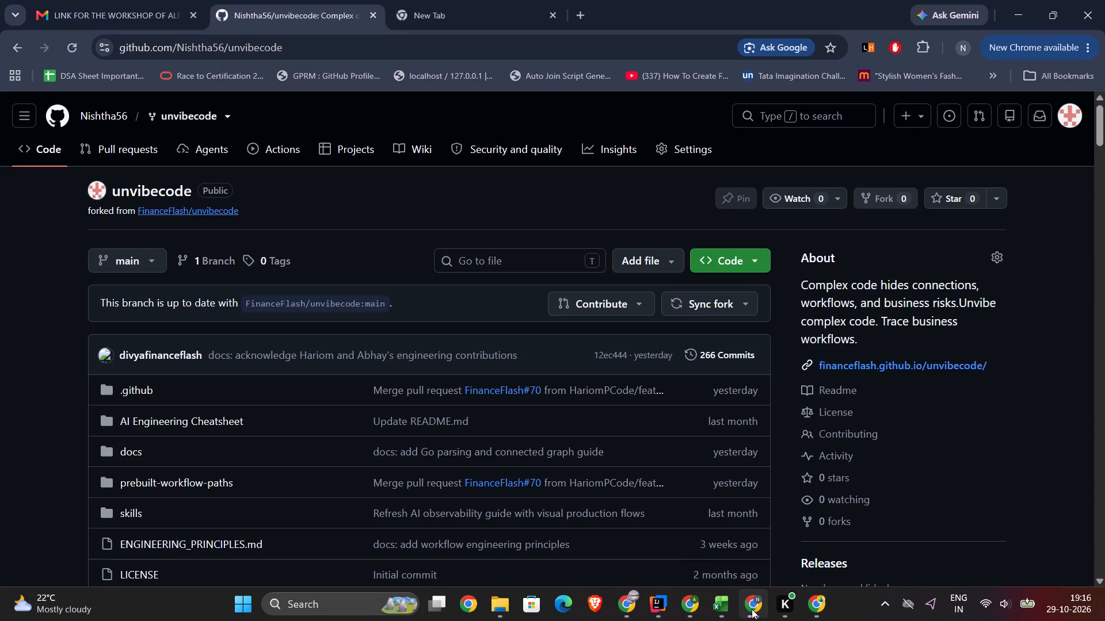
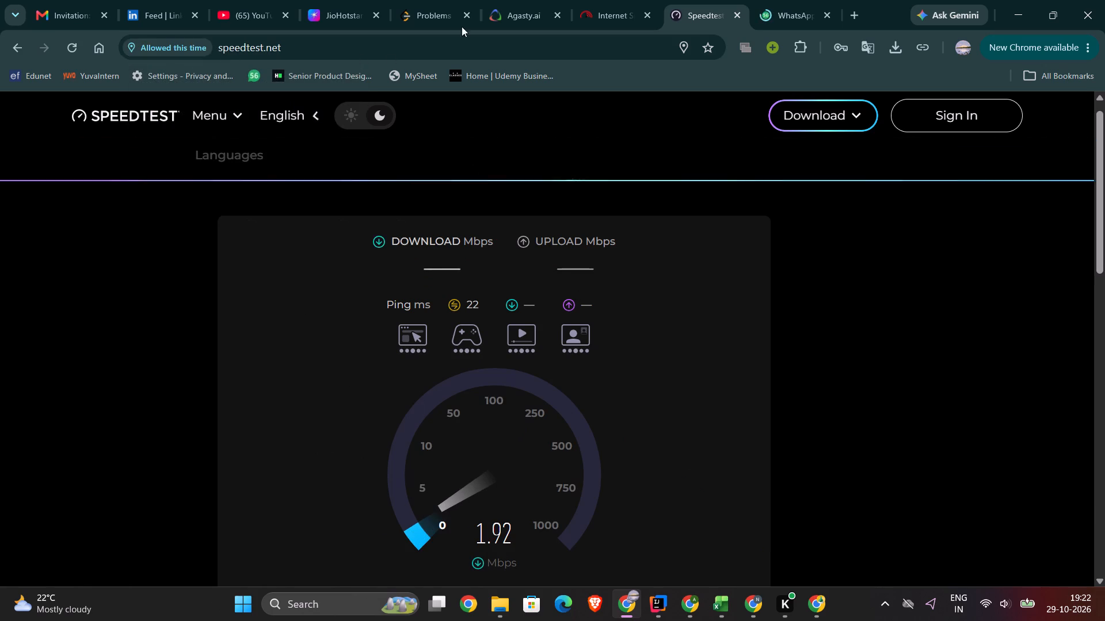
Switch to the browser's running internet speed tests and compare the fast.com and speedtest.net readings.
click(589, 6)
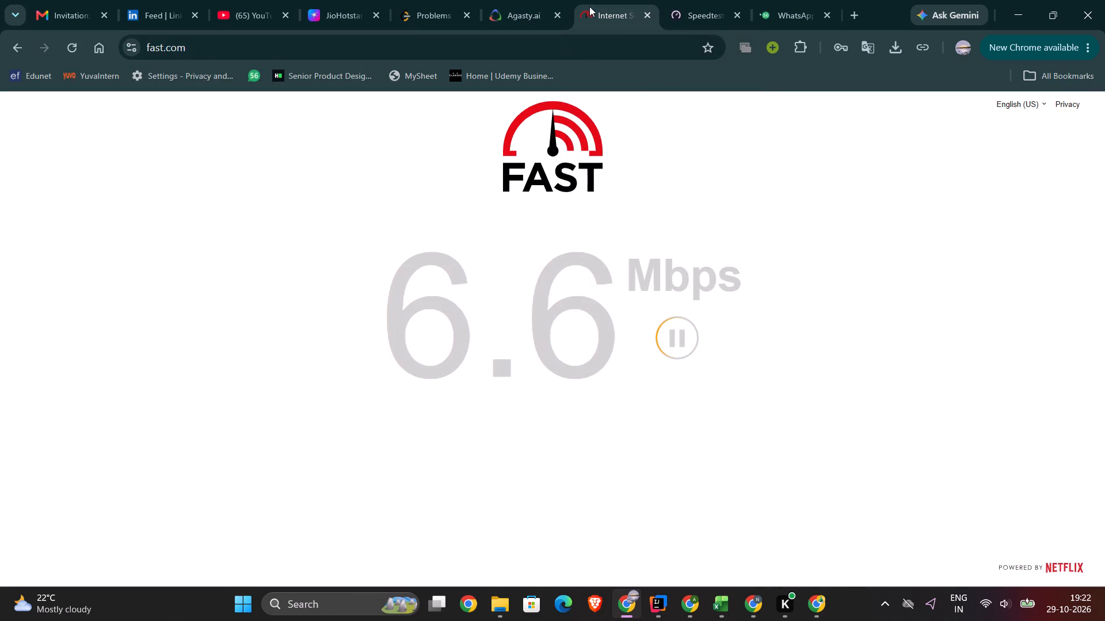
click(1081, 618)
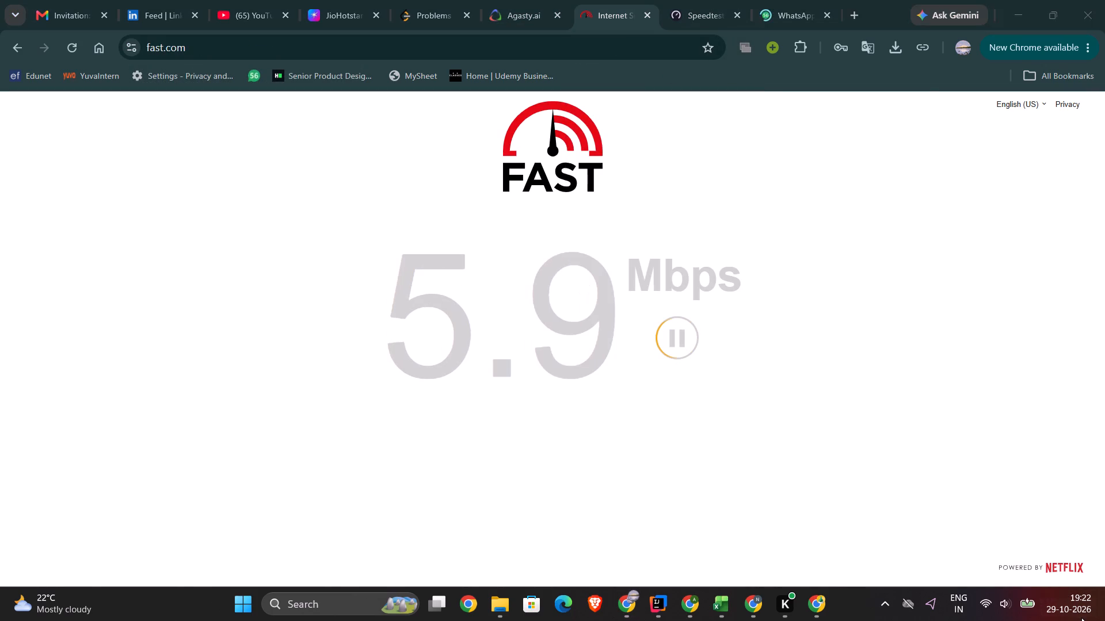
click(746, 524)
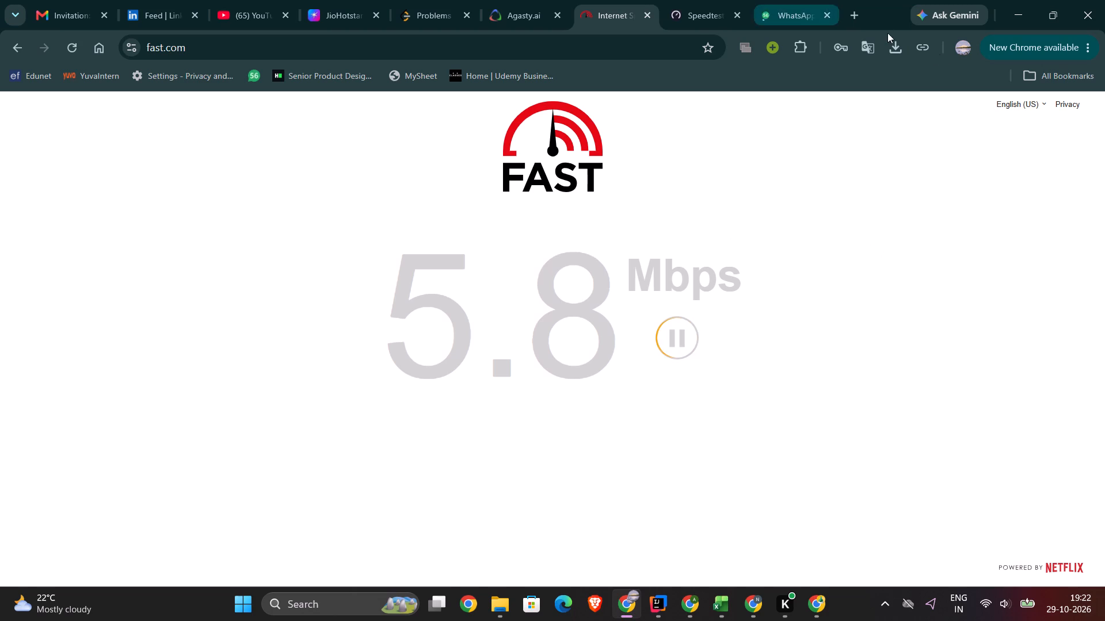
click(666, 0)
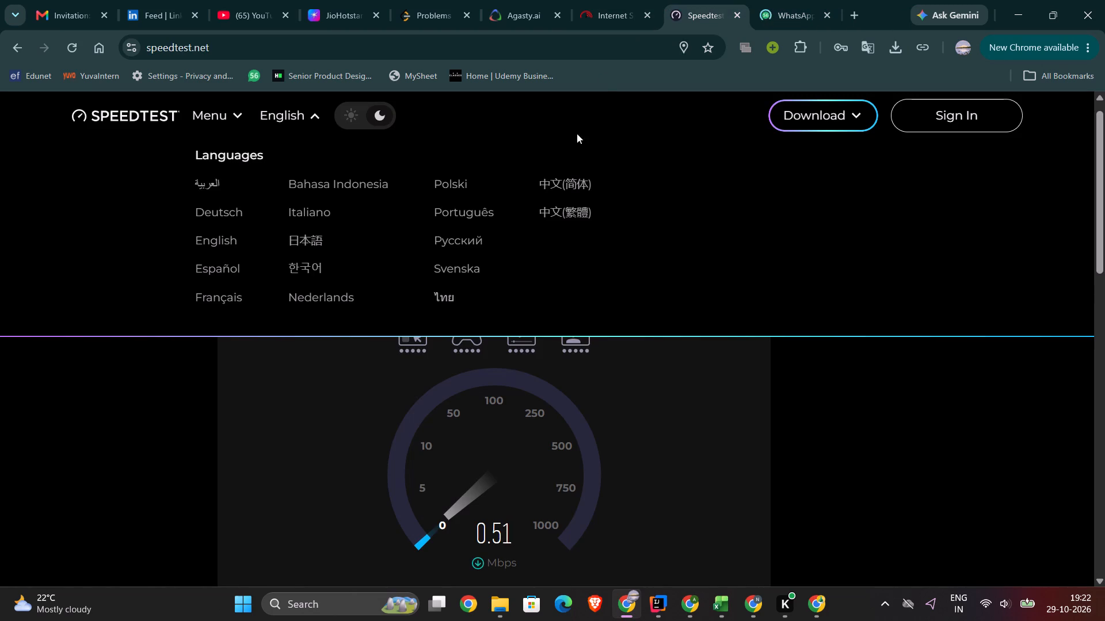
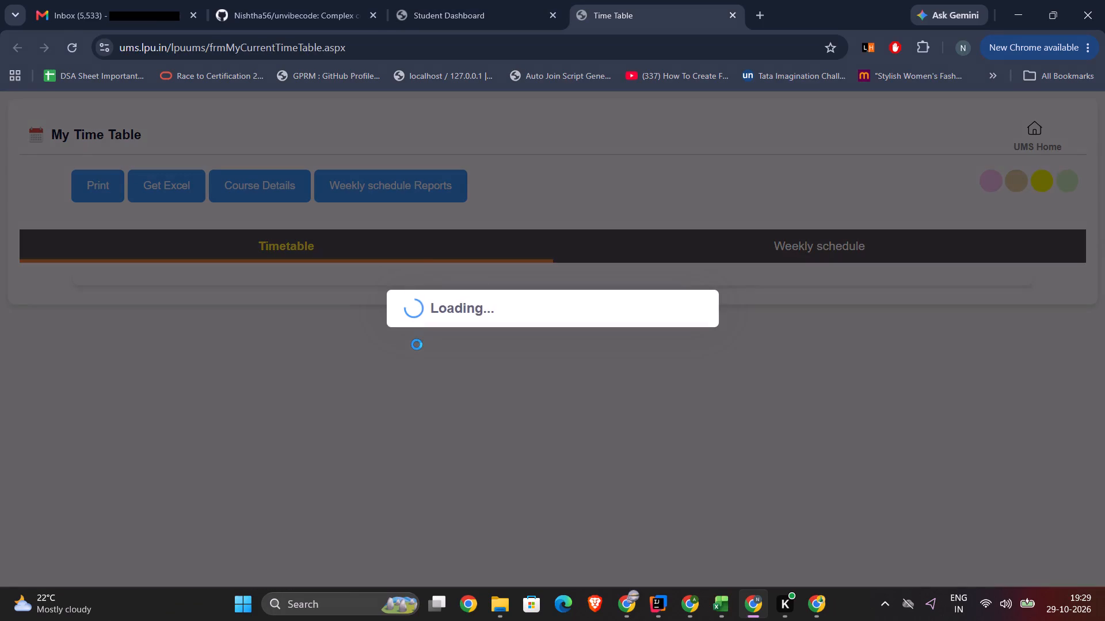
Look through the class sessions in the personal university timetable, from the morning through the evening hours.
scroll(417, 344, down, 5)
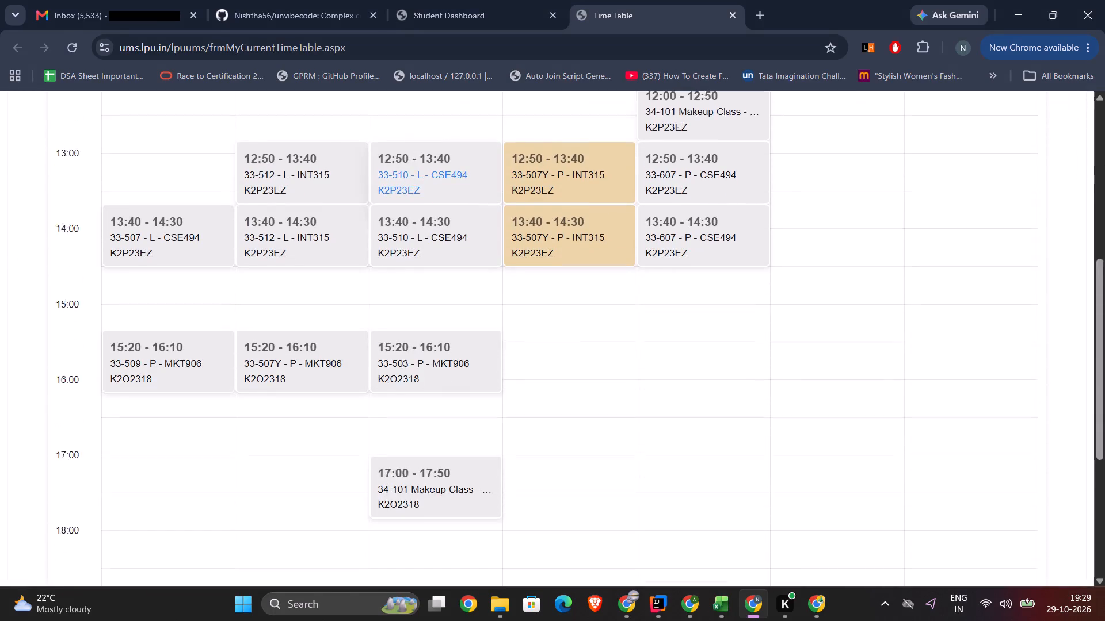
scroll(417, 344, down, 1)
scroll(417, 344, up, 3)
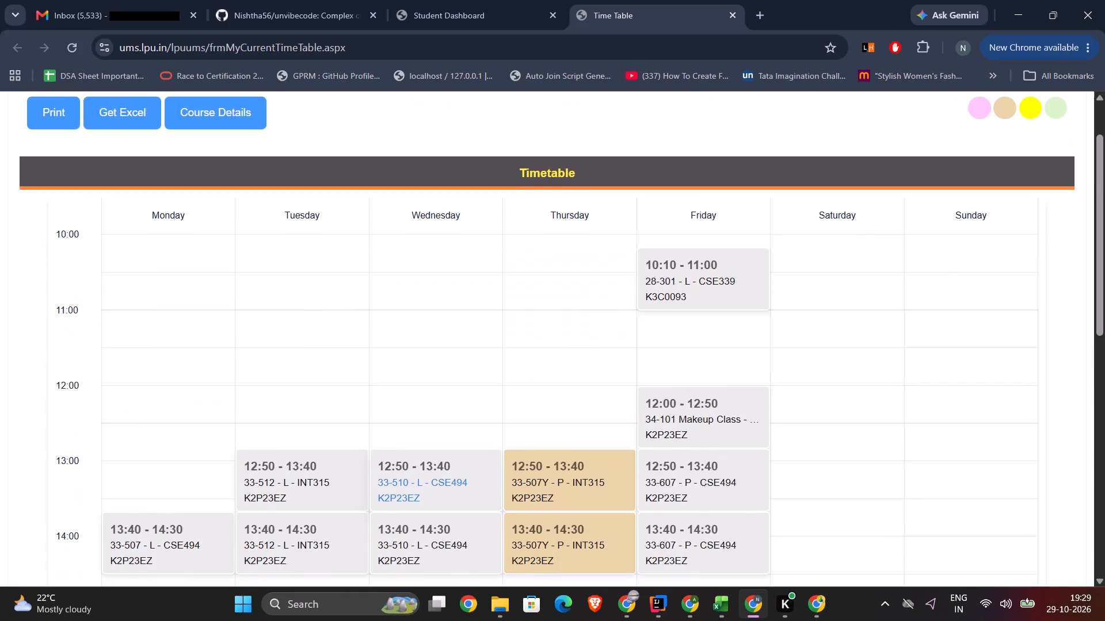
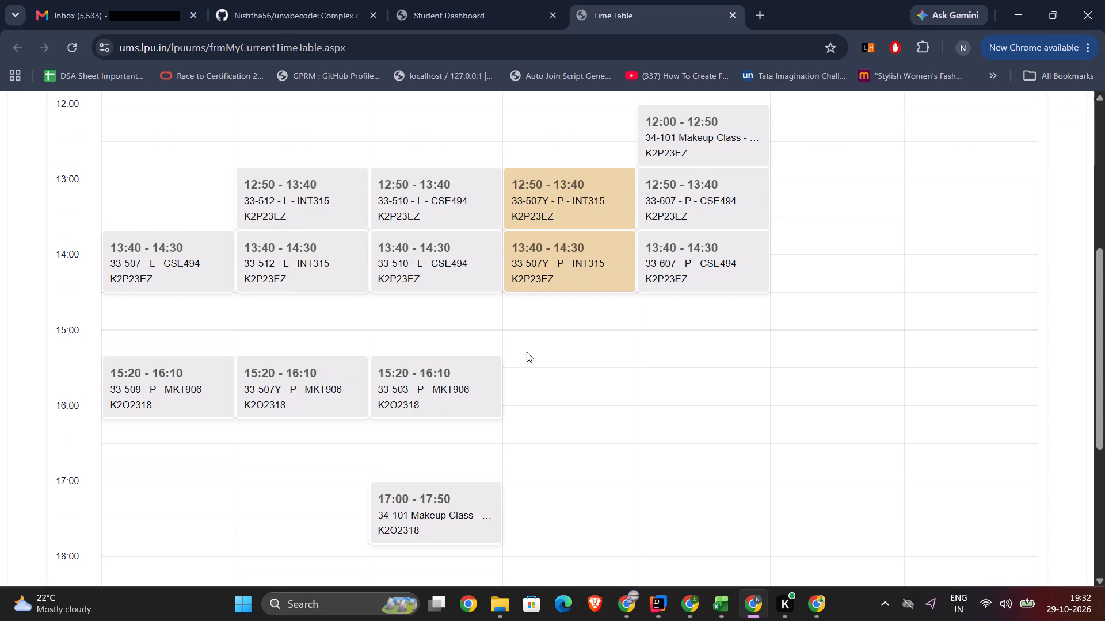
Recheck the weekly timetable's afternoon sessions and Friday classes against their weekday headings.
scroll(527, 352, down, 2)
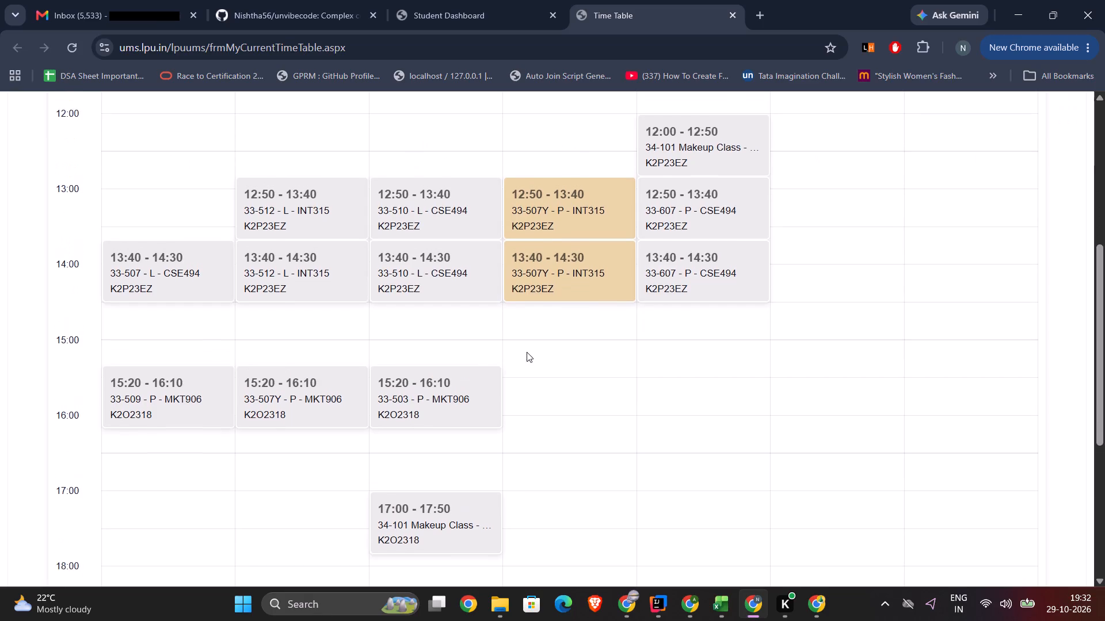
scroll(527, 352, down, 1)
scroll(609, 348, up, 1)
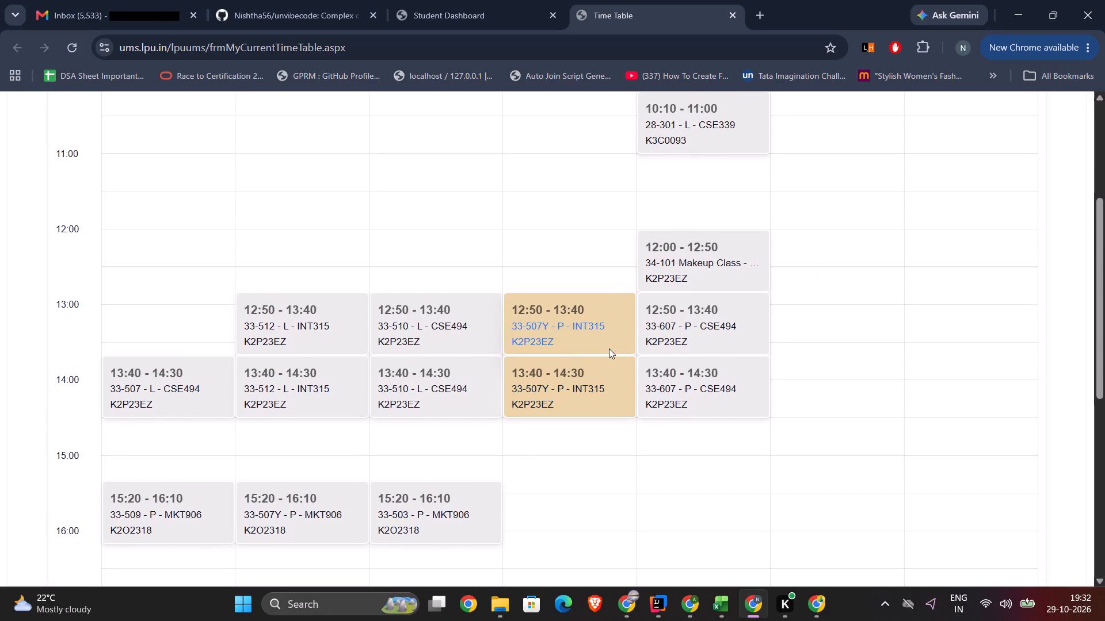
scroll(763, 292, up, 1)
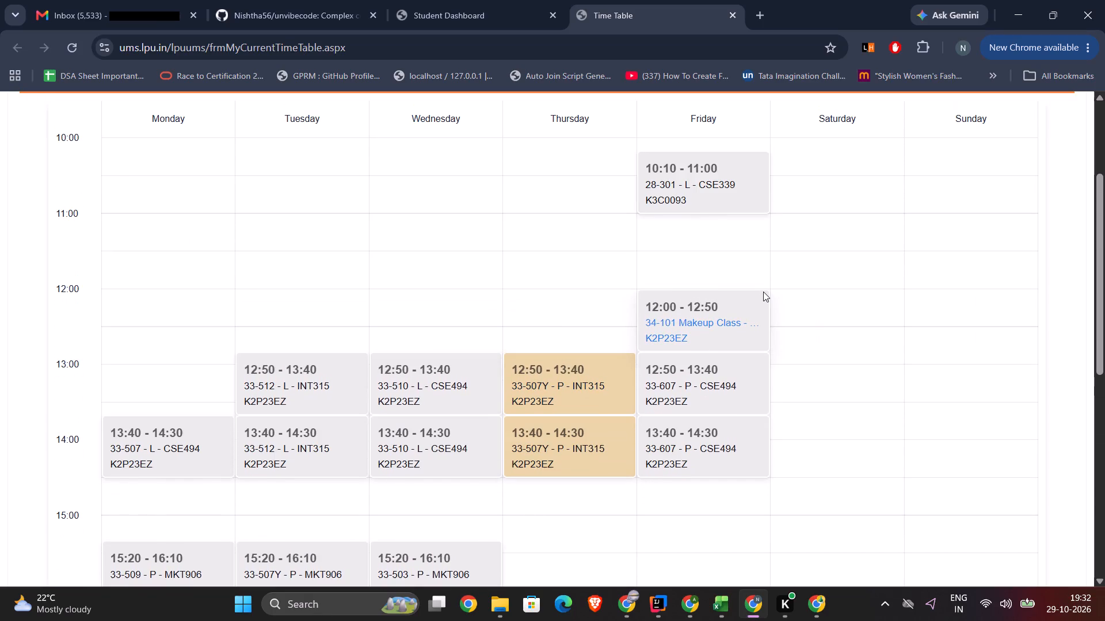
scroll(763, 292, up, 2)
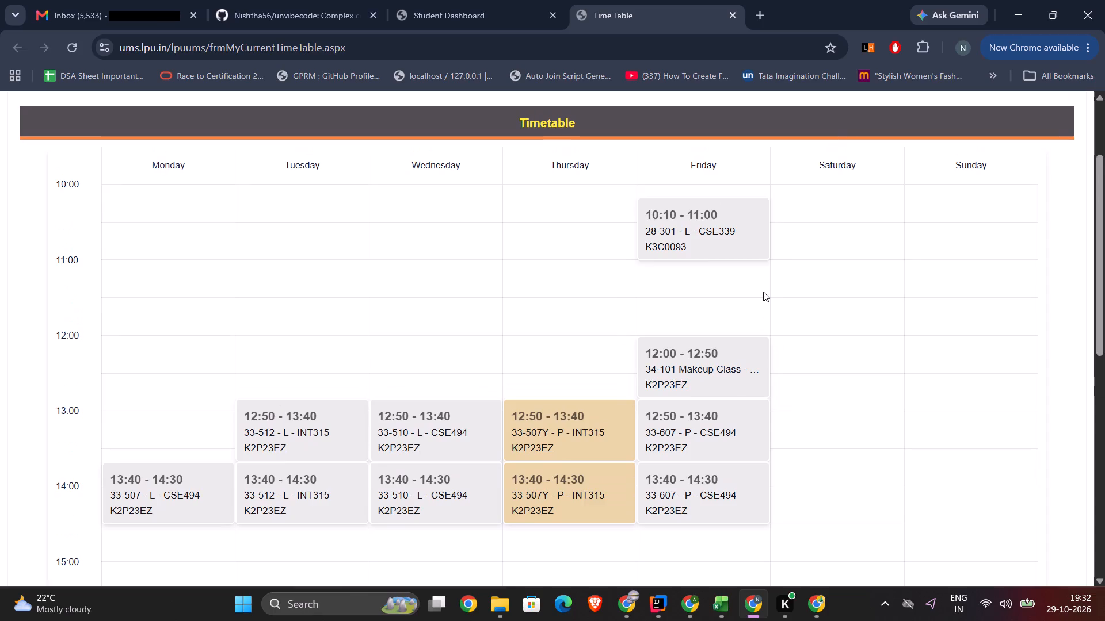
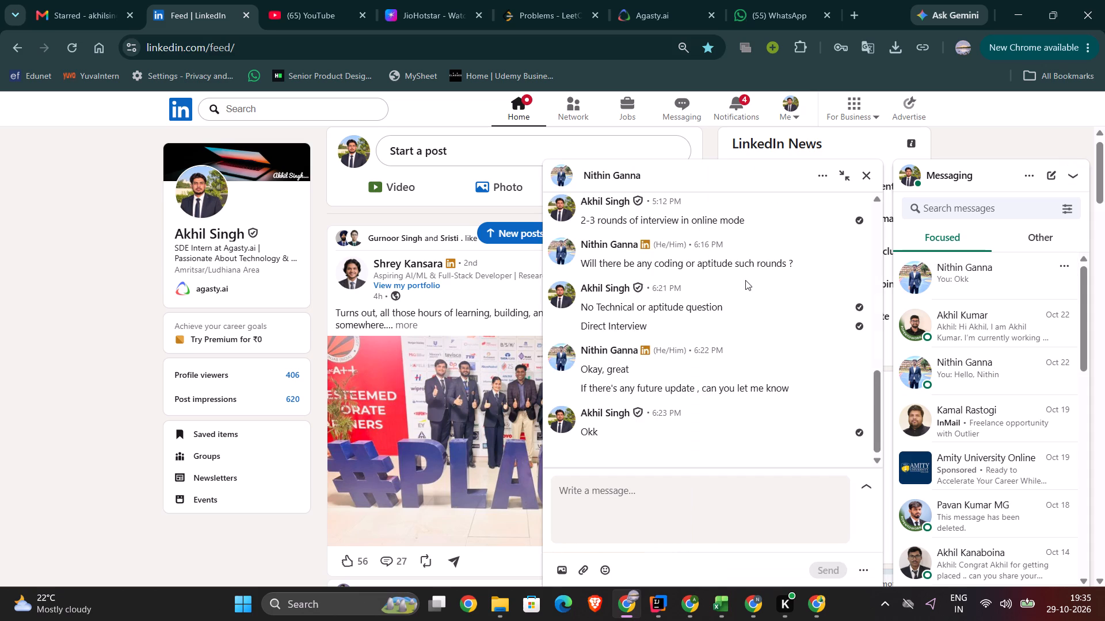
Review the open LinkedIn conversation about interview rounds, close it, and collapse the messaging list.
scroll(745, 280, up, 5)
scroll(616, 252, up, 2)
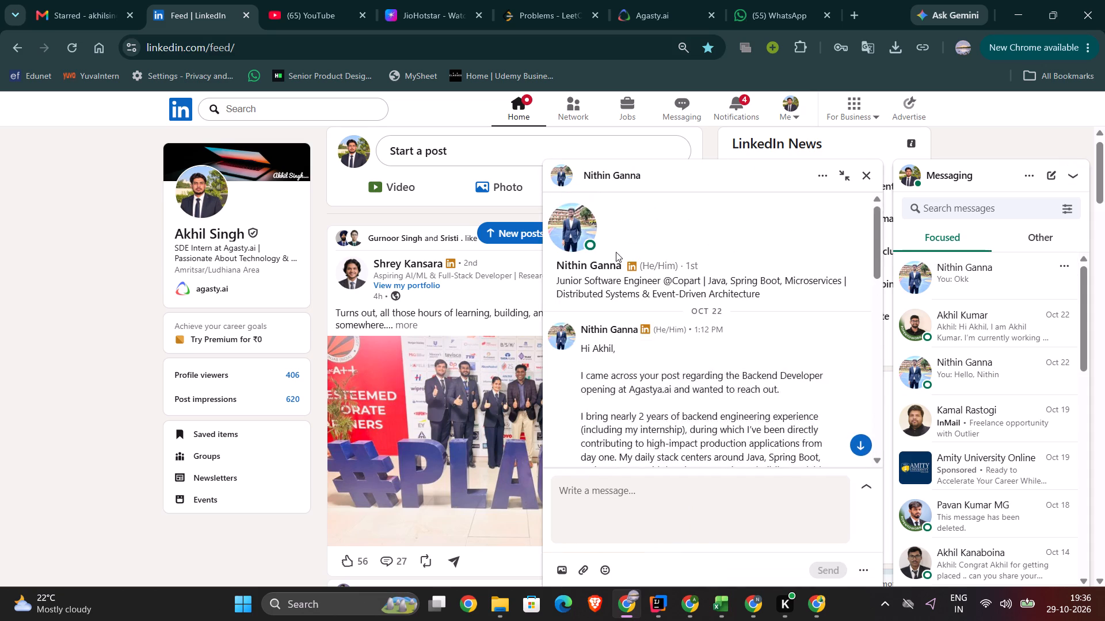
scroll(616, 252, down, 7)
click(867, 177)
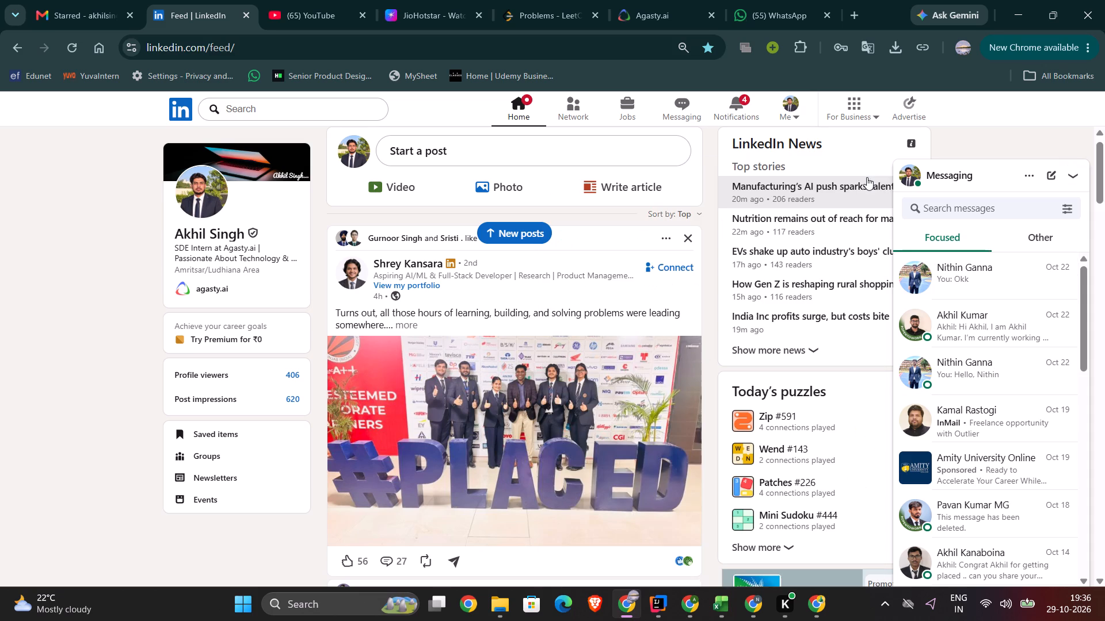
click(1076, 178)
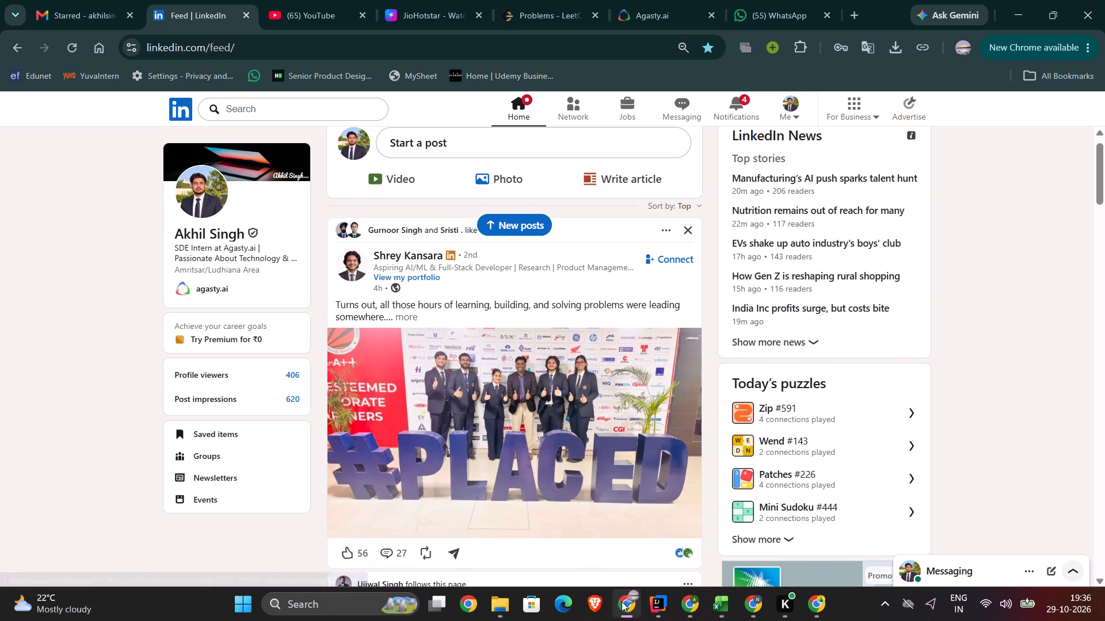
Switch to Cliq and look through the referrals channel's shared resumes and hiring messages from yesterday and today.
click(681, 605)
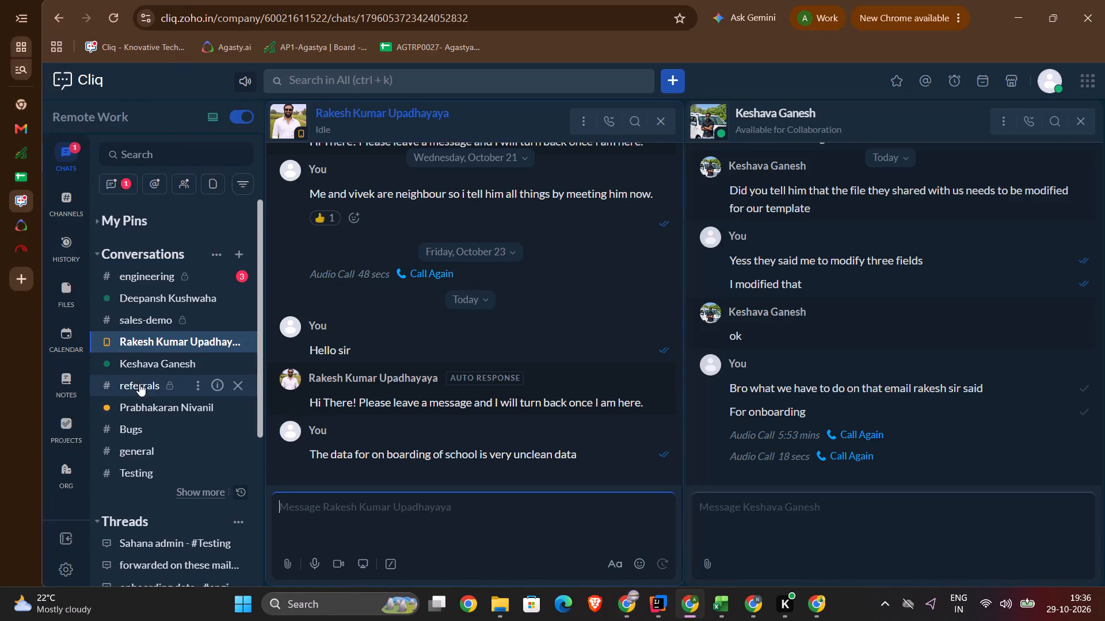
click(136, 380)
scroll(395, 341, up, 5)
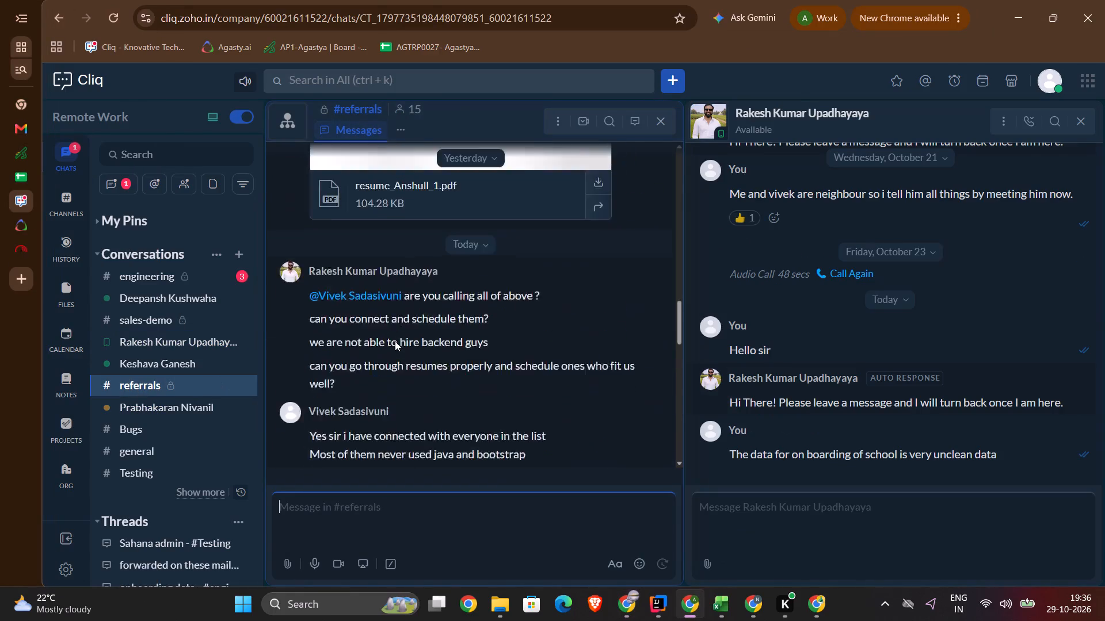
scroll(395, 341, up, 9)
scroll(395, 341, down, 2)
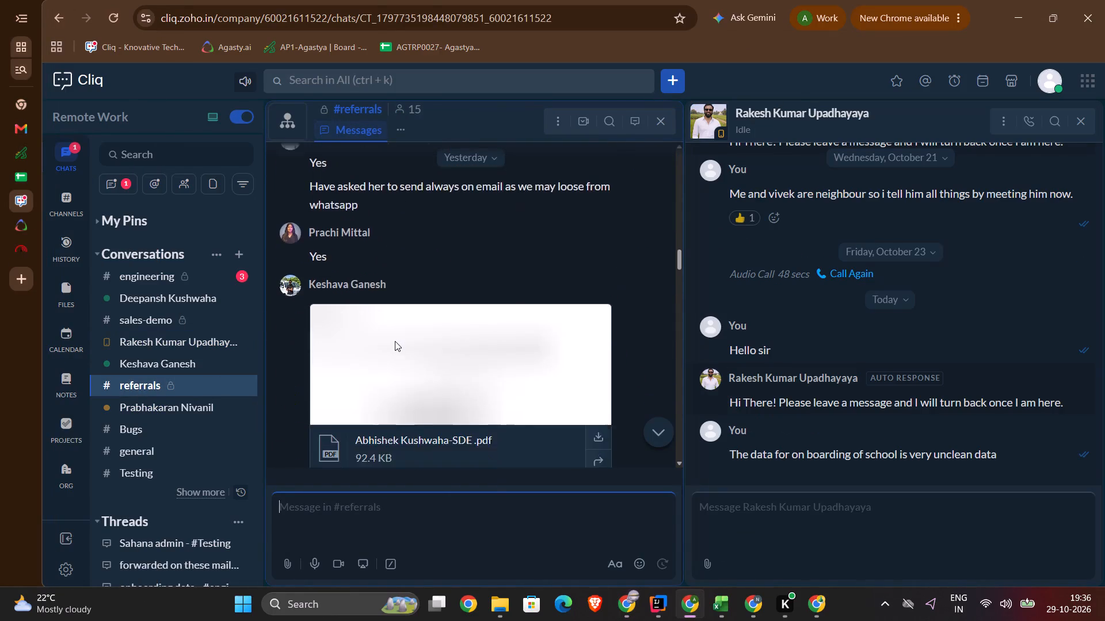
scroll(395, 341, down, 7)
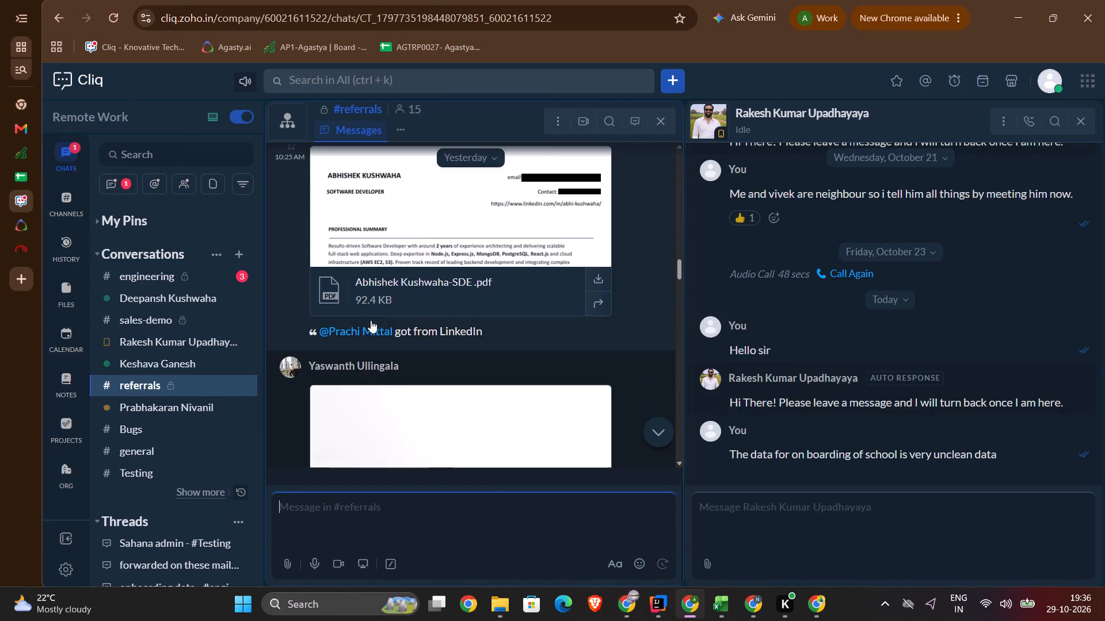
scroll(371, 320, down, 17)
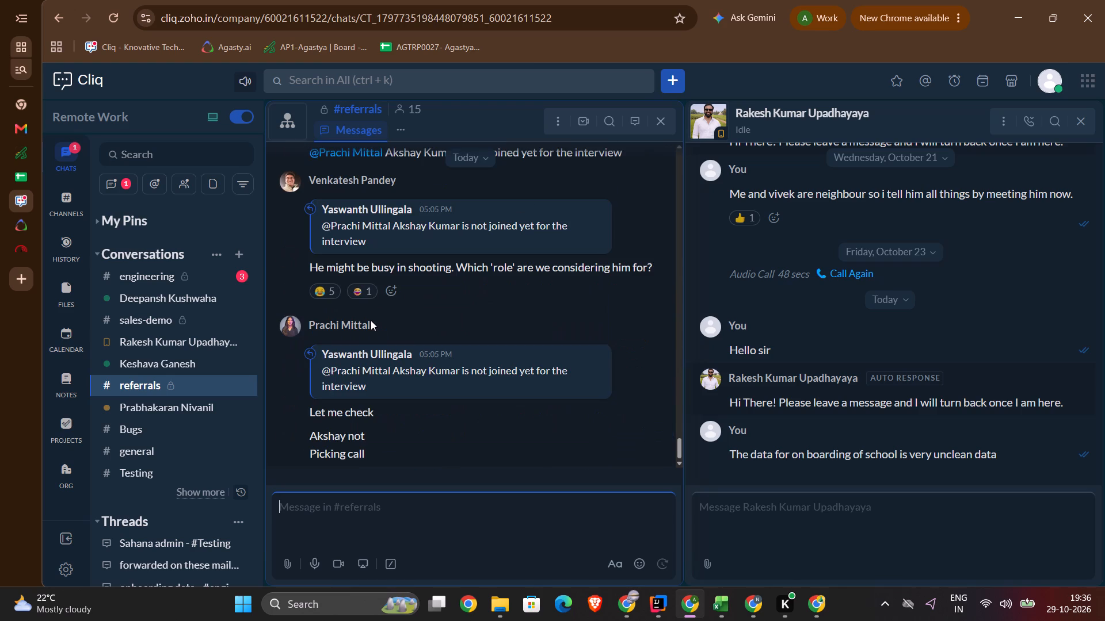
Reread the newest referrals channel messages about candidate feedback and interview attendance.
scroll(371, 320, up, 2)
scroll(371, 320, down, 4)
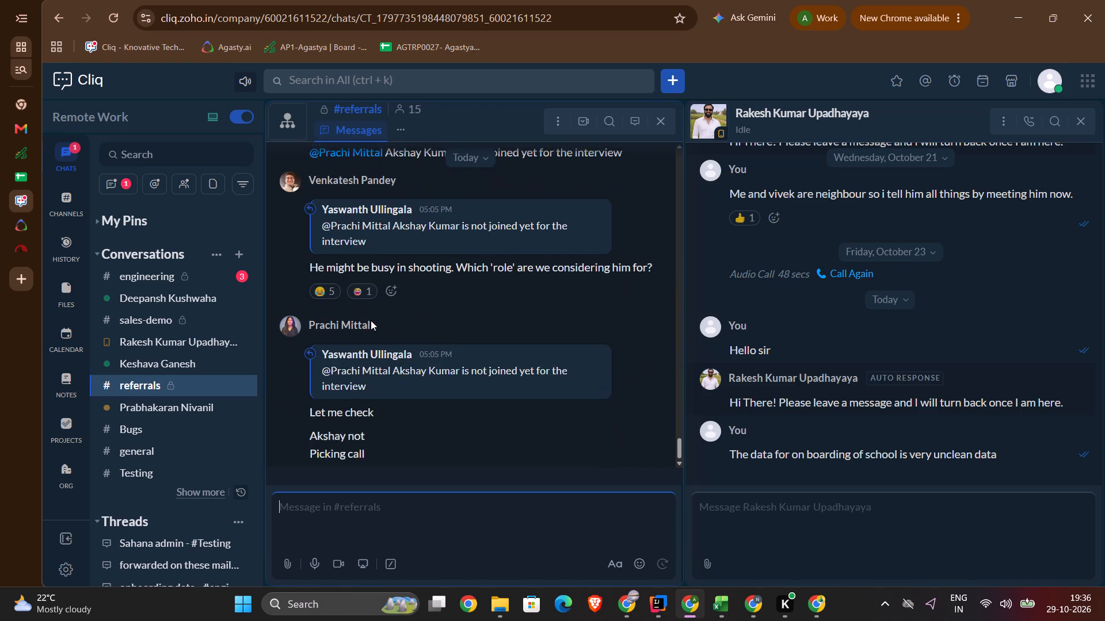
scroll(371, 320, down, 1)
scroll(371, 320, up, 4)
scroll(371, 320, down, 3)
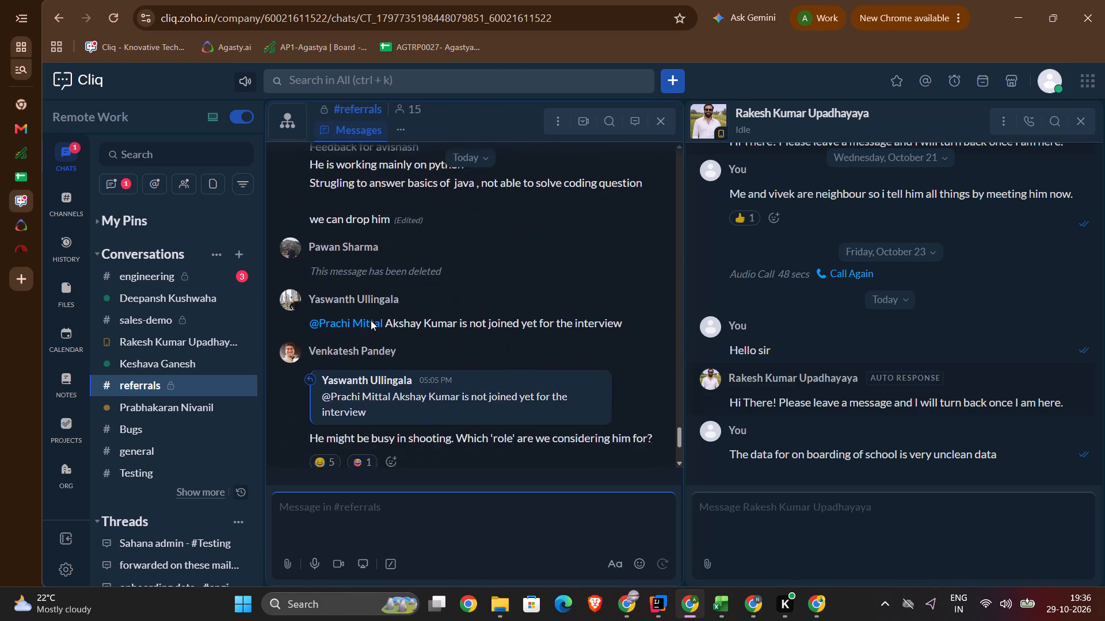
scroll(371, 320, down, 4)
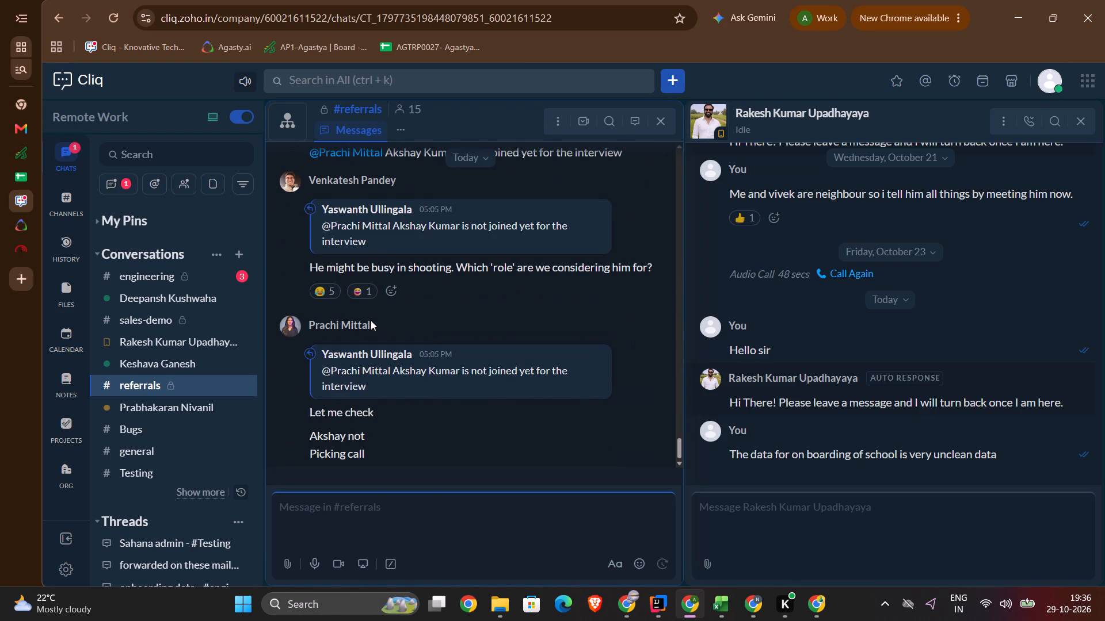
scroll(371, 320, down, 1)
scroll(631, 333, down, 1)
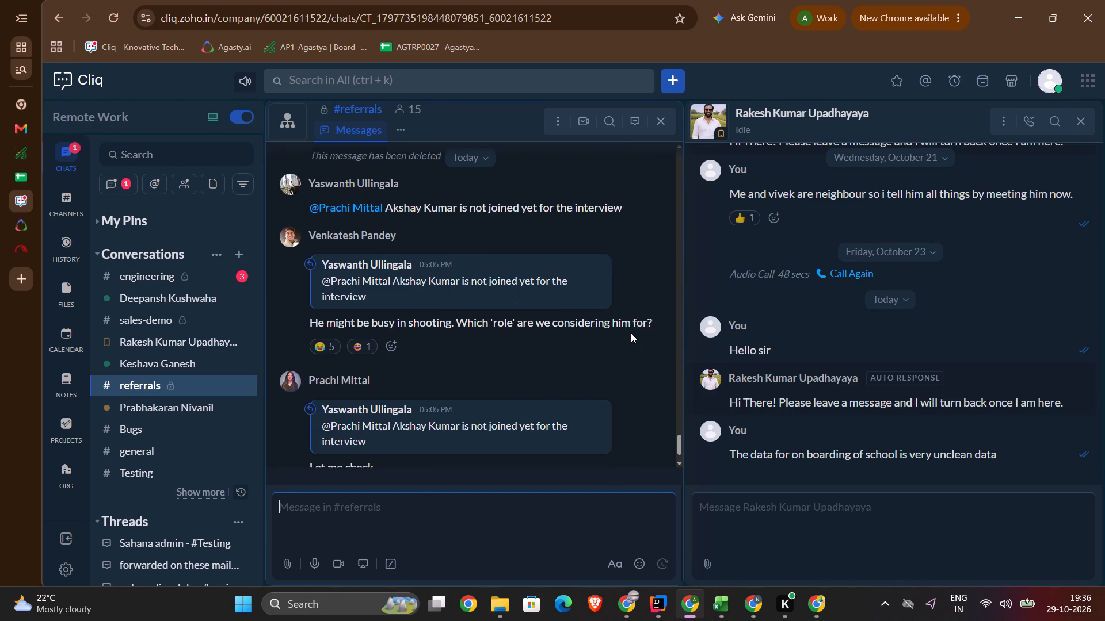
scroll(631, 333, down, 1)
scroll(525, 324, down, 1)
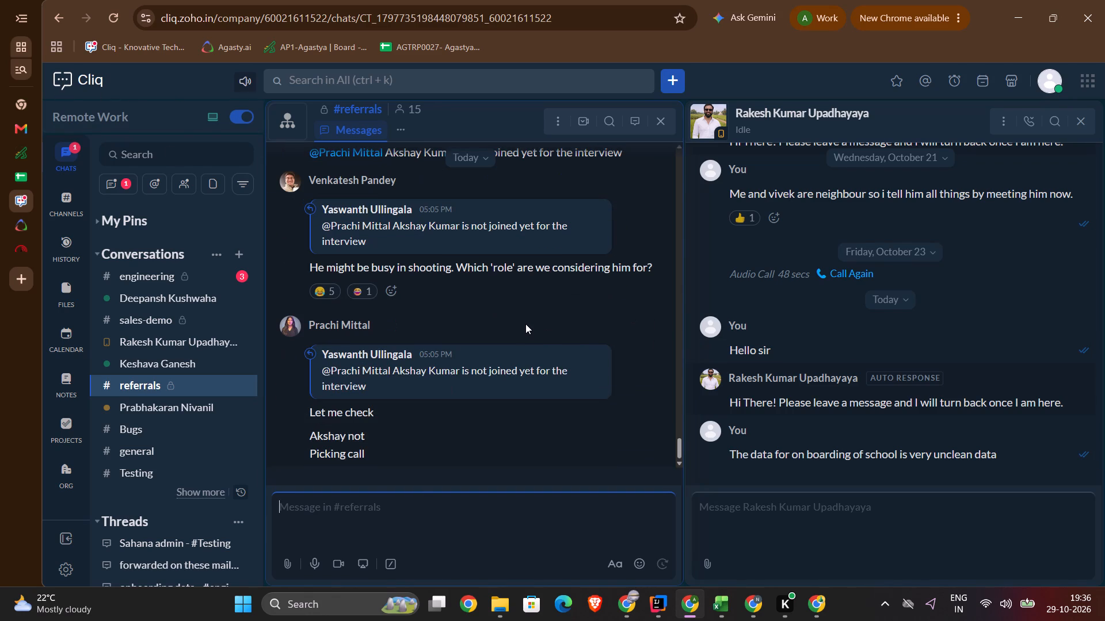
Check the Agastya board in Zoho Sprints and return to the Cliq direct chat about the school onboarding data.
click(99, 152)
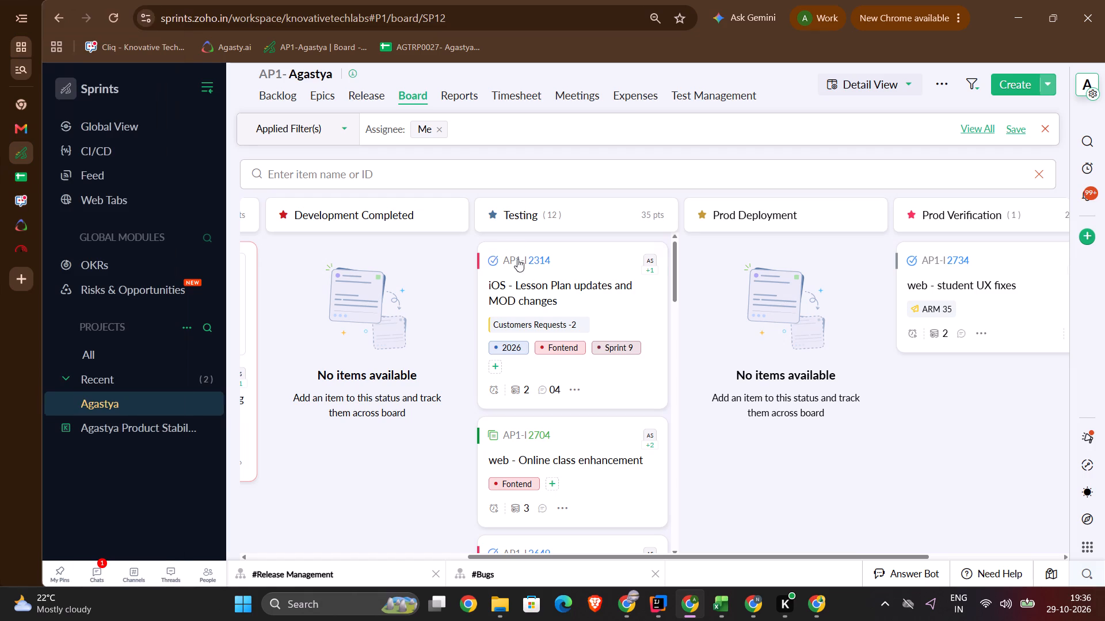
click(62, 204)
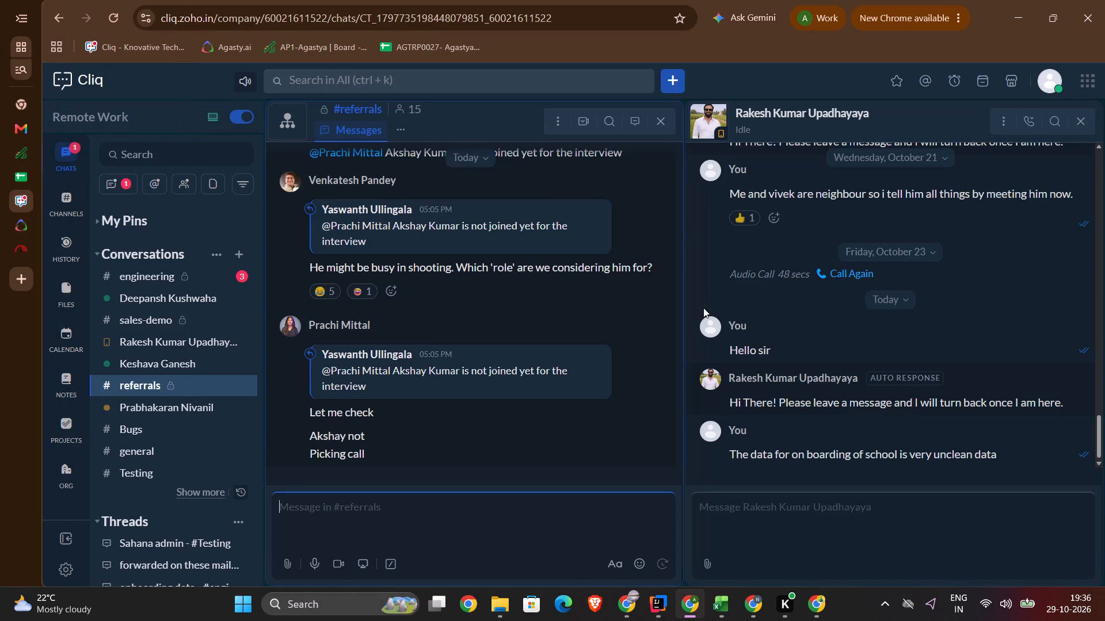
scroll(1104, 322, right, 16)
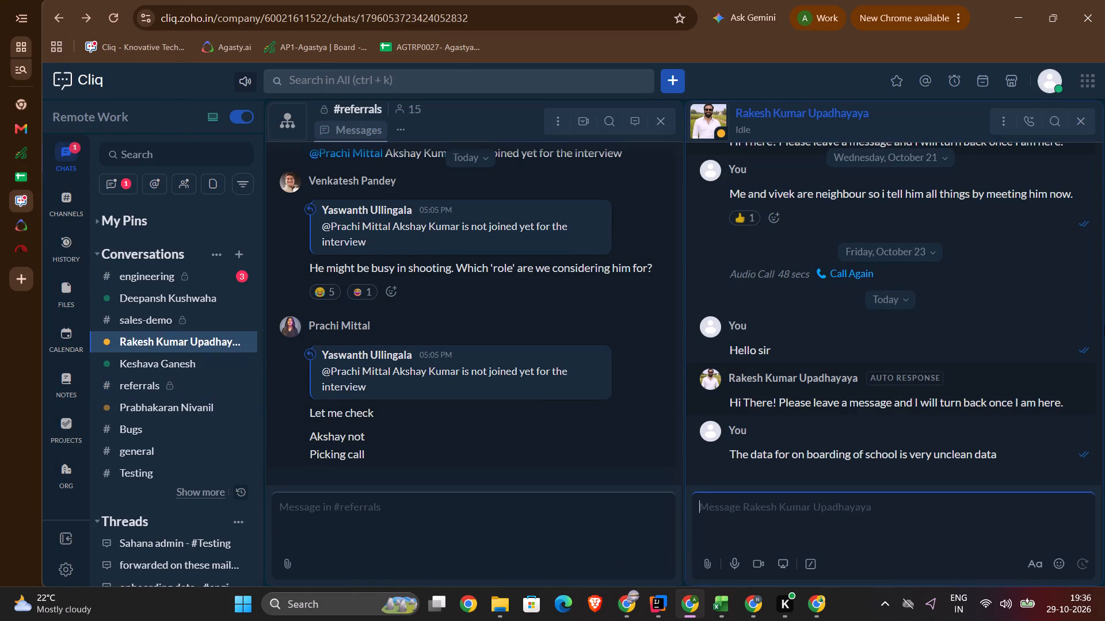
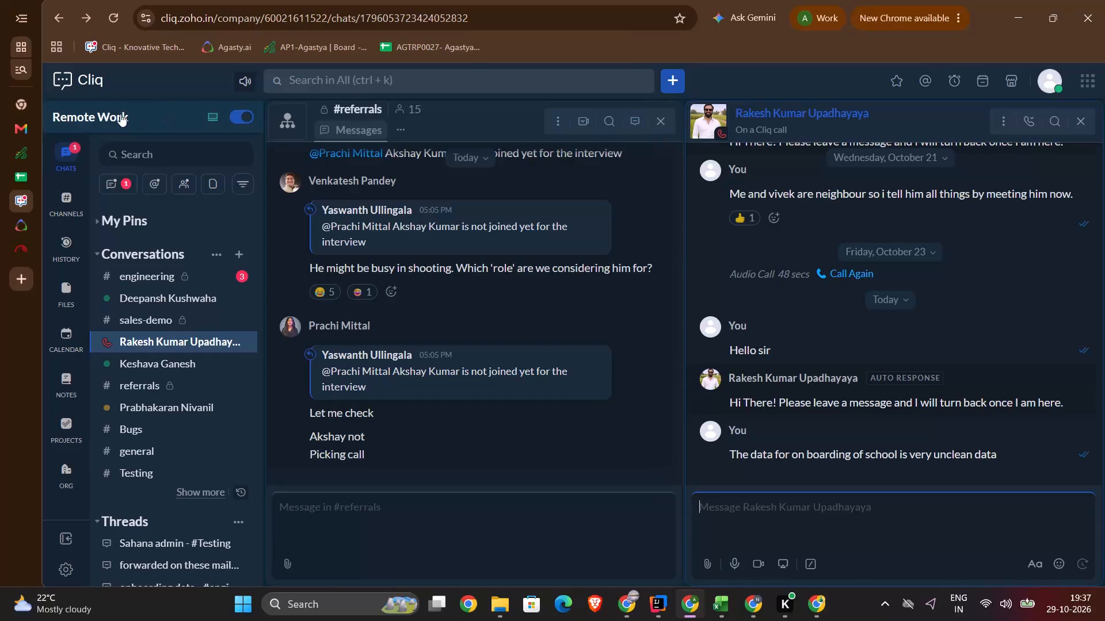
Look over Cliq's Remote Work board for who is at work or away, and view the CEO's chat, profile and enlarged photo.
click(105, 112)
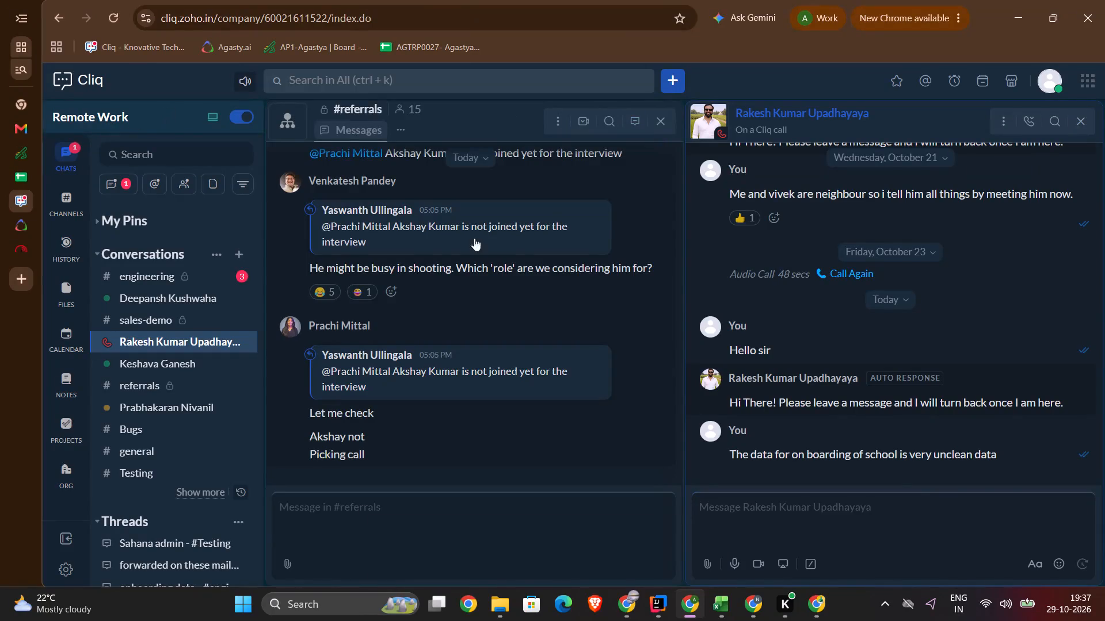
scroll(397, 427, down, 3)
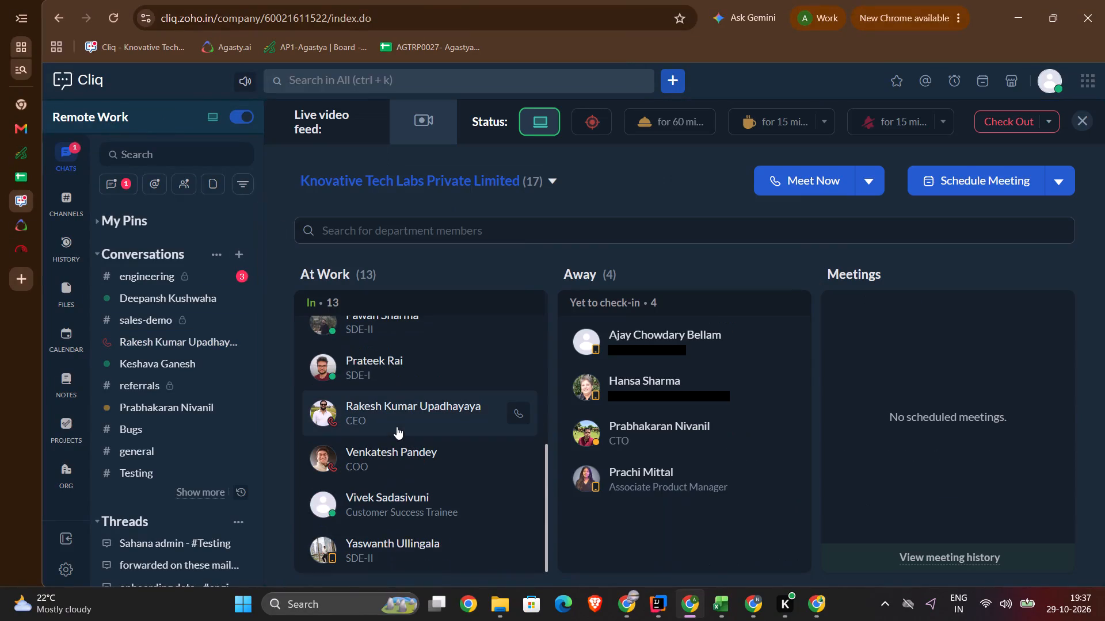
scroll(397, 427, up, 7)
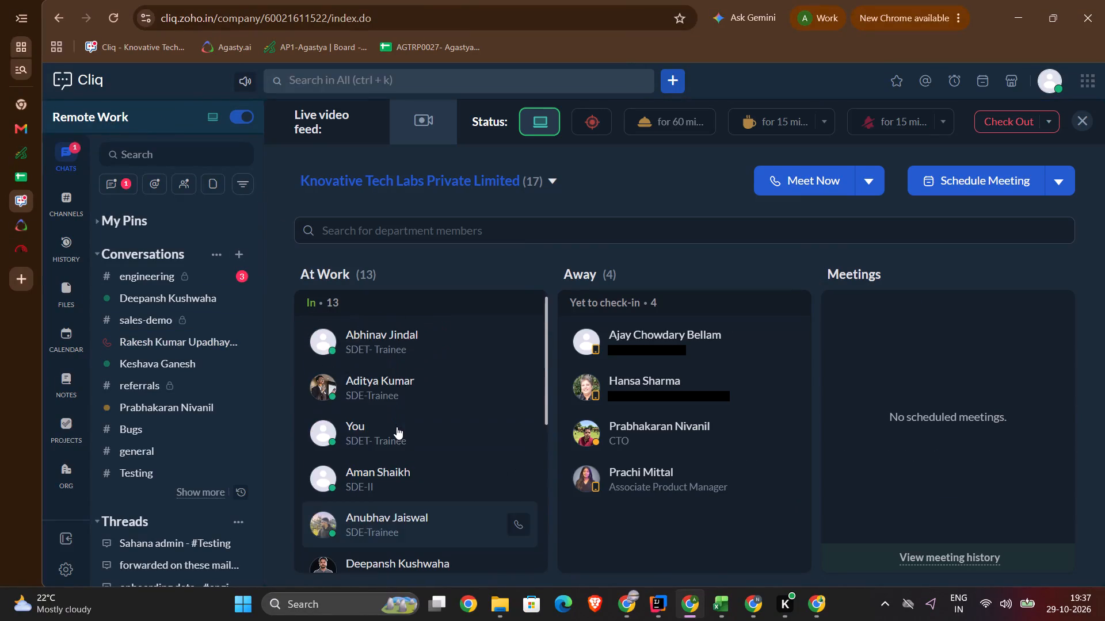
scroll(397, 427, down, 3)
click(315, 408)
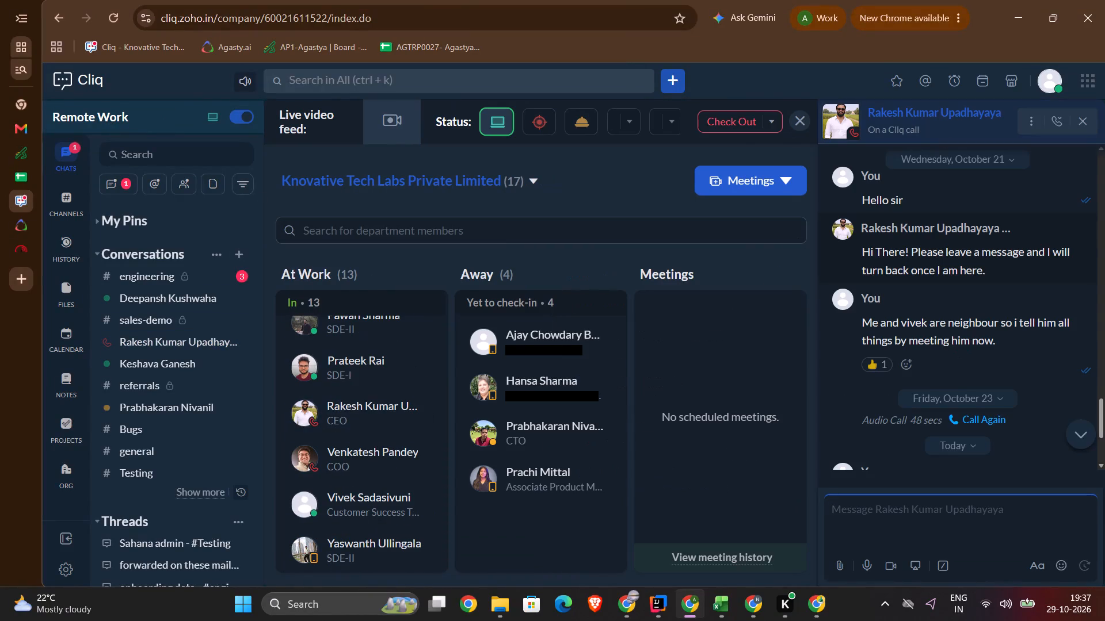
click(847, 120)
click(618, 137)
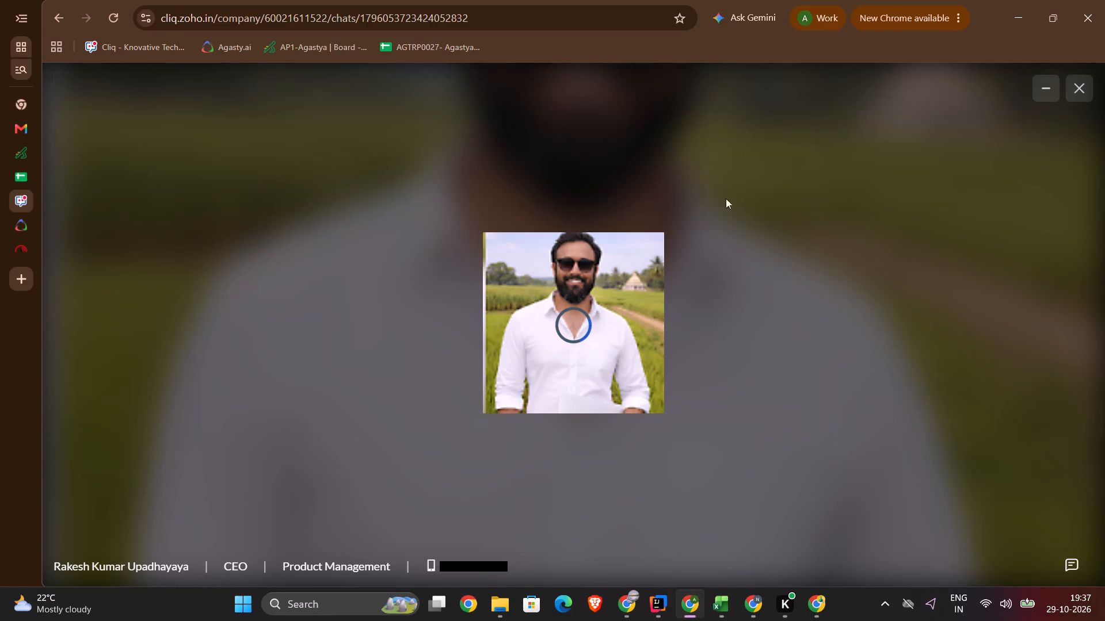
click(1075, 83)
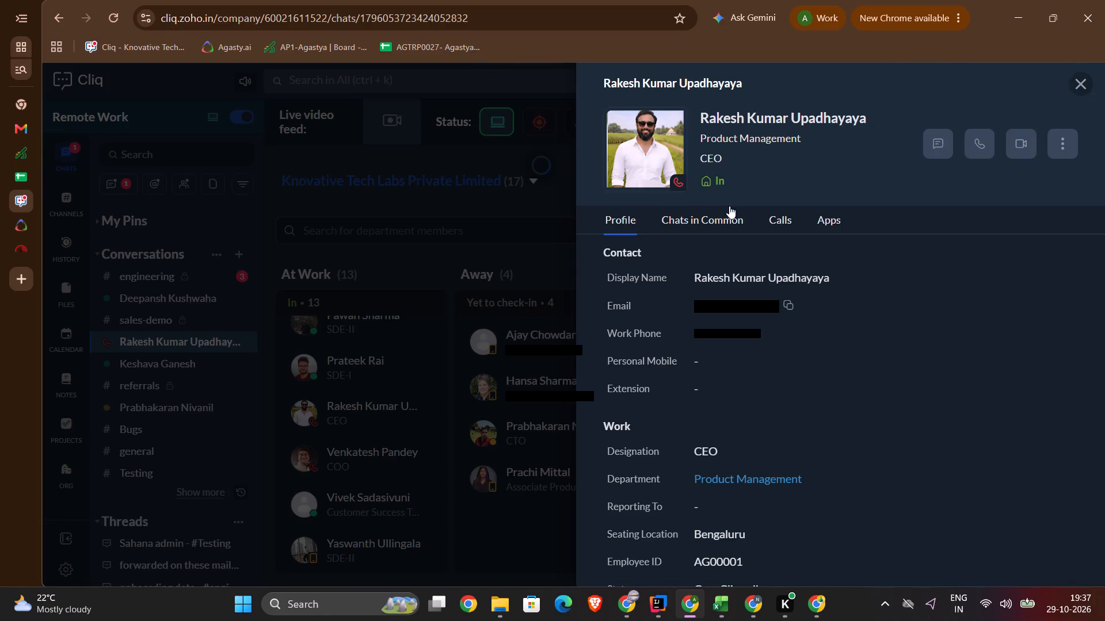
click(376, 393)
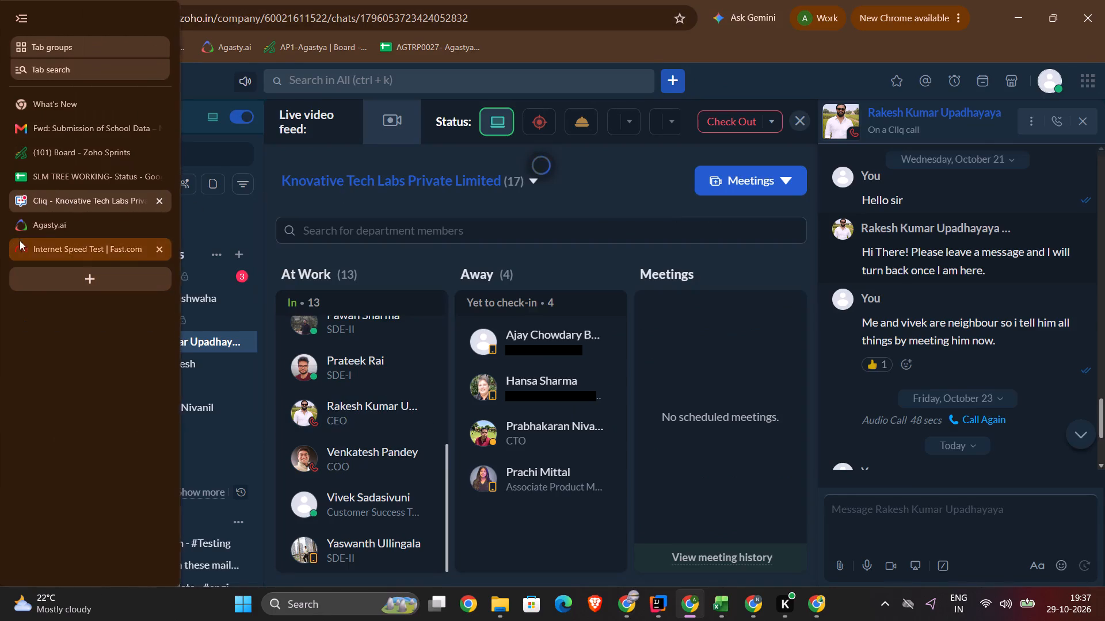
click(18, 231)
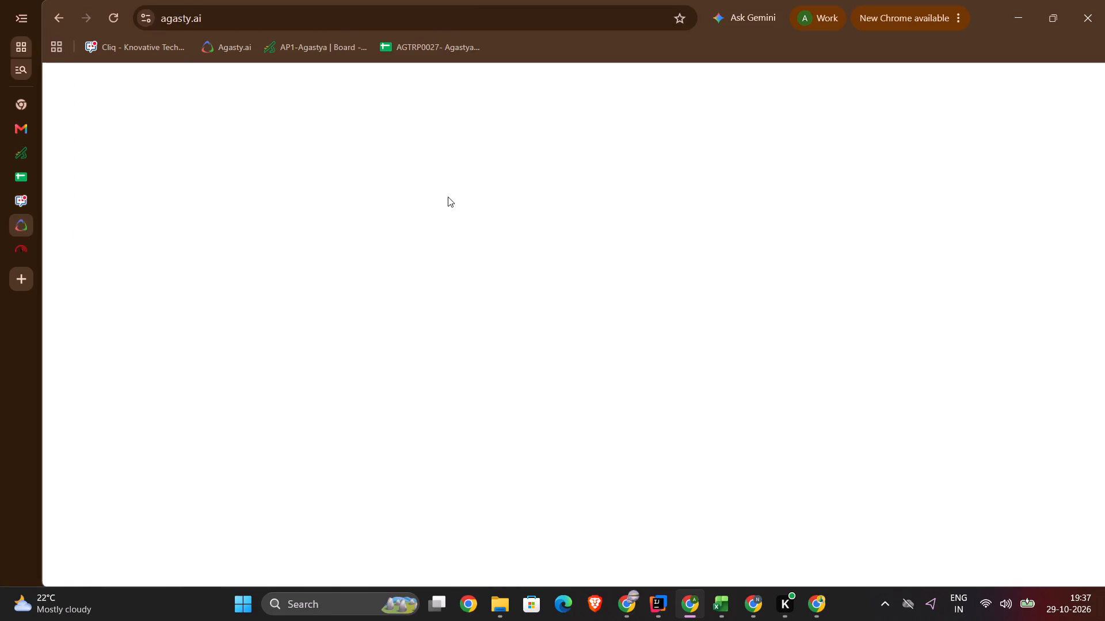
click(986, 82)
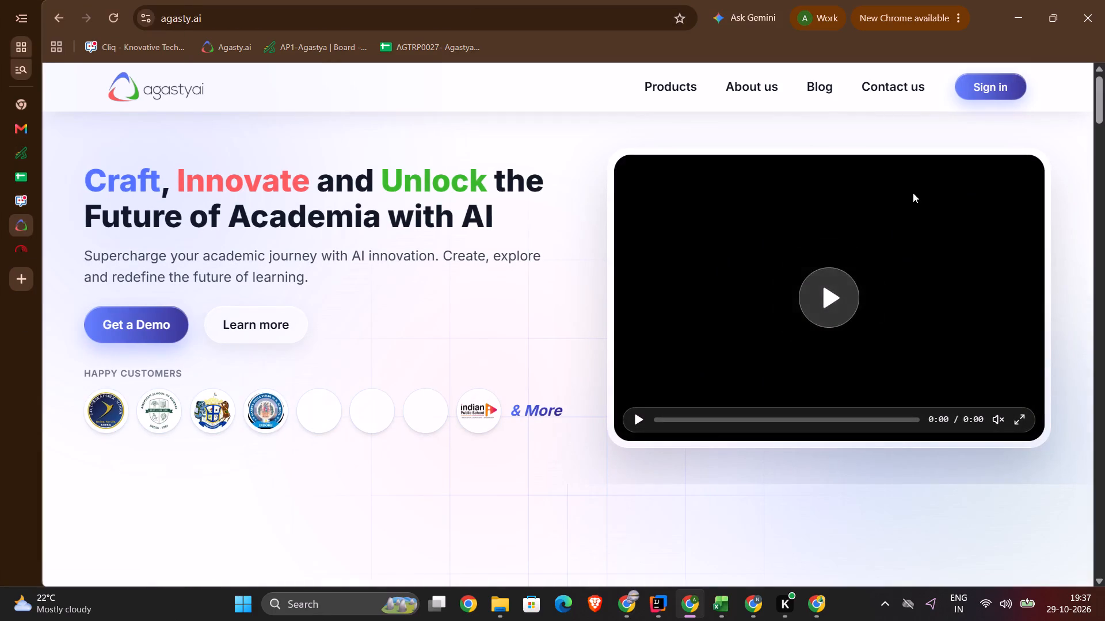
click(970, 84)
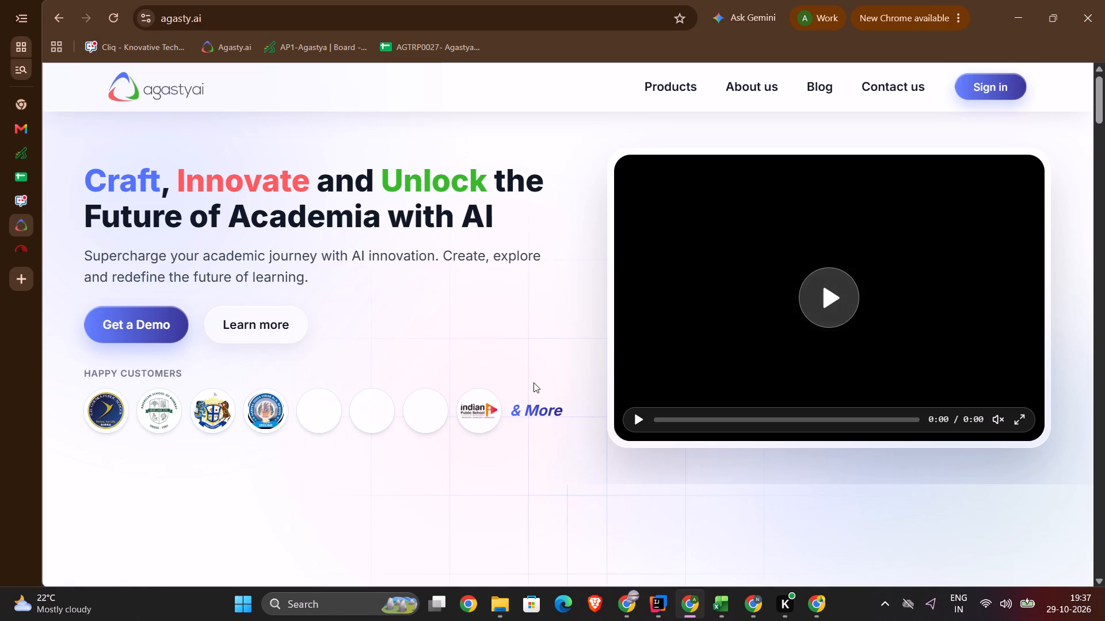
click(984, 80)
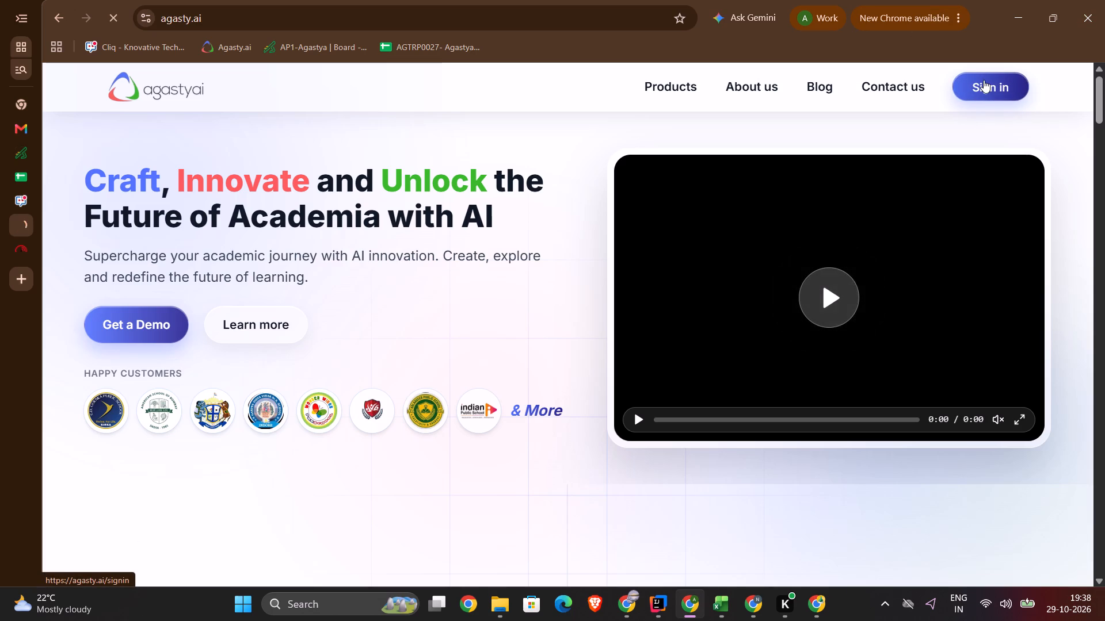
click(984, 80)
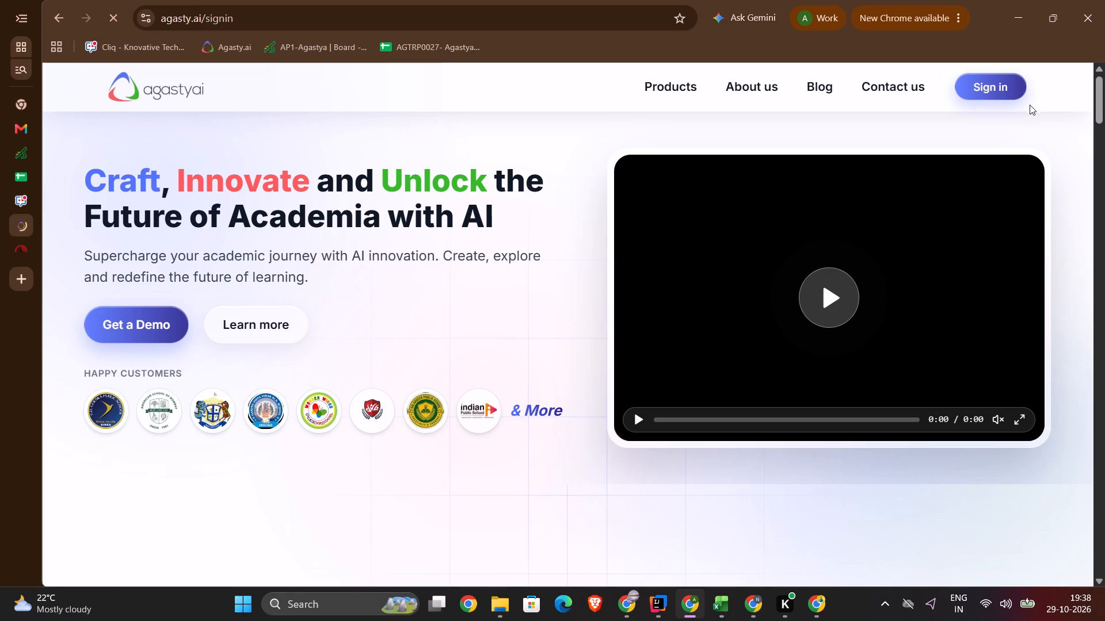
click(990, 85)
click(817, 605)
click(691, 604)
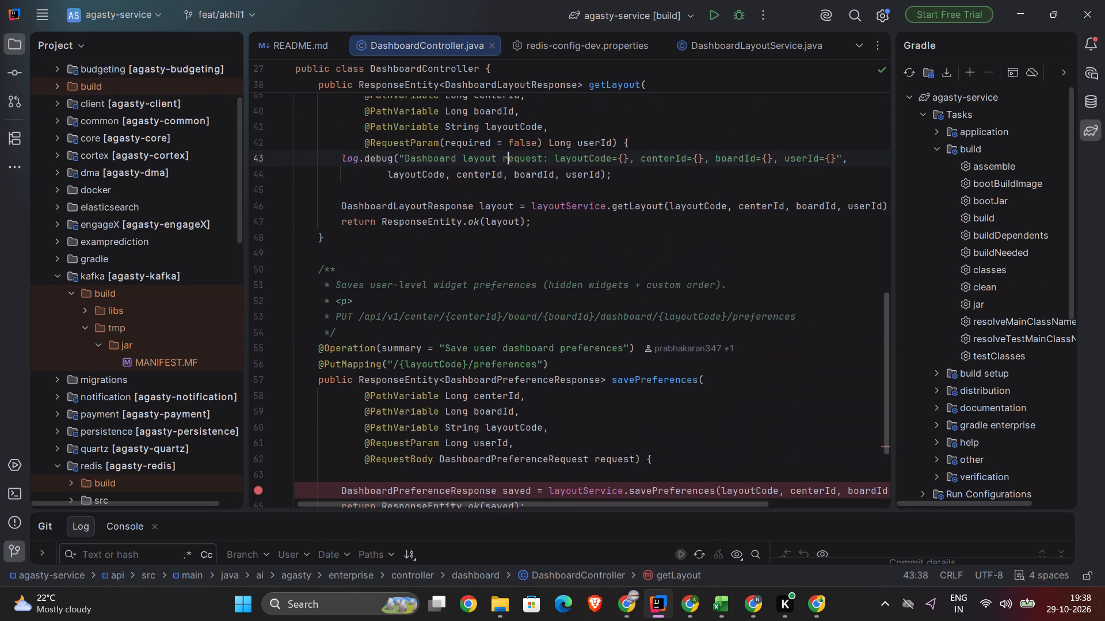
scroll(243, 320, up, 1)
scroll(520, 293, up, 2)
scroll(682, 256, up, 1)
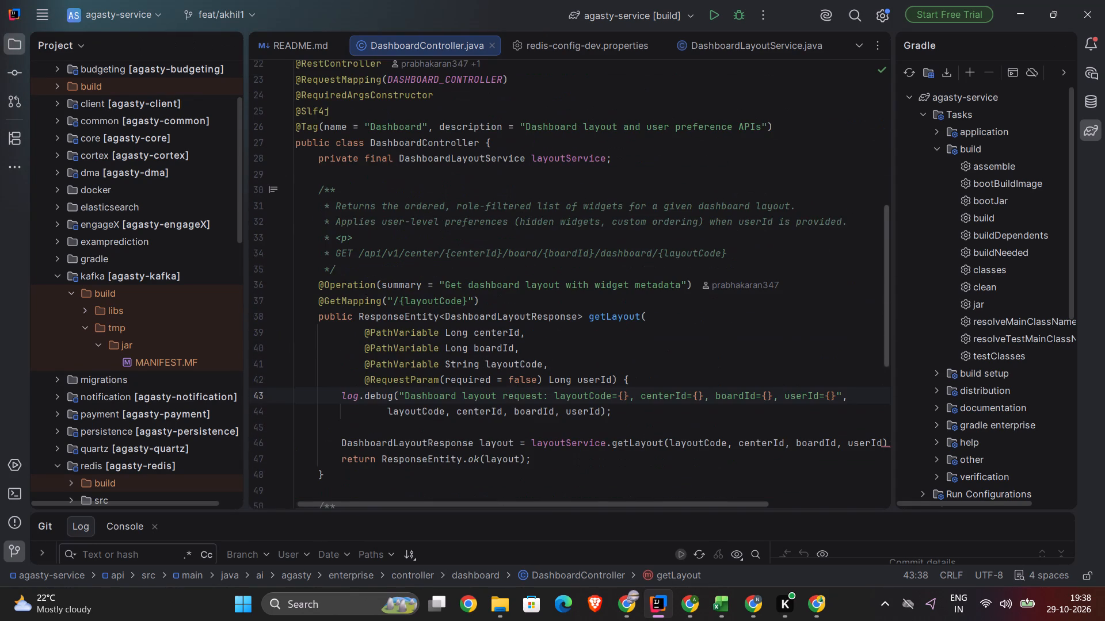
scroll(682, 256, up, 1)
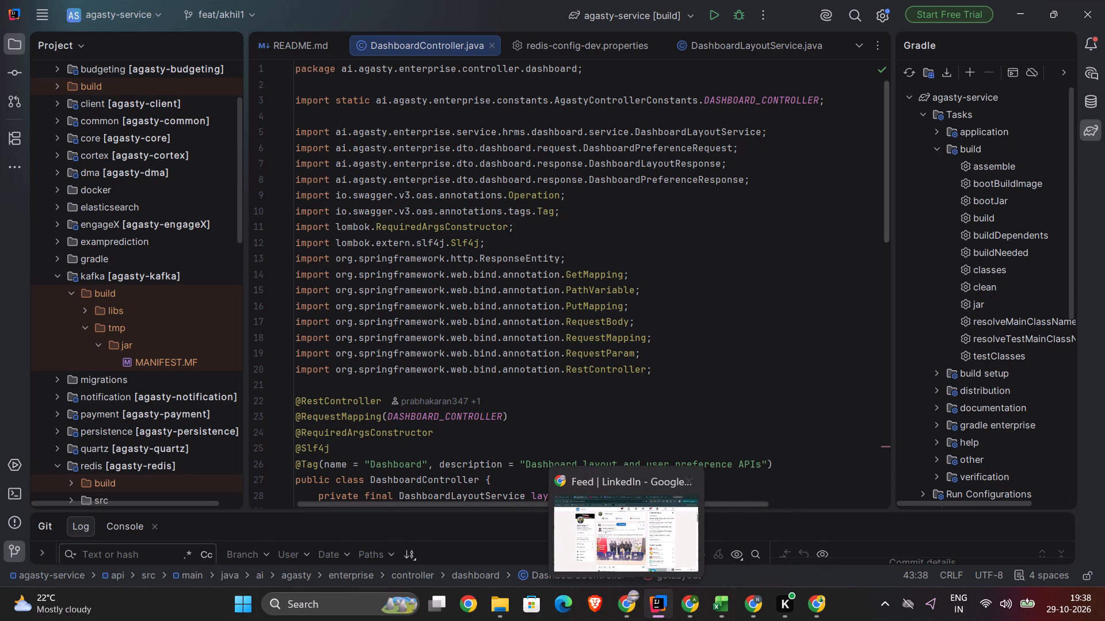
scroll(622, 358, down, 3)
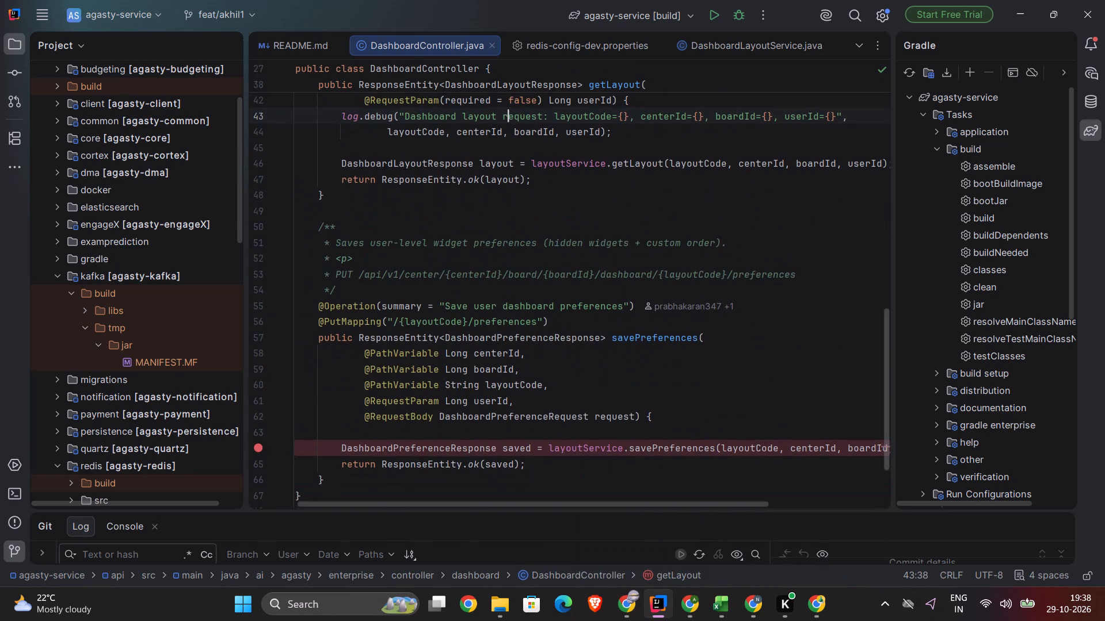
scroll(683, 274, down, 1)
scroll(704, 370, up, 2)
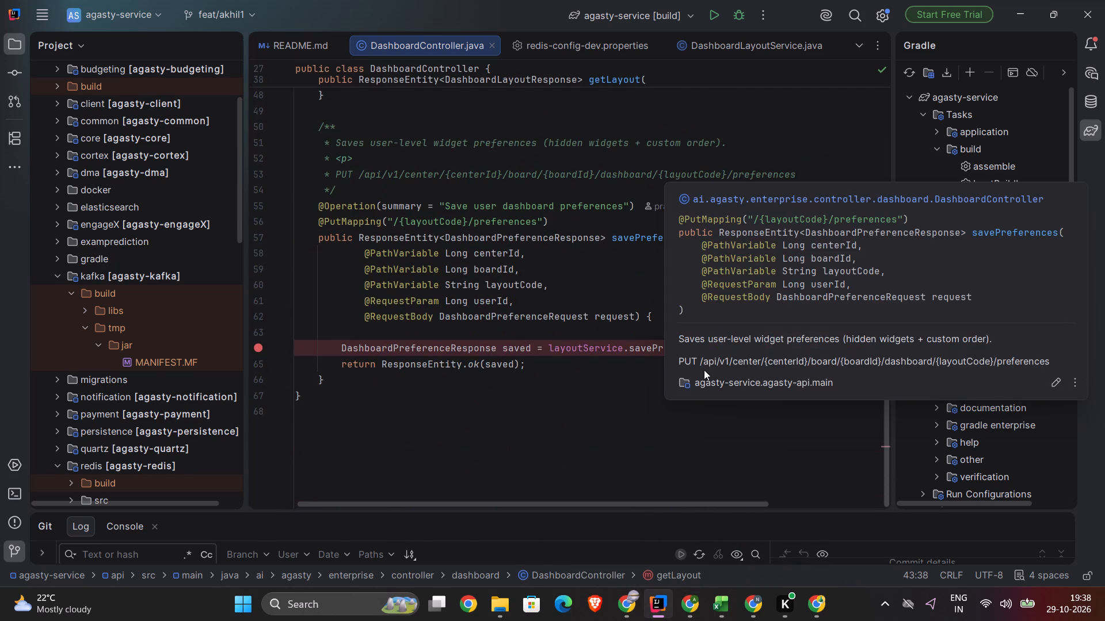
click(582, 327)
scroll(582, 327, up, 1)
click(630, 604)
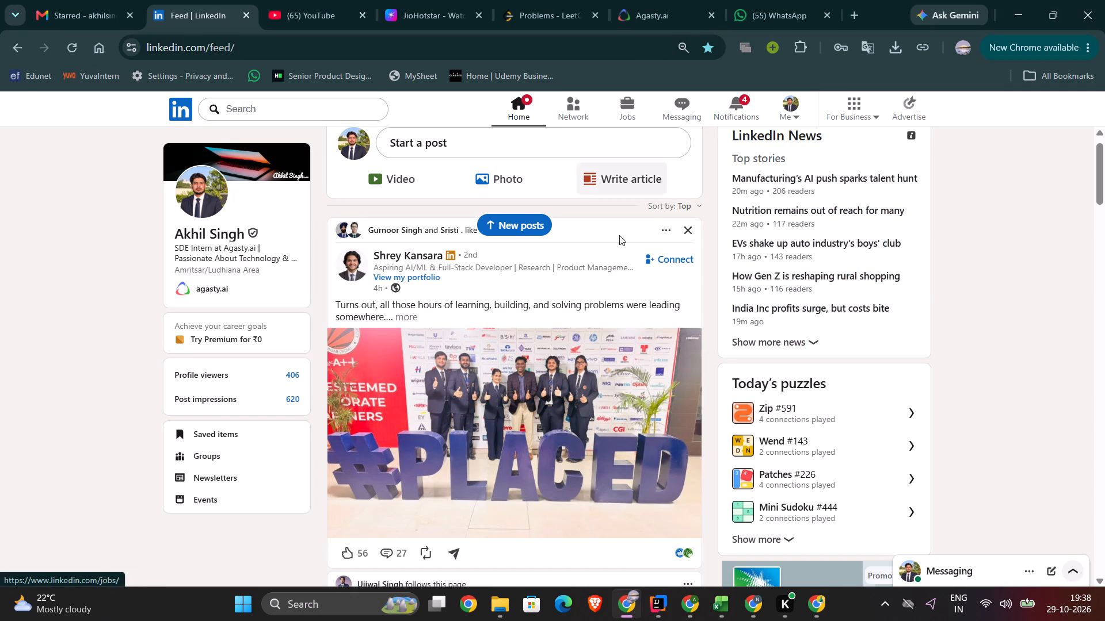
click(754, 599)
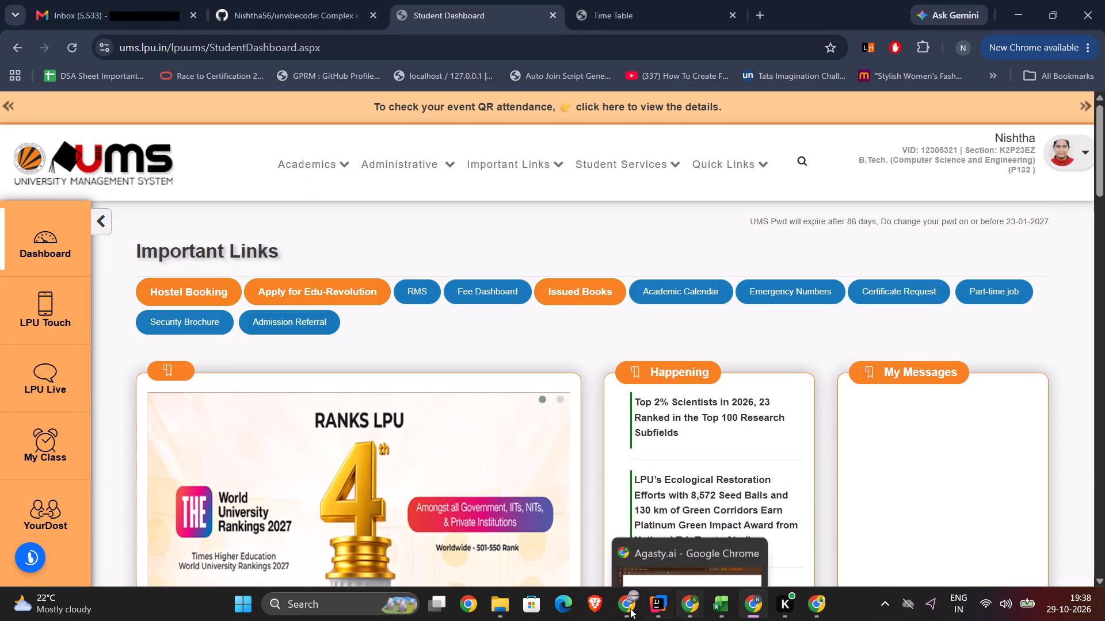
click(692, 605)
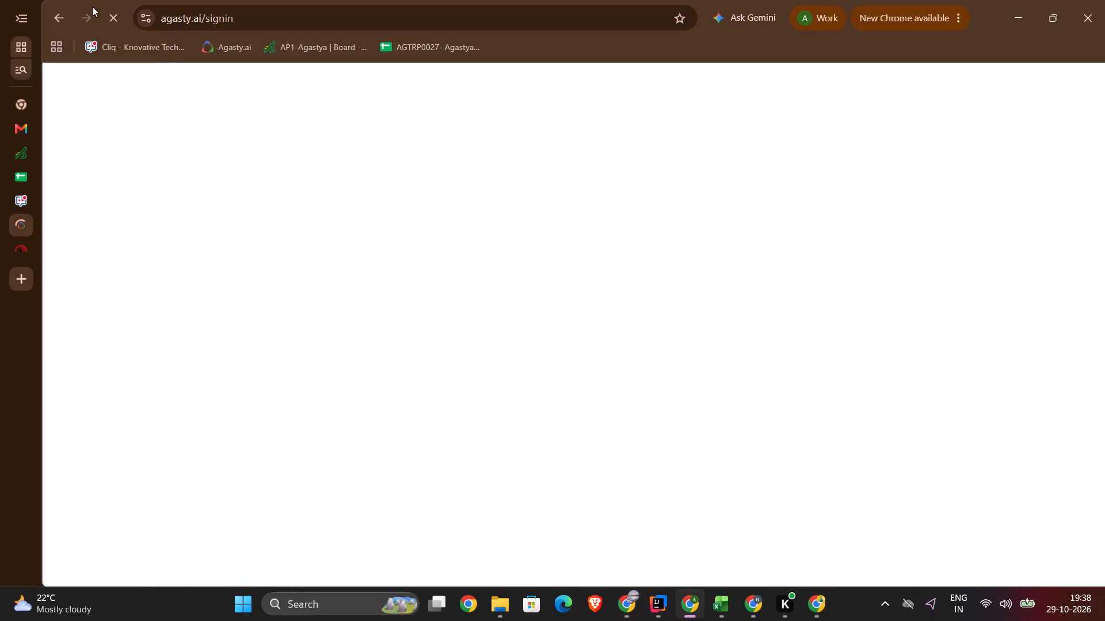
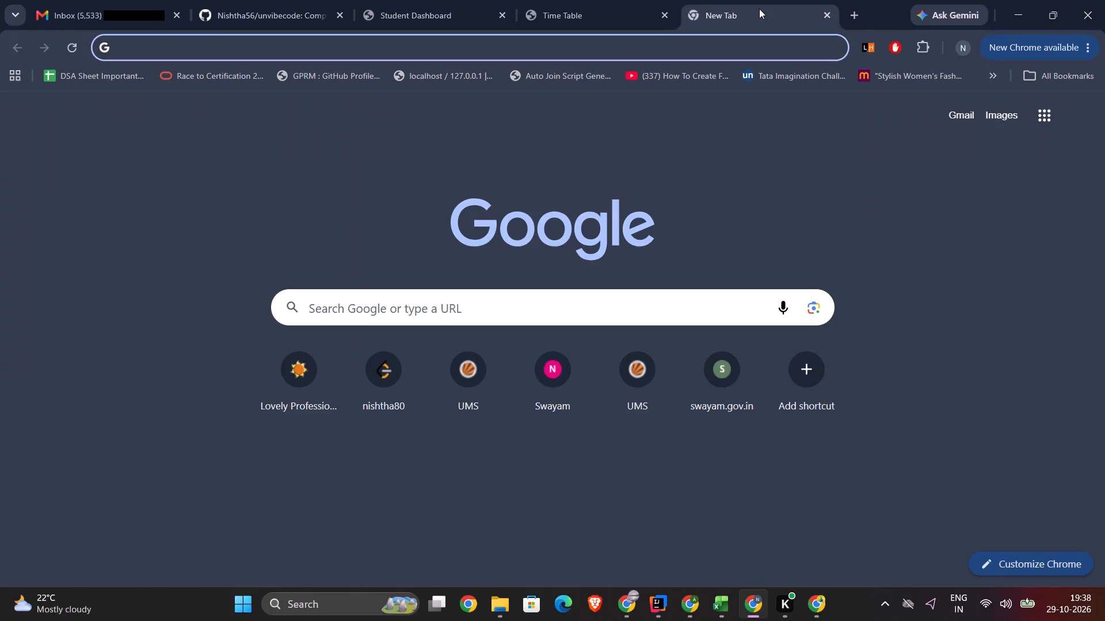
Load the agasty.ai home page in the new browser tab.
text(aga)
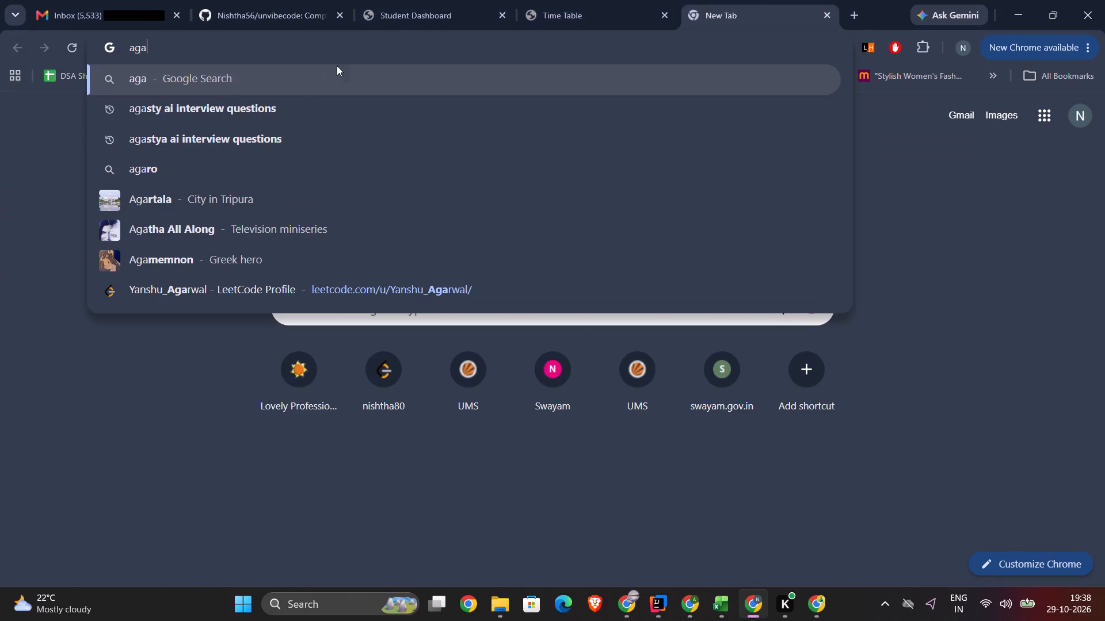
text(sty)
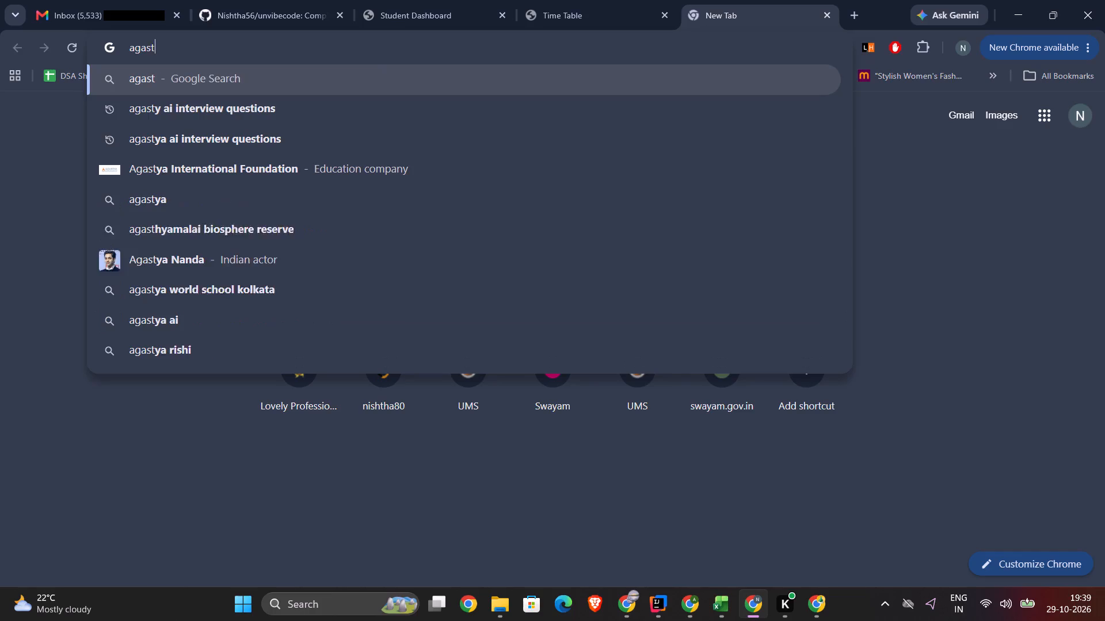
key(comma)
key(BackSpace)
text(.a)
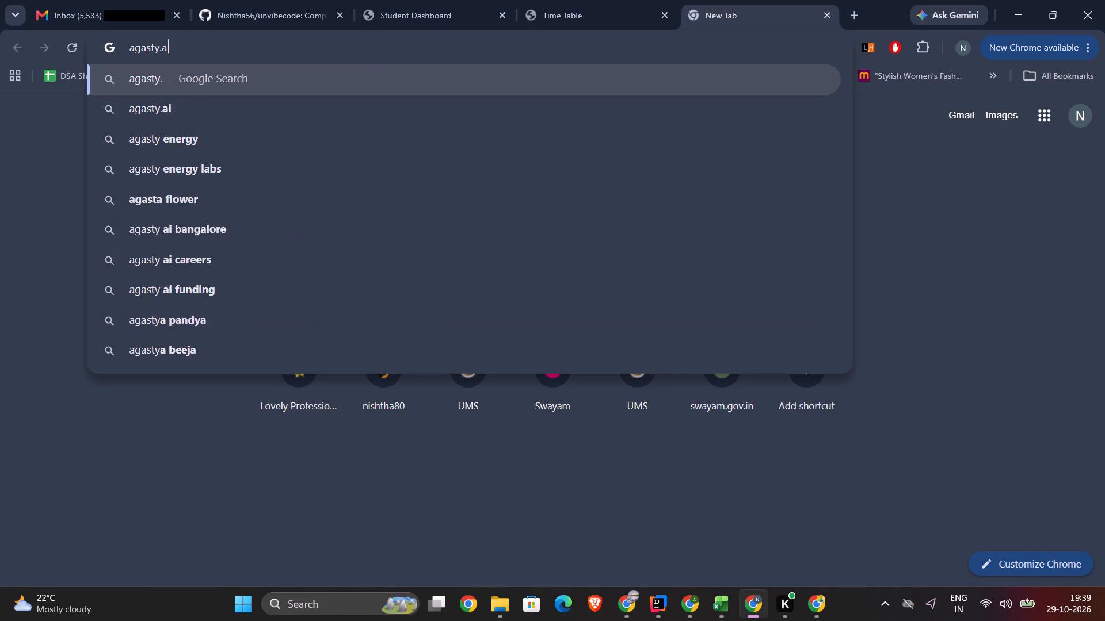
key(i)
key(Return)
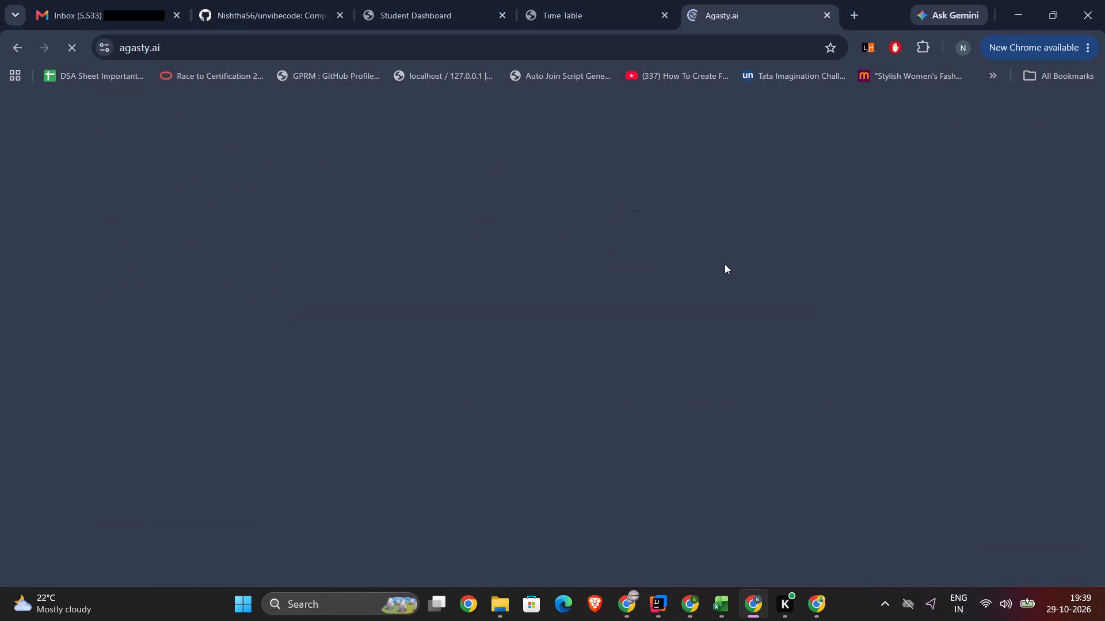
scroll(330, 159, up, 1)
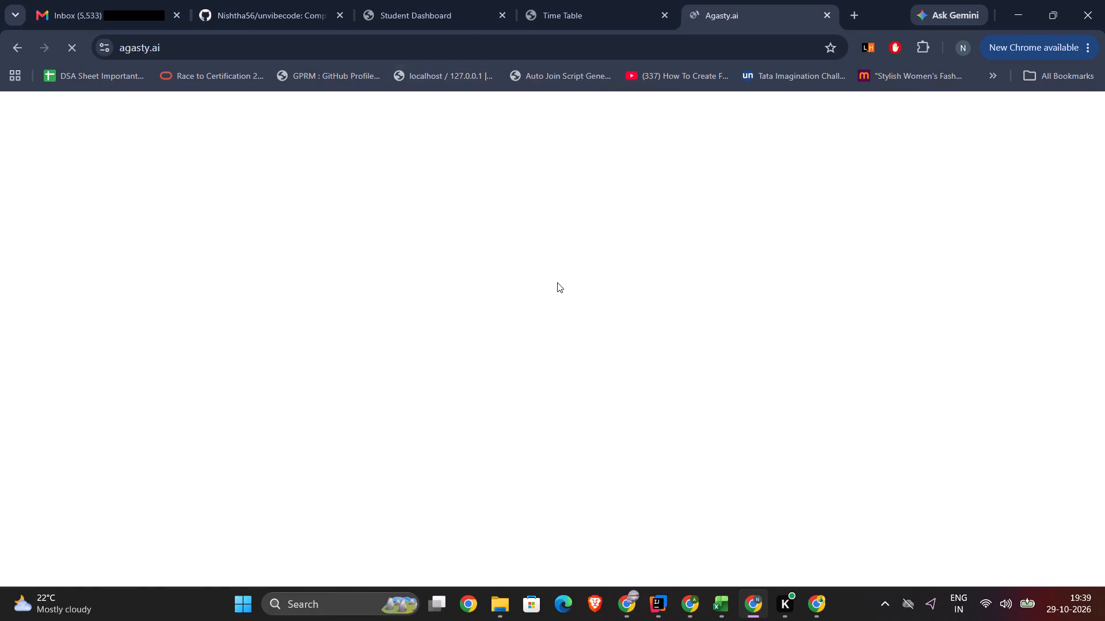
scroll(557, 282, up, 1)
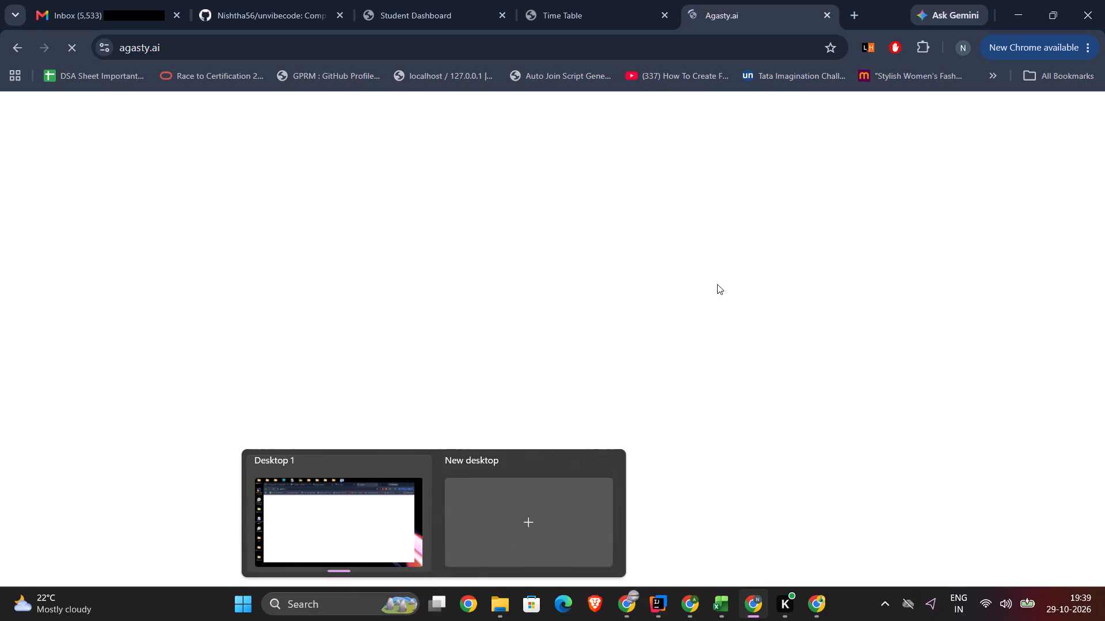
click(639, 342)
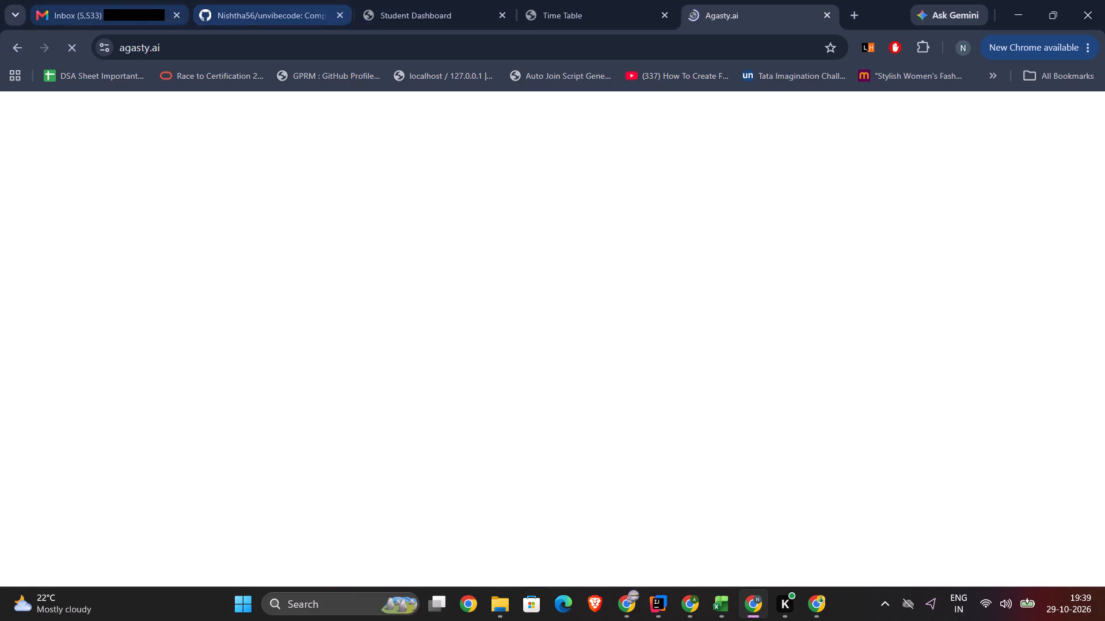
click(75, 39)
click(75, 52)
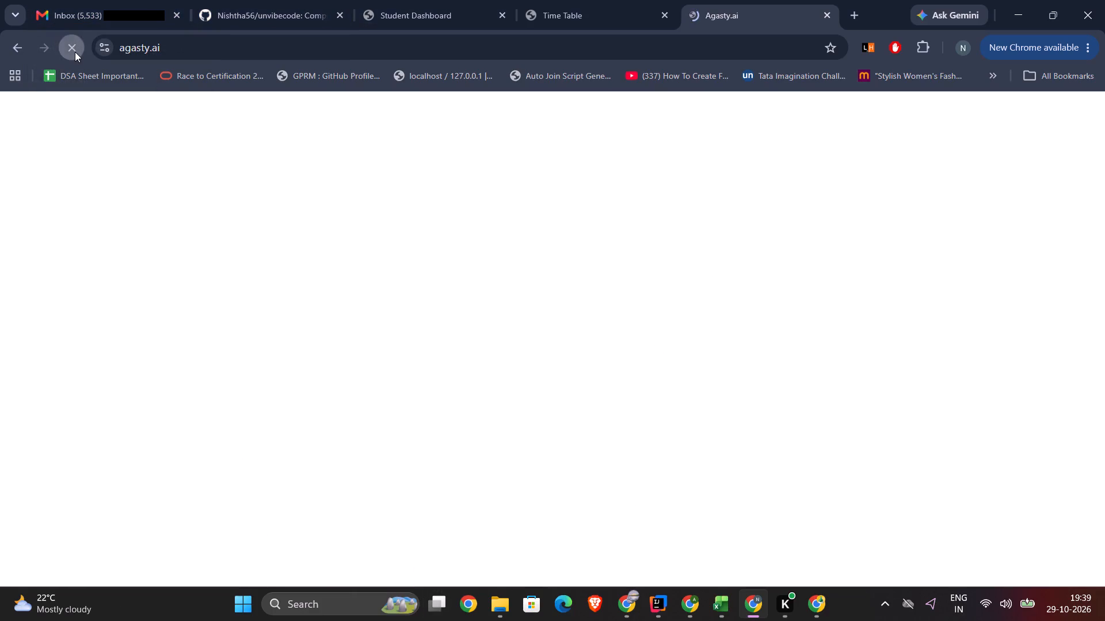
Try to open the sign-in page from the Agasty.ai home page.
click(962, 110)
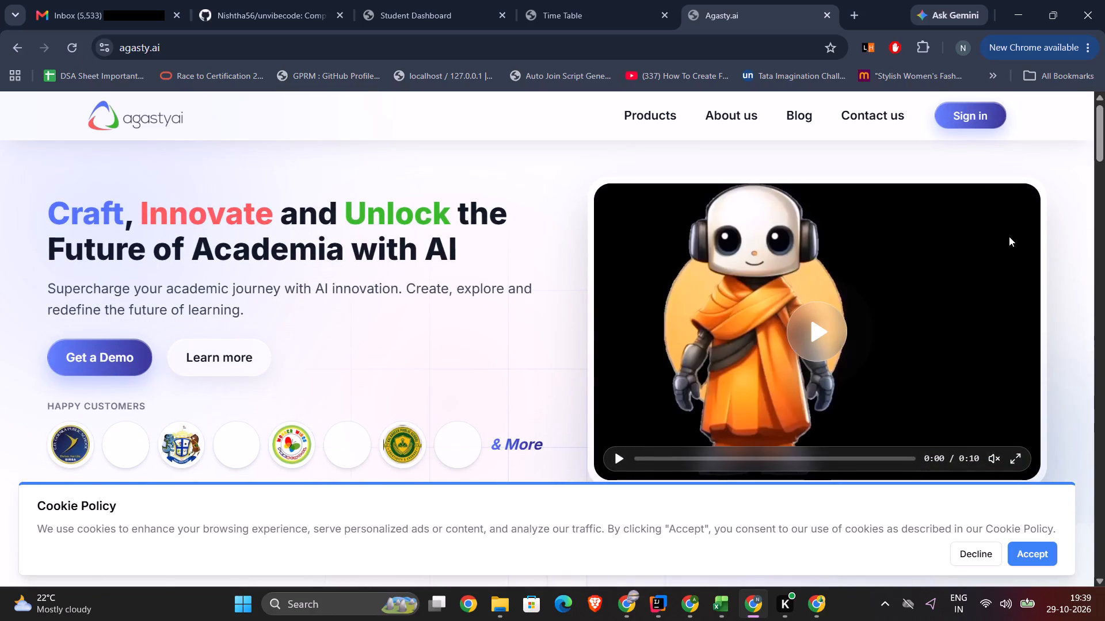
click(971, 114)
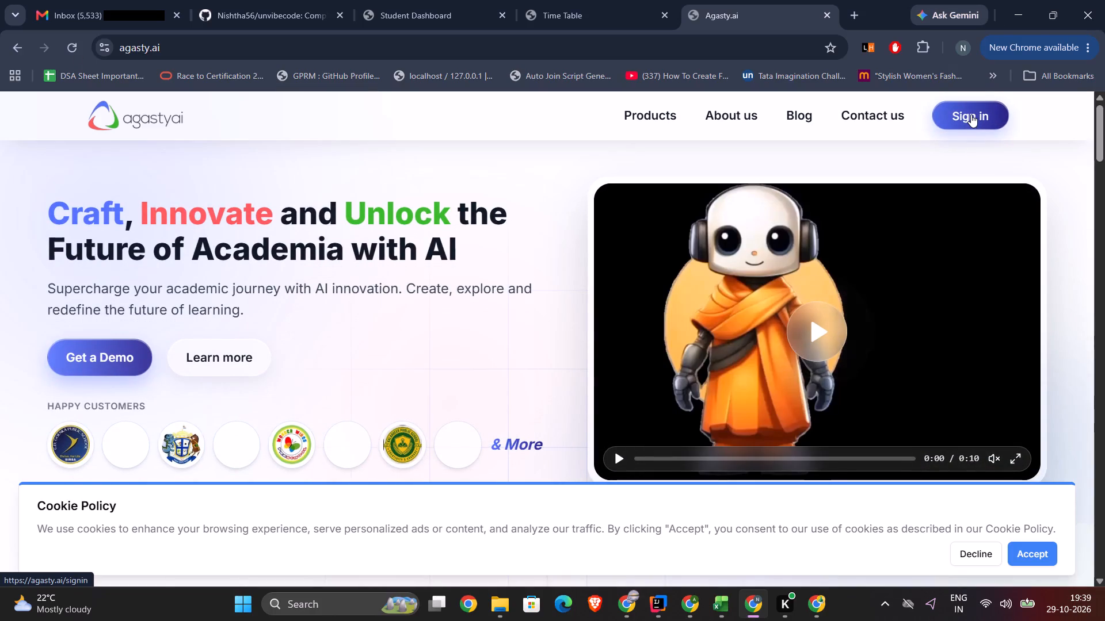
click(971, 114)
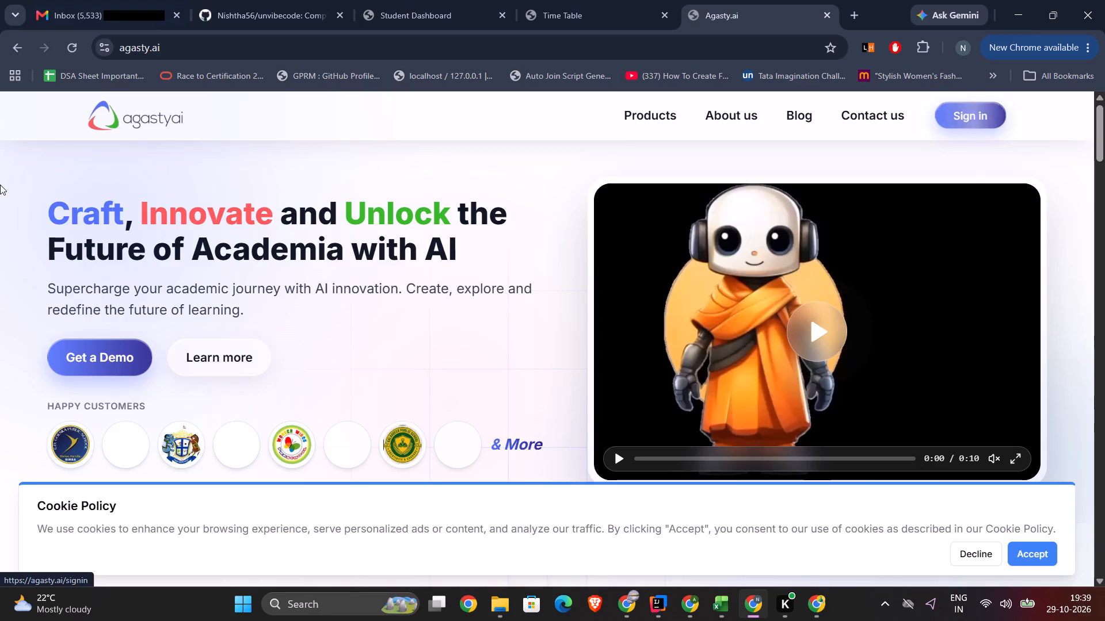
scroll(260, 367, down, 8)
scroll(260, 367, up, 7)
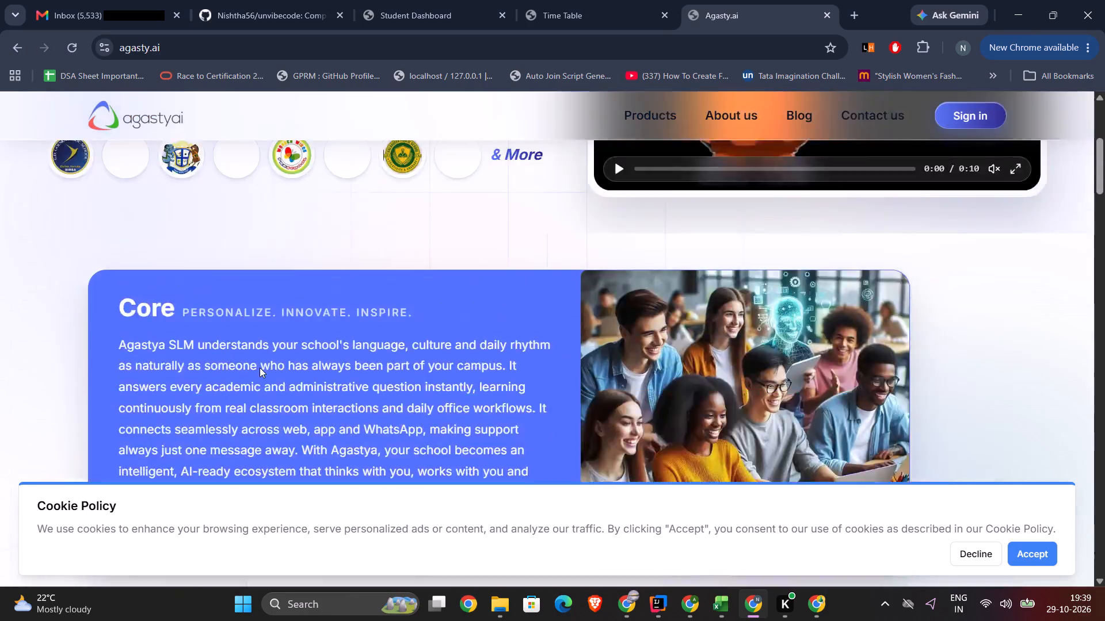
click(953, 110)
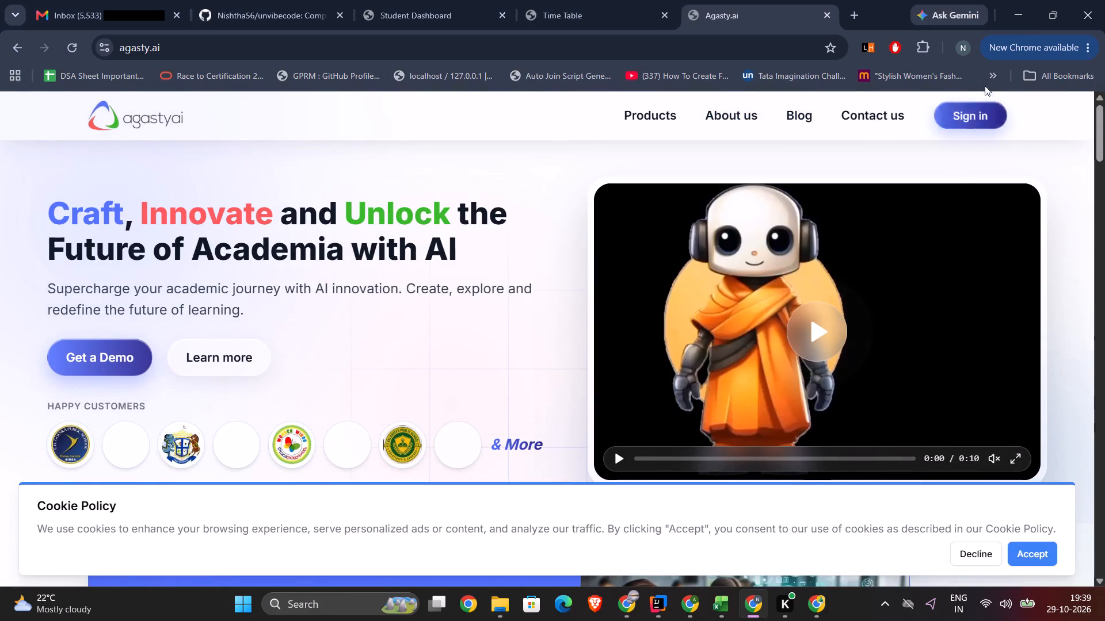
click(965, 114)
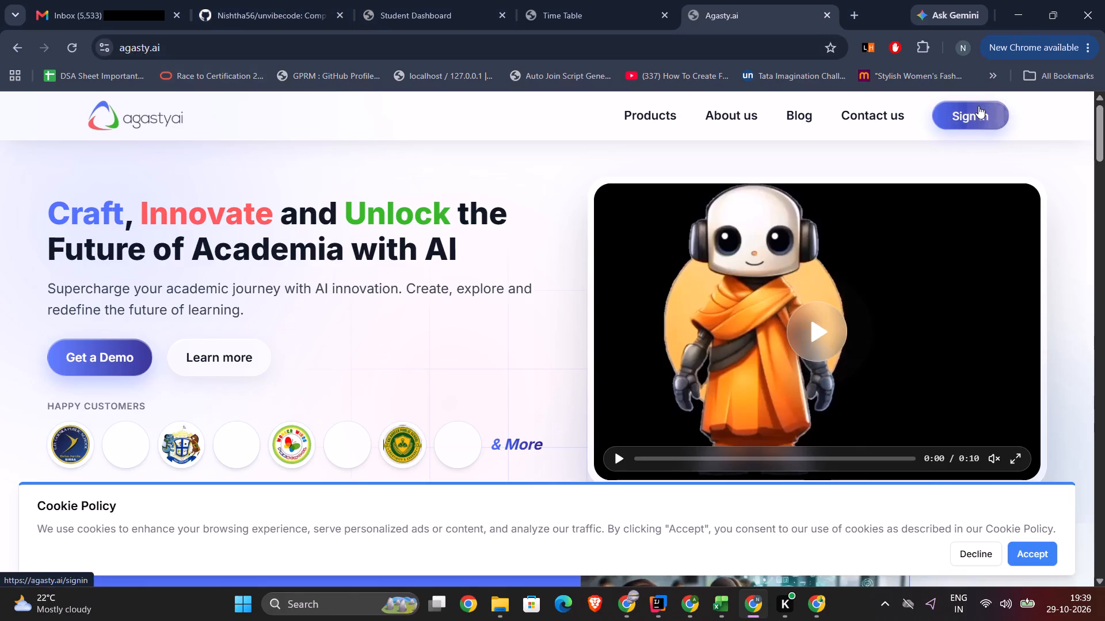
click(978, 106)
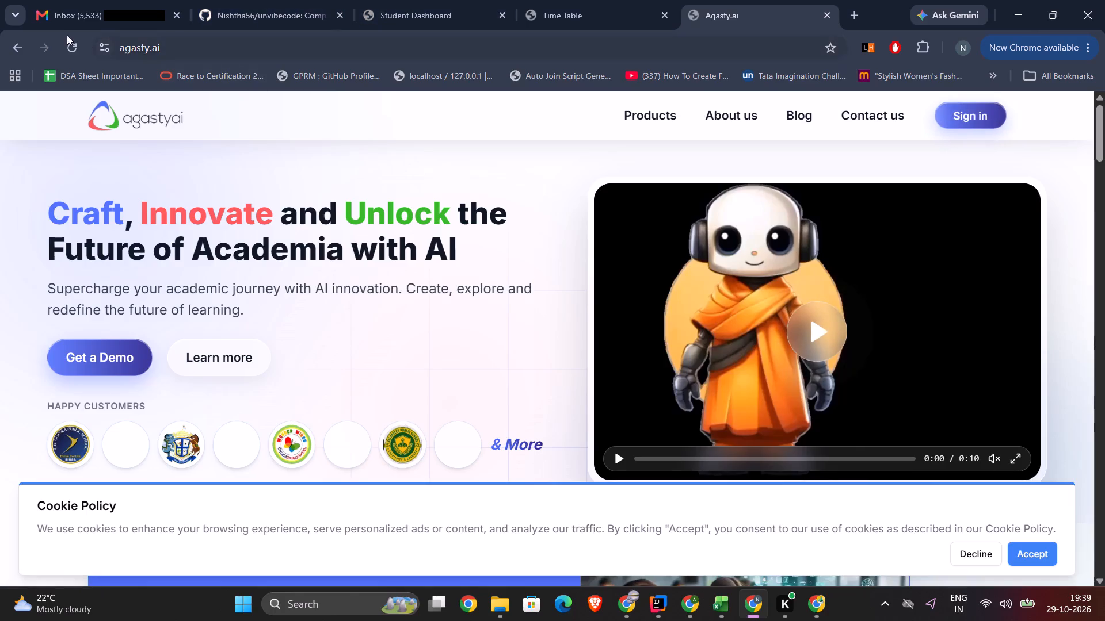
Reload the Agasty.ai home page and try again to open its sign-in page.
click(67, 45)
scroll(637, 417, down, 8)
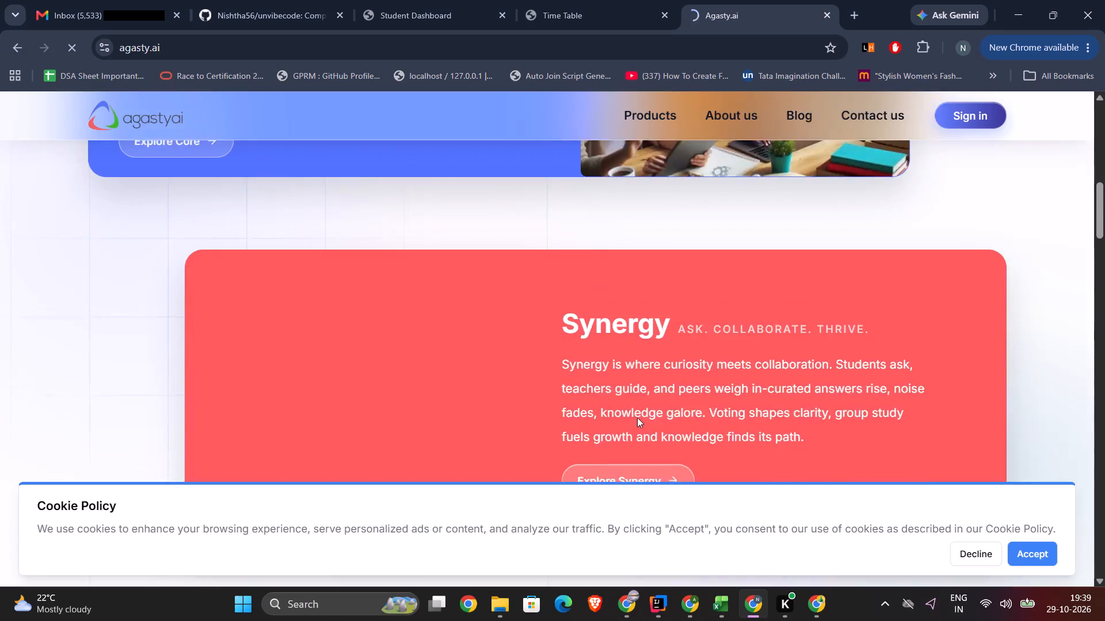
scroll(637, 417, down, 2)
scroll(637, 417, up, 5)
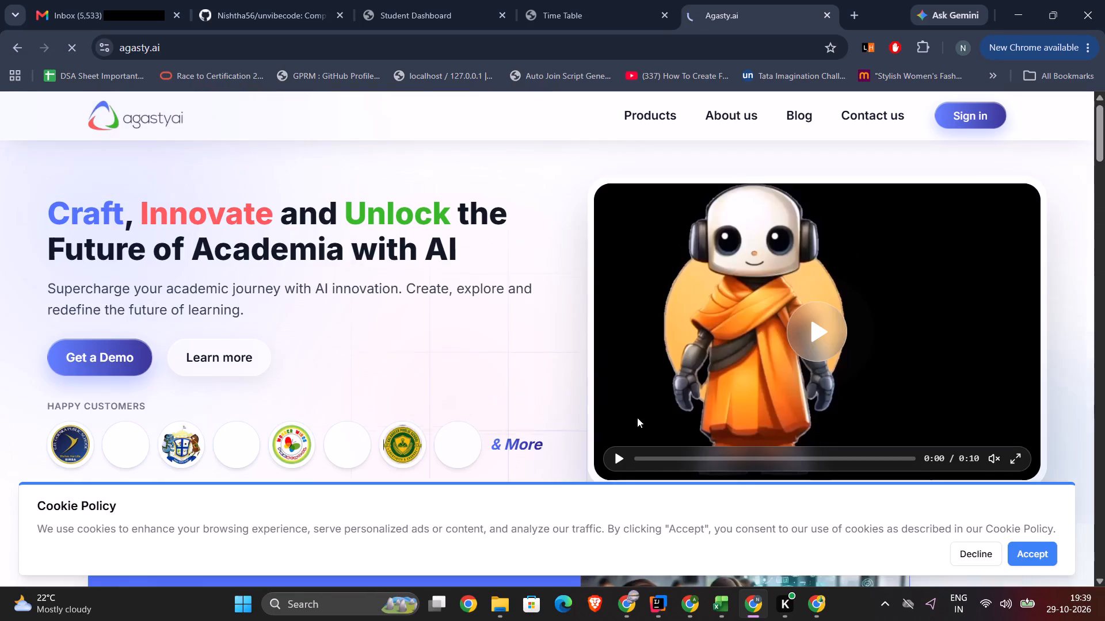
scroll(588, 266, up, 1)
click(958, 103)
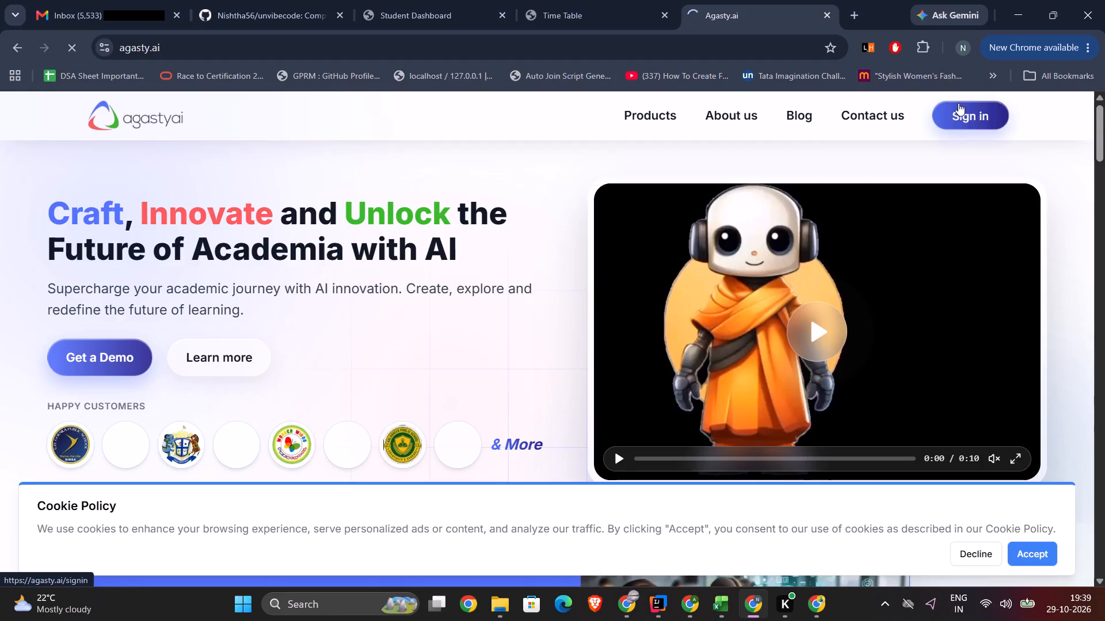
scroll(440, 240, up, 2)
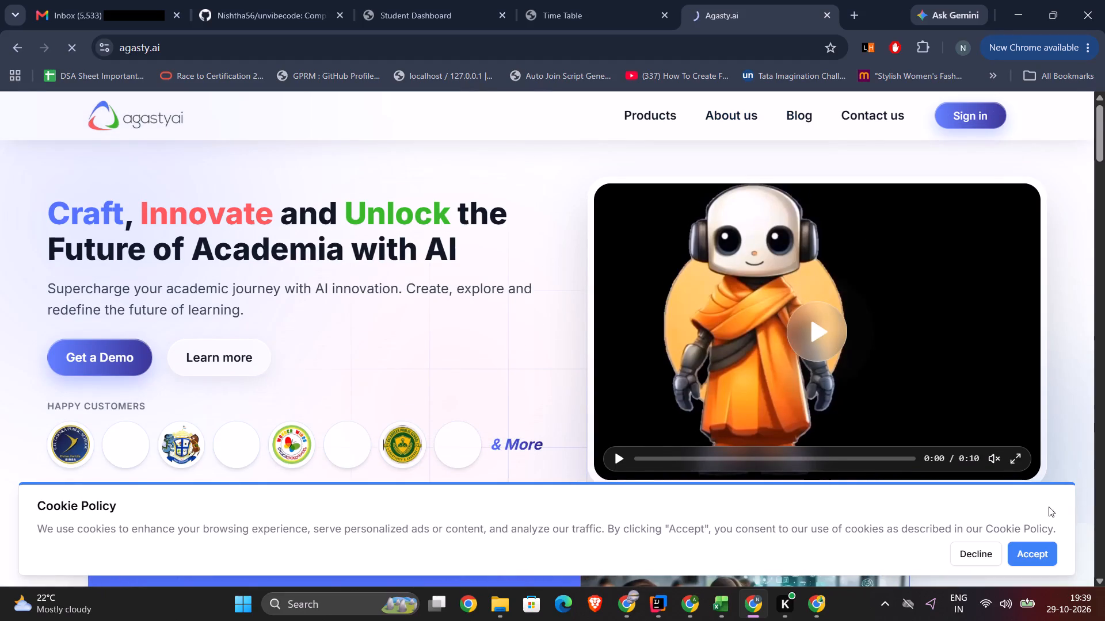
Accept the Agasty.ai cookie policy.
click(1032, 540)
click(1031, 548)
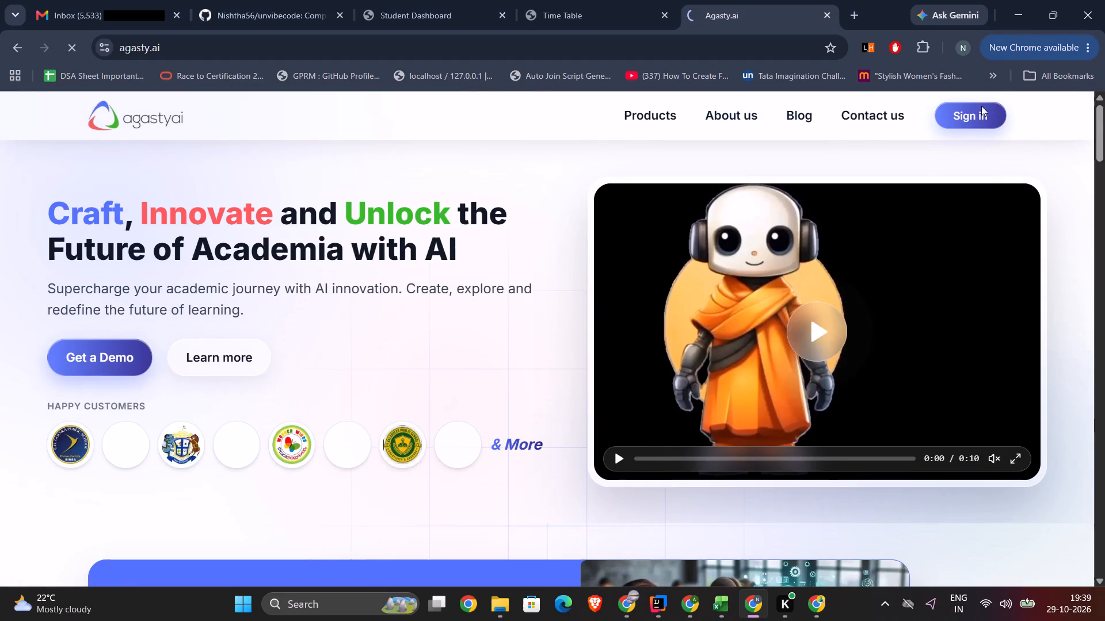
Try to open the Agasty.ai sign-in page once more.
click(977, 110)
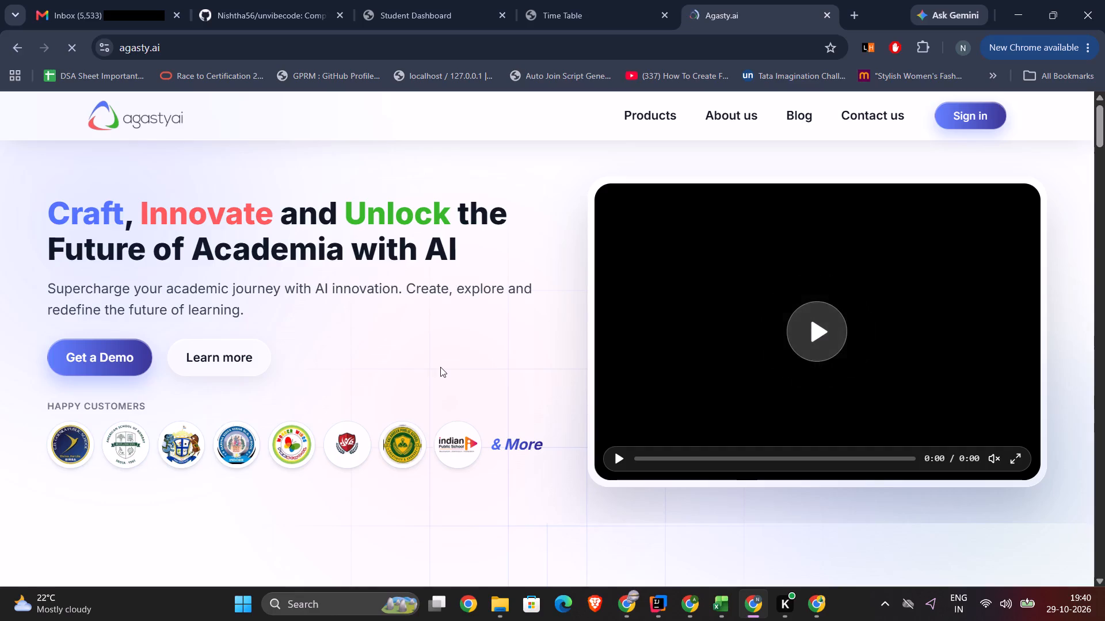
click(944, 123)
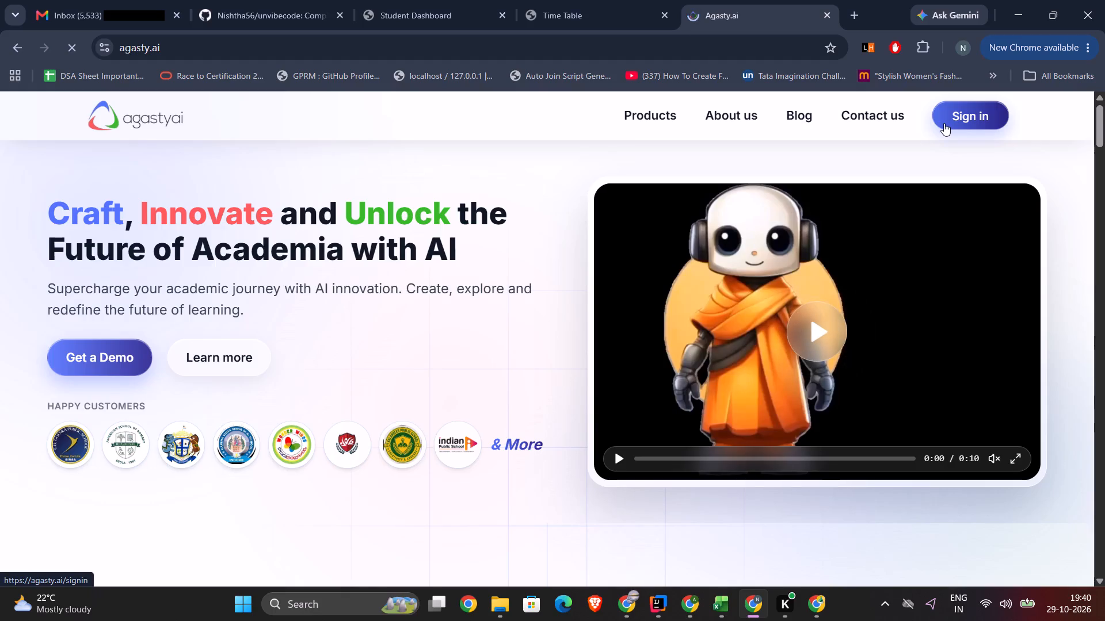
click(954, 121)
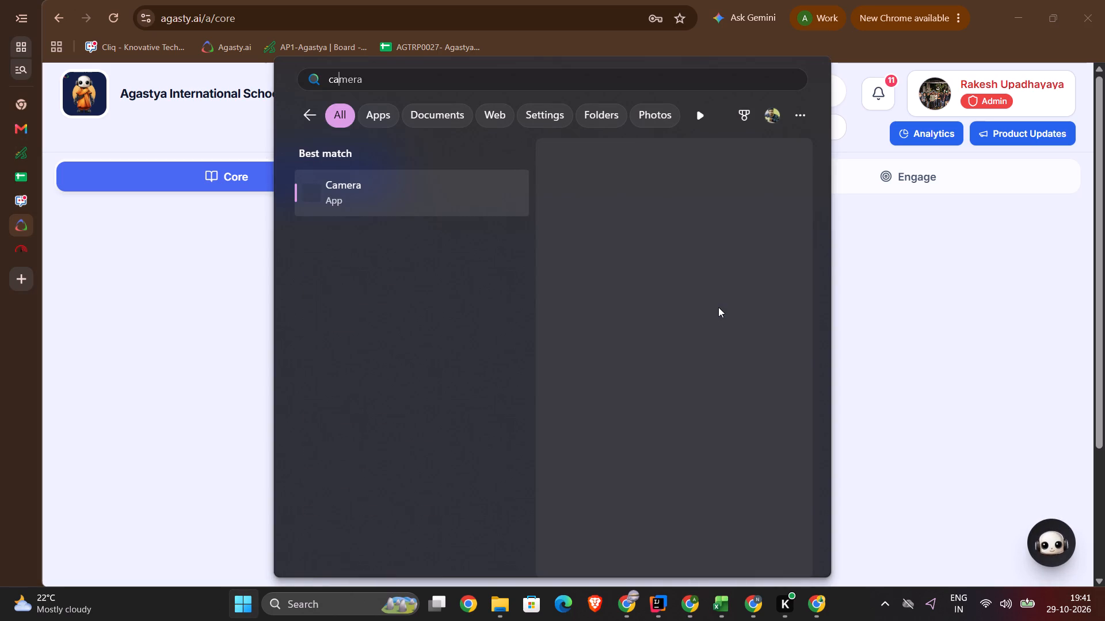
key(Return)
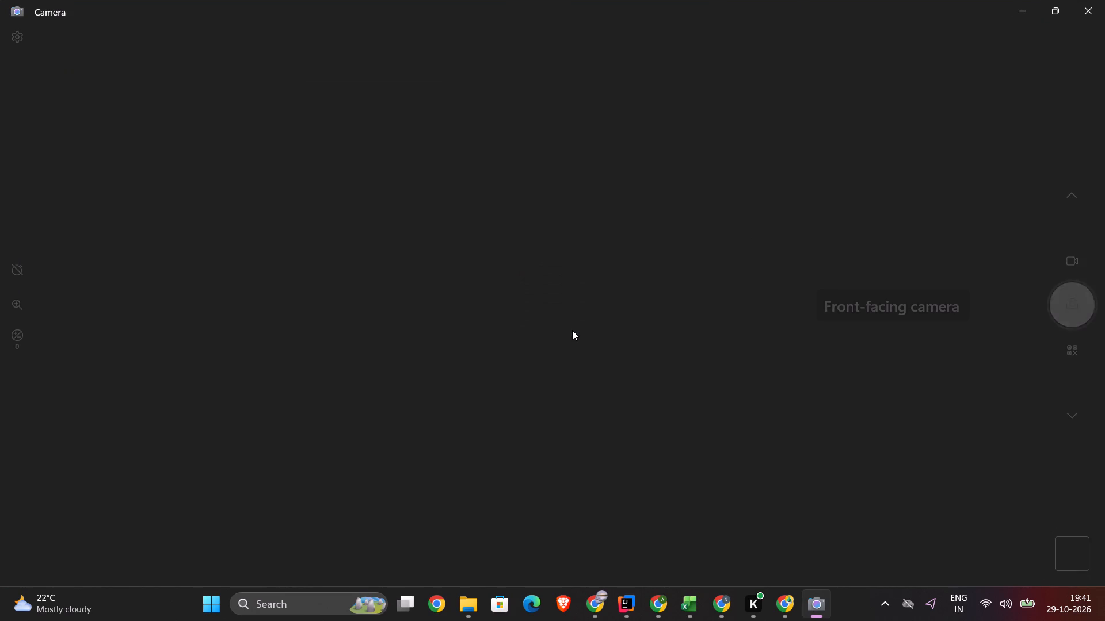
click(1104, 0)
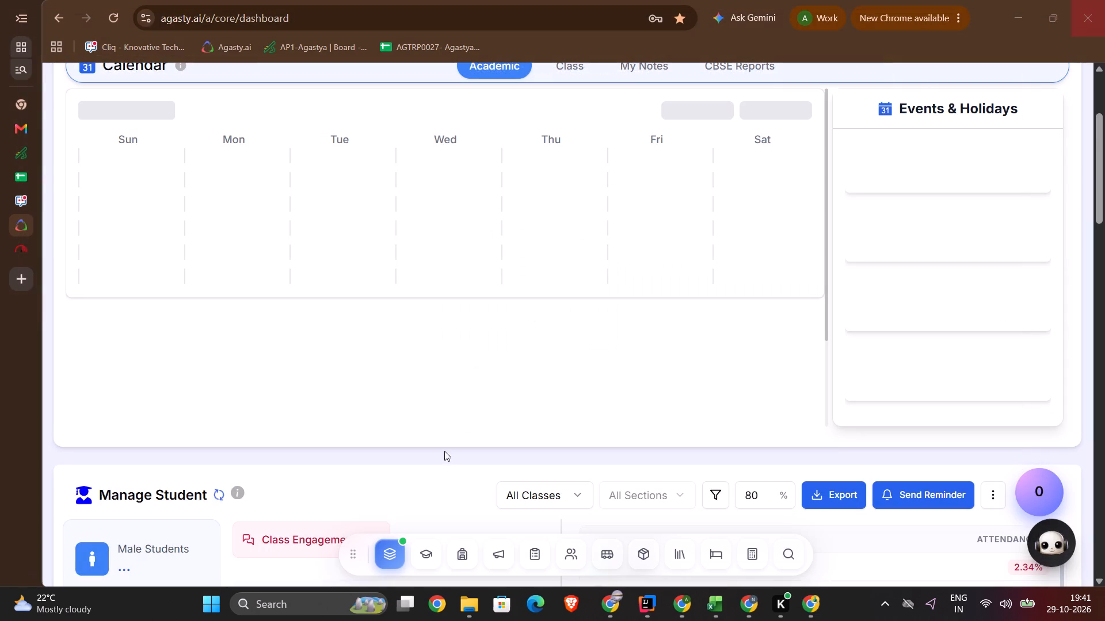
Open Calculator and enter the multiplication 1000 × 3.
click(310, 604)
text(ca)
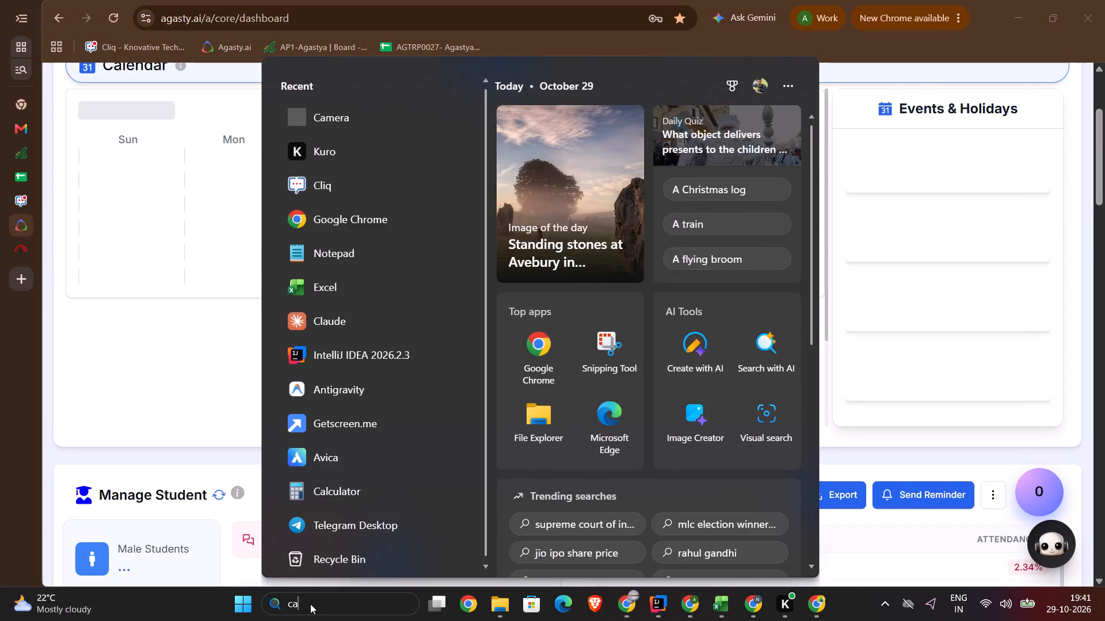
key(Down)
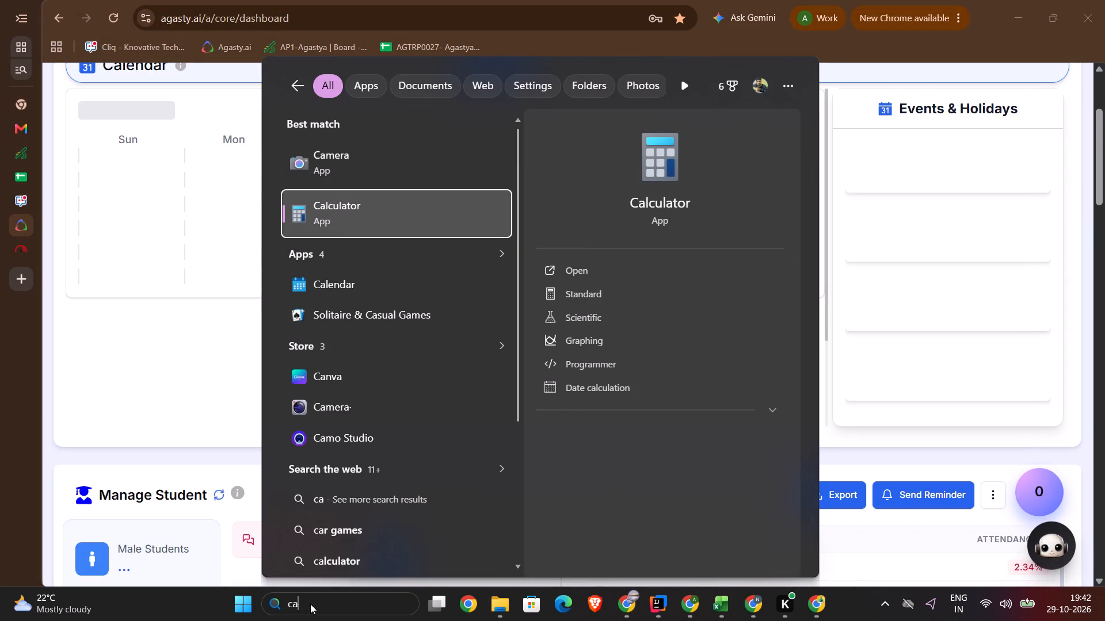
key(Return)
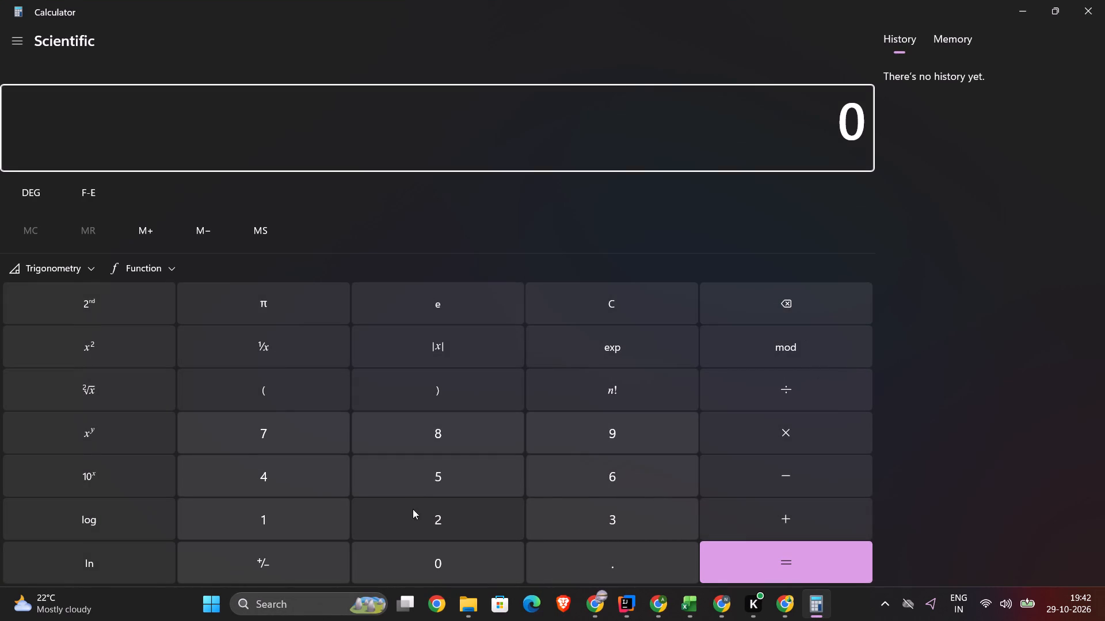
click(285, 514)
triple_click(430, 575)
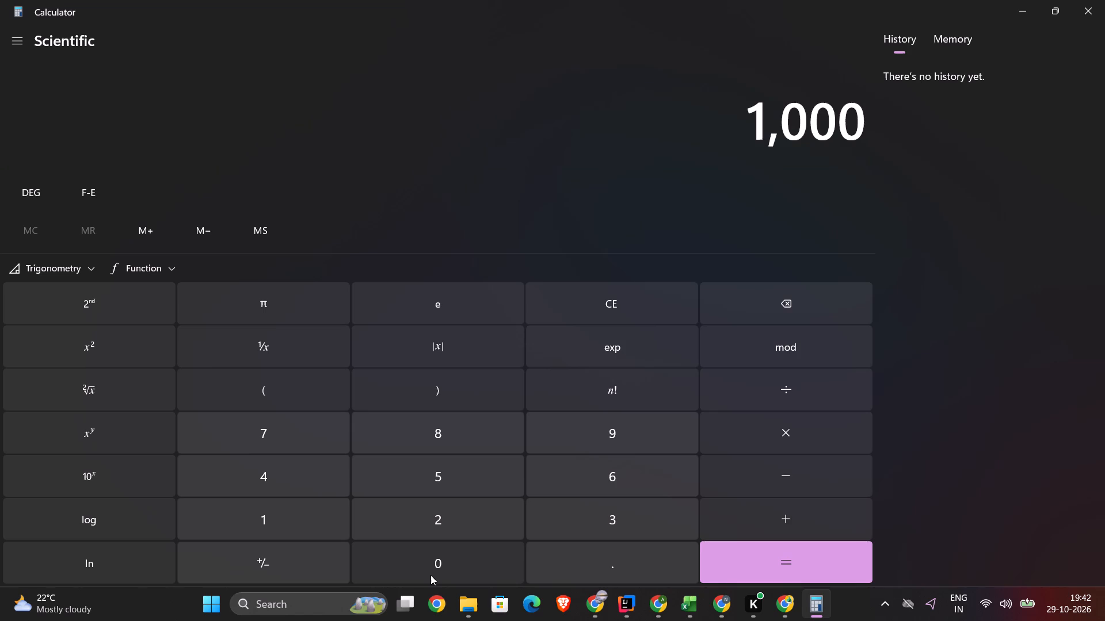
key(shift+asterisk)
key(3)
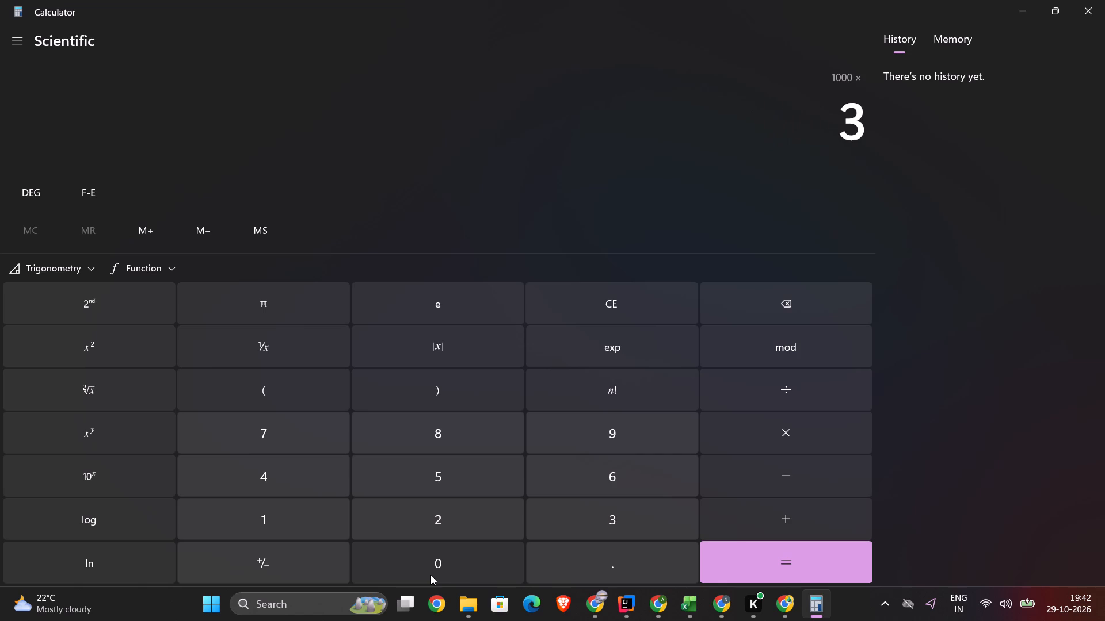